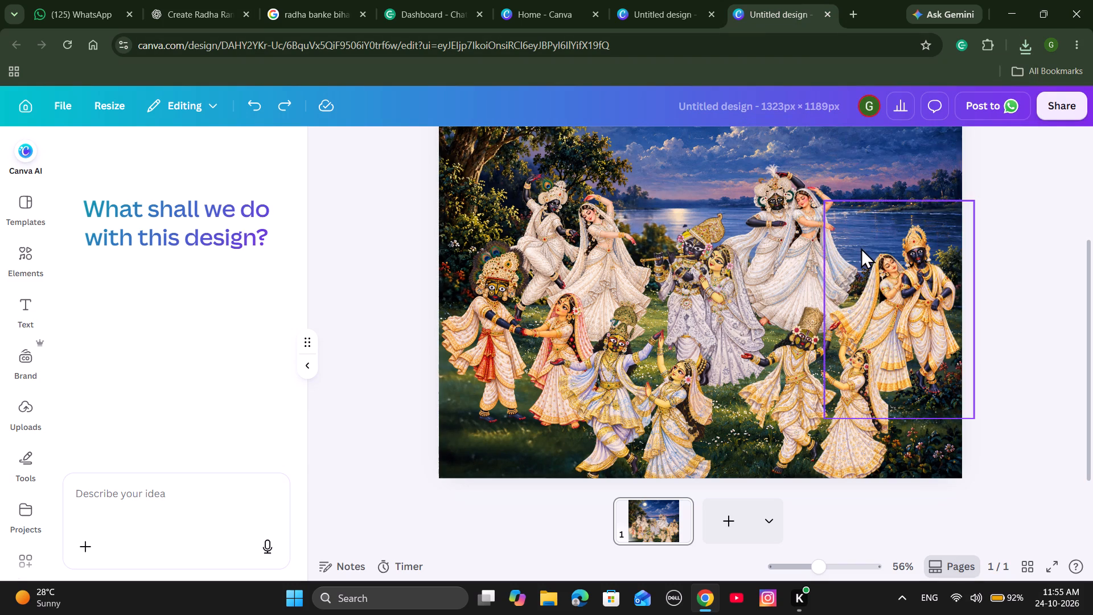
click(311, 364)
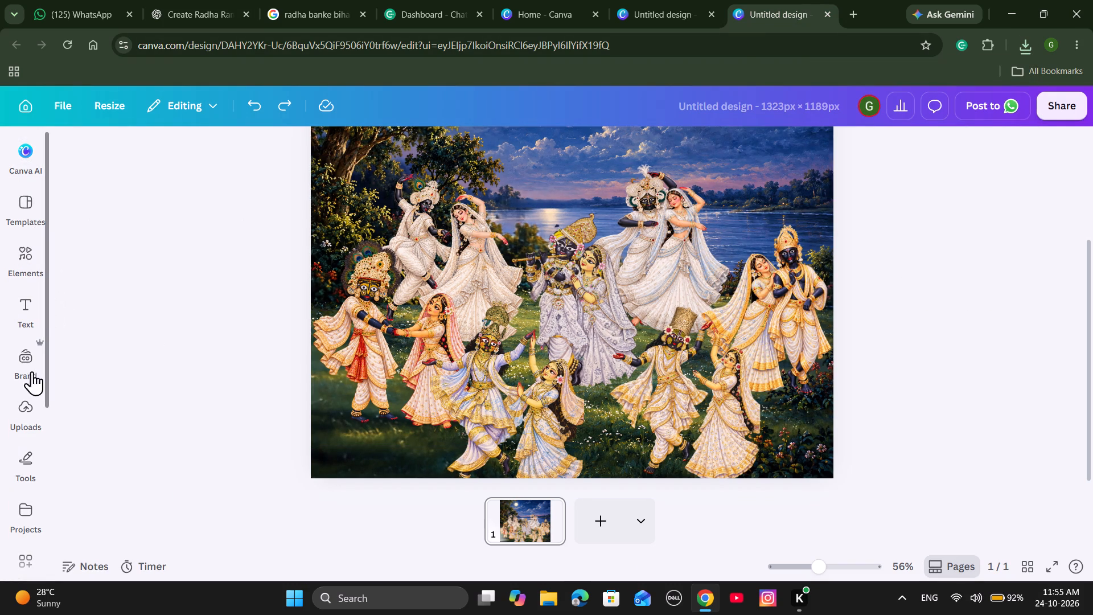
click(20, 425)
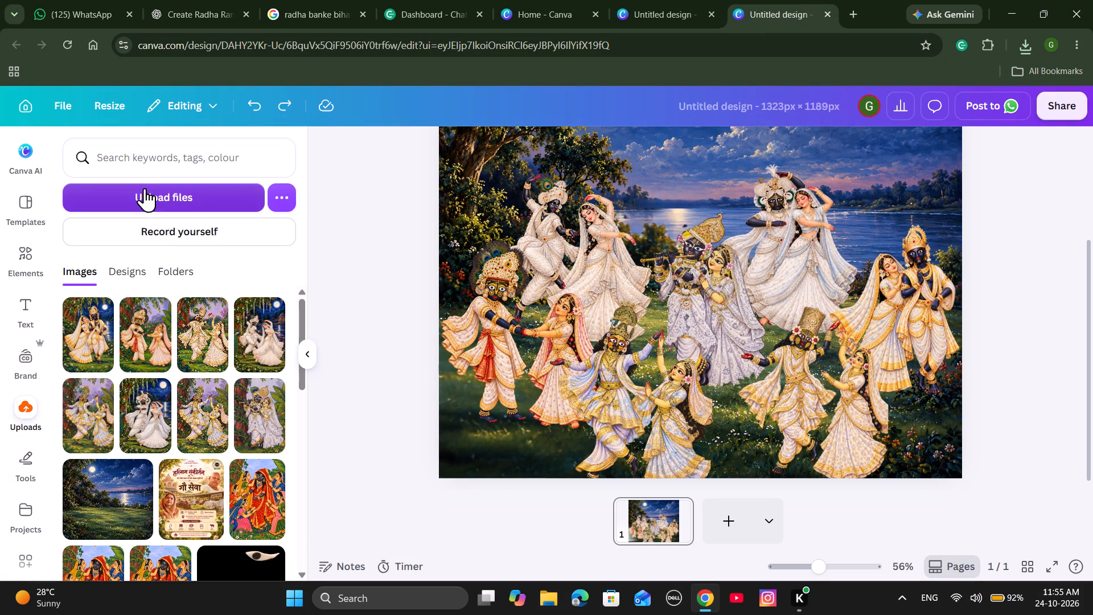
click(145, 186)
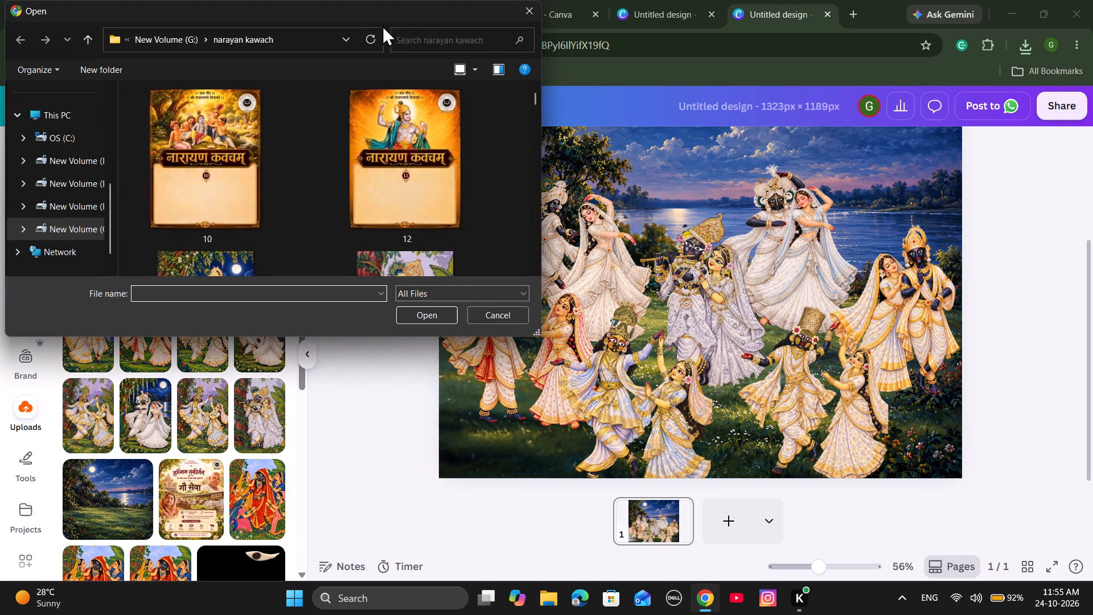
click(400, 39)
text(yuga)
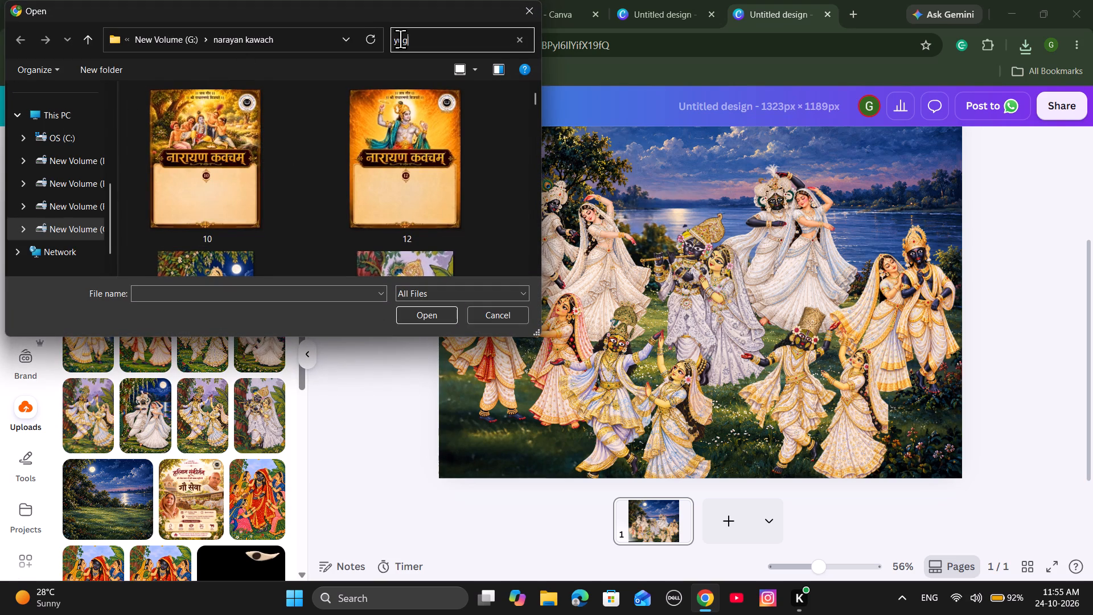
click(151, 143)
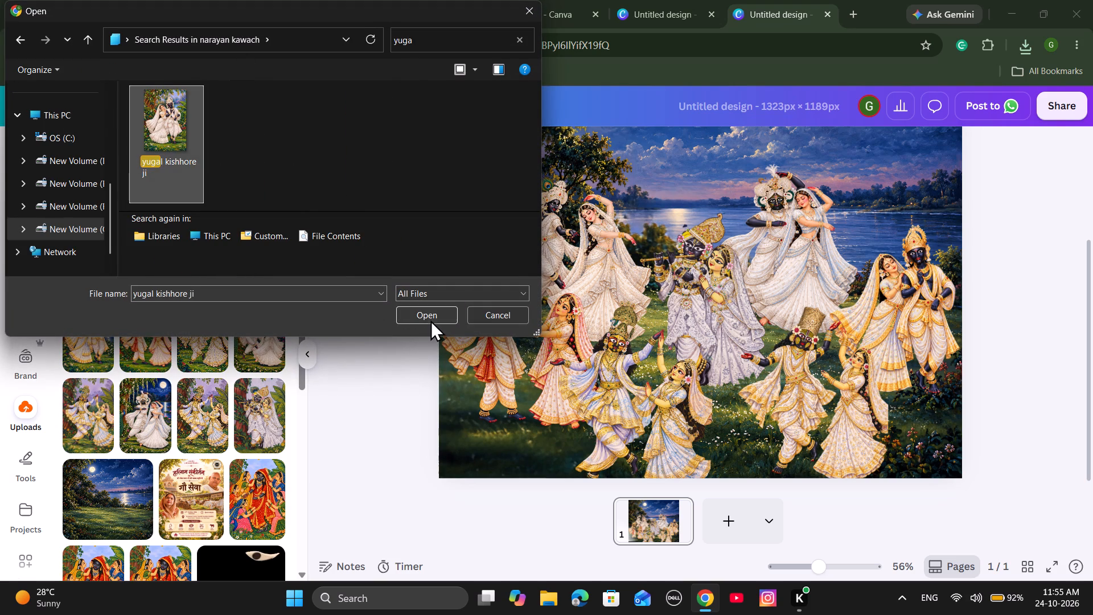
click(430, 320)
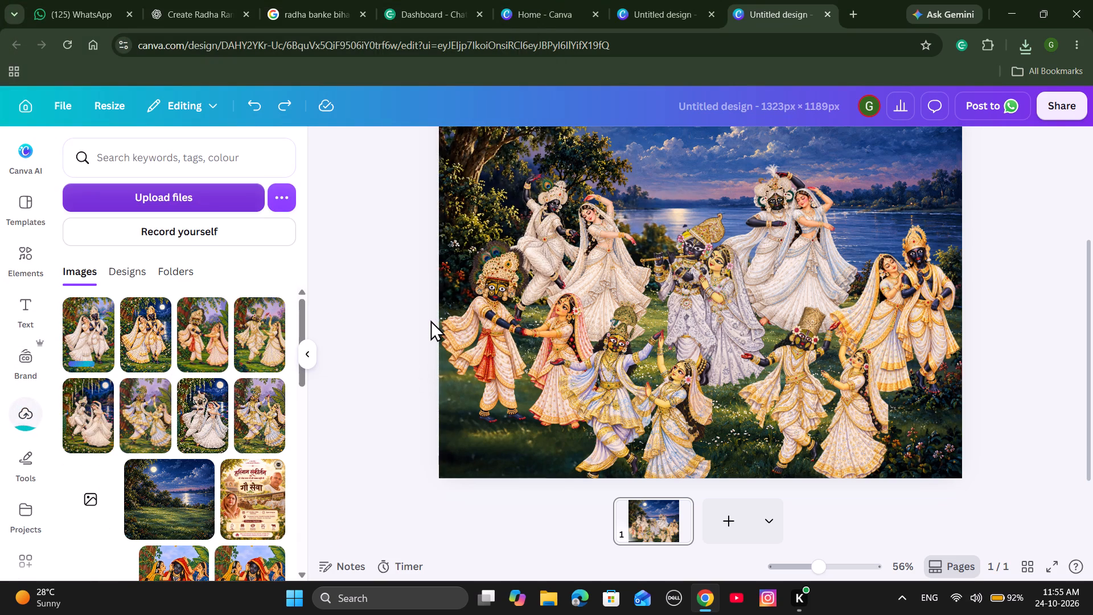
Place the uploaded white-dress couple on the page and remove its background.
click(99, 334)
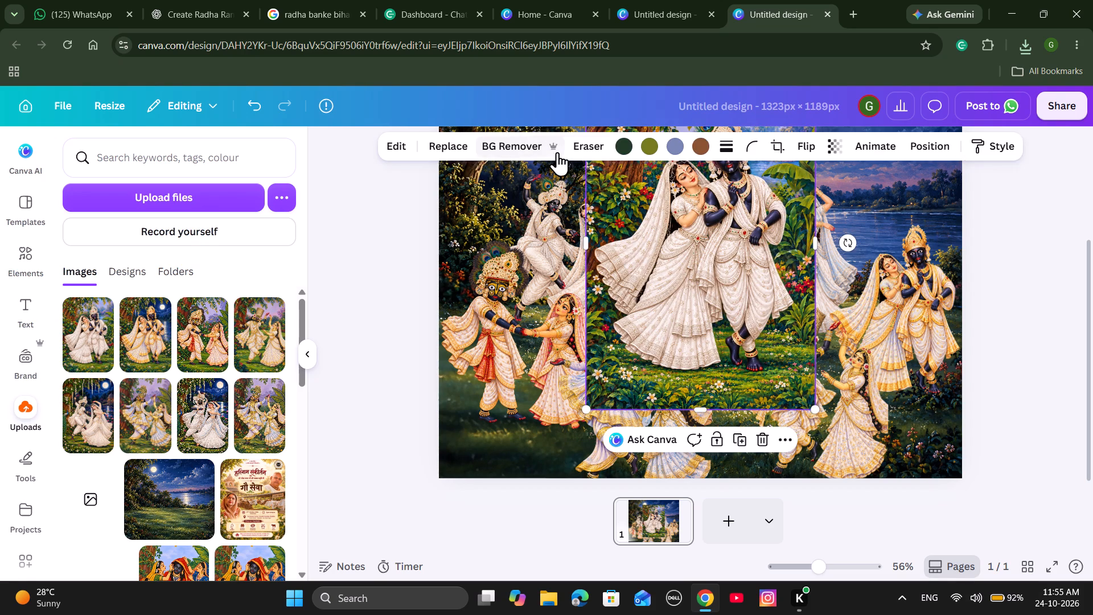
click(531, 149)
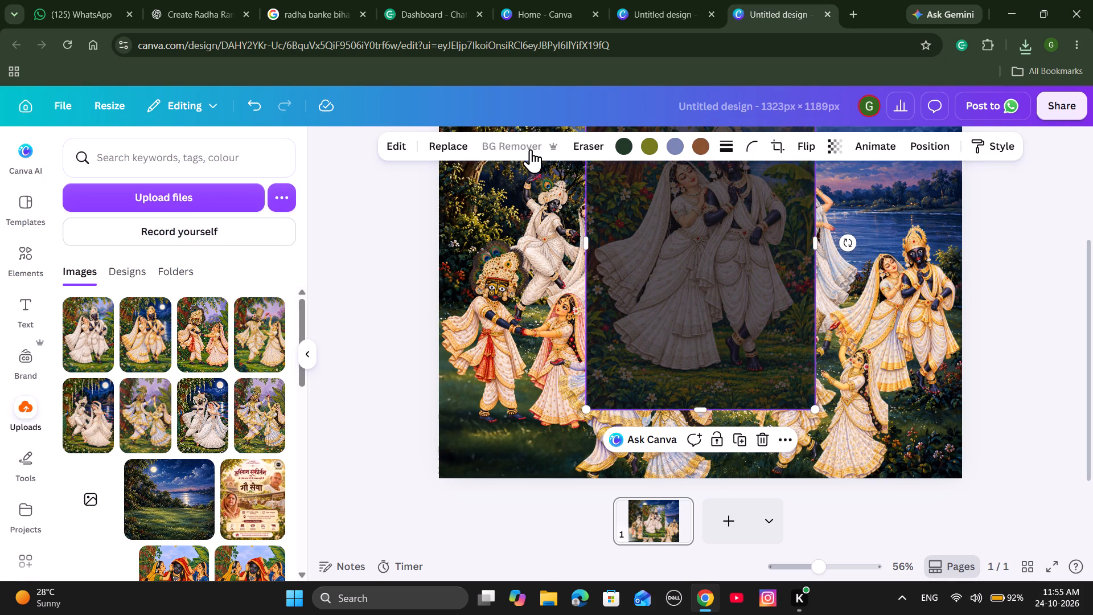
click(921, 306)
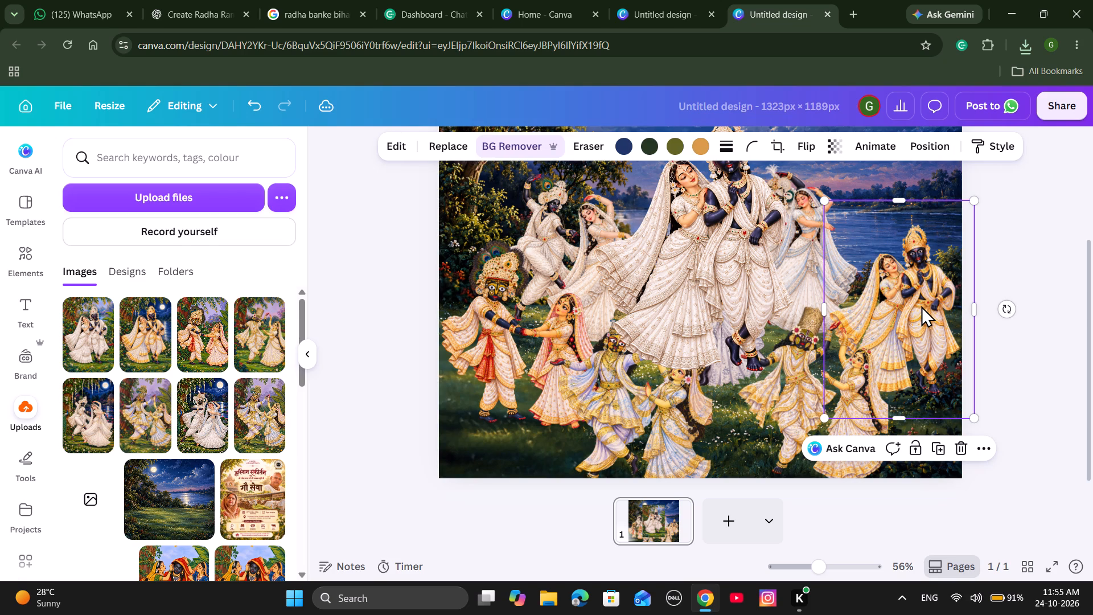
Scale down the cut-out white-dress couple and move it clear of the yellow-dressed couple on the canvas's right side.
click(758, 339)
drag(758, 339, 973, 419)
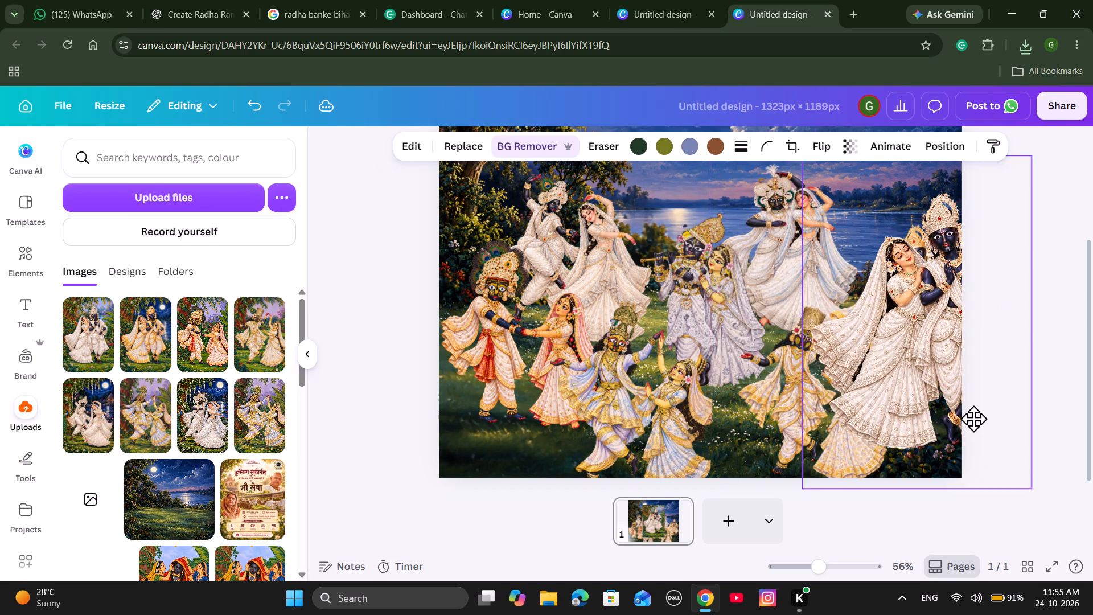
drag(973, 419, 895, 392)
drag(955, 465, 951, 462)
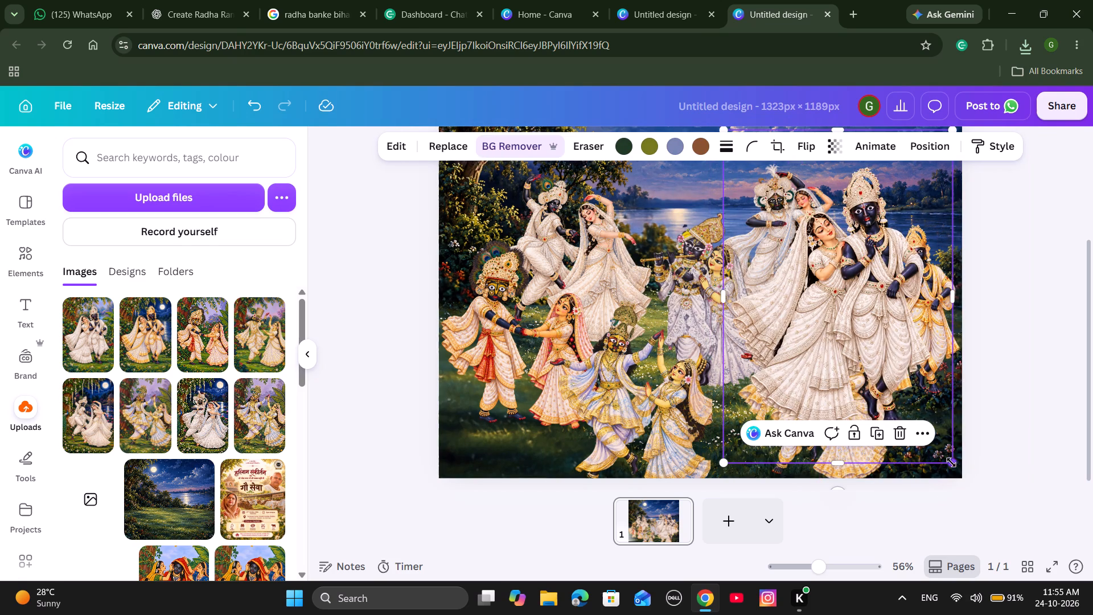
drag(951, 462, 879, 403)
drag(823, 288, 900, 316)
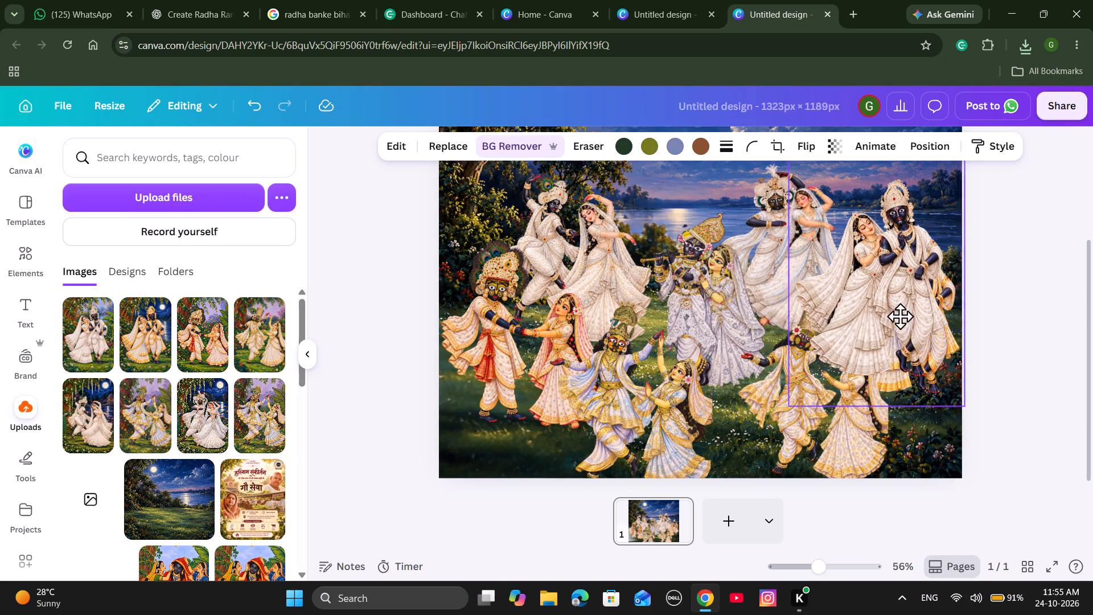
drag(900, 316, 909, 341)
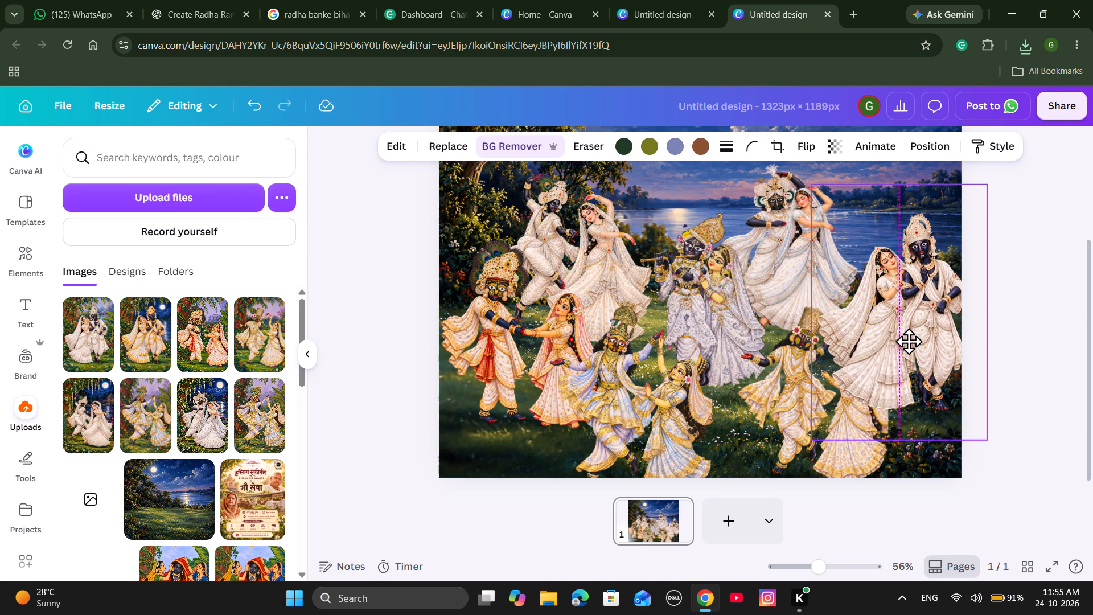
drag(909, 341, 779, 281)
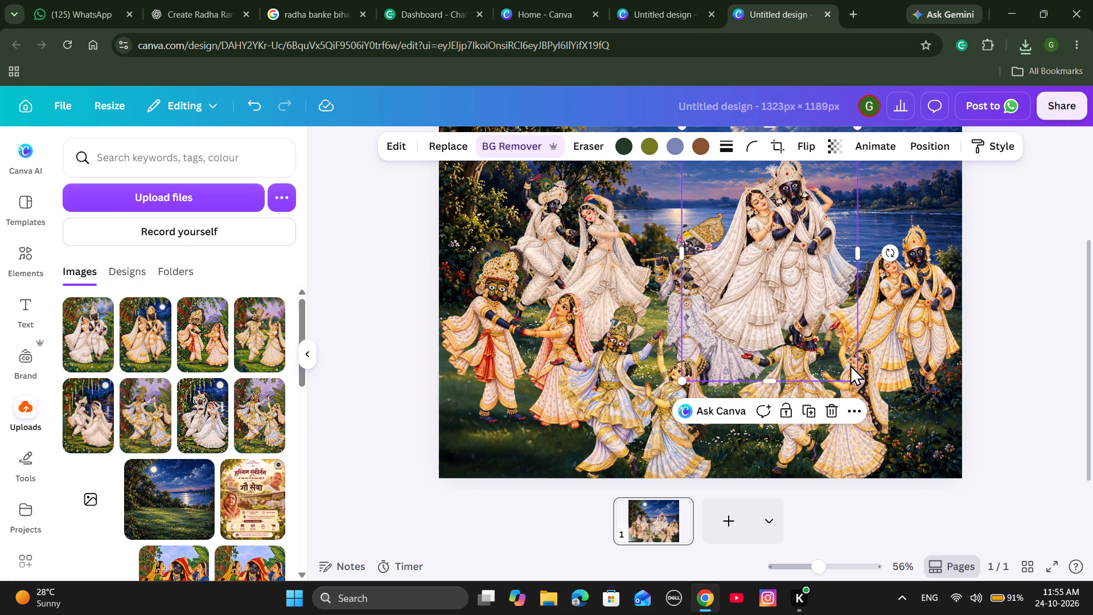
drag(860, 380, 850, 375)
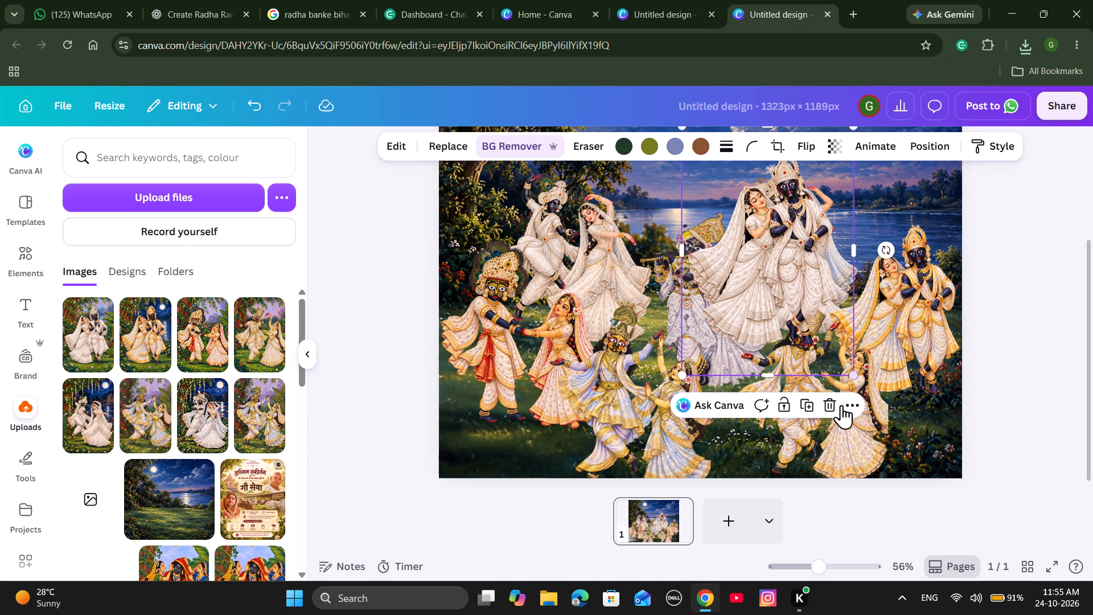
Delete the yellow-dressed leaning couple at the right edge of the composition.
click(905, 339)
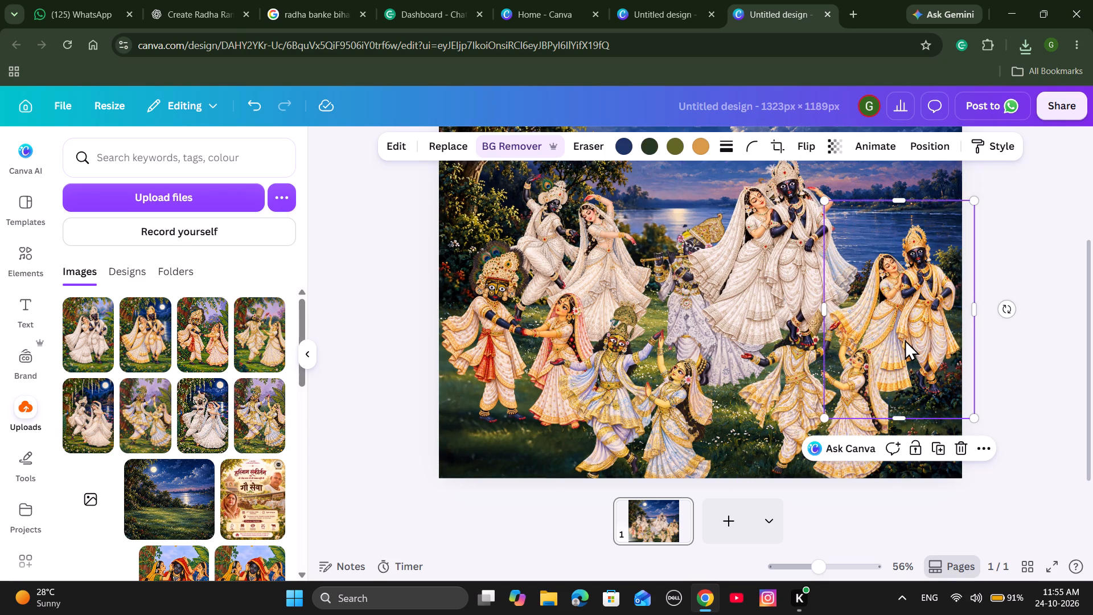
click(967, 445)
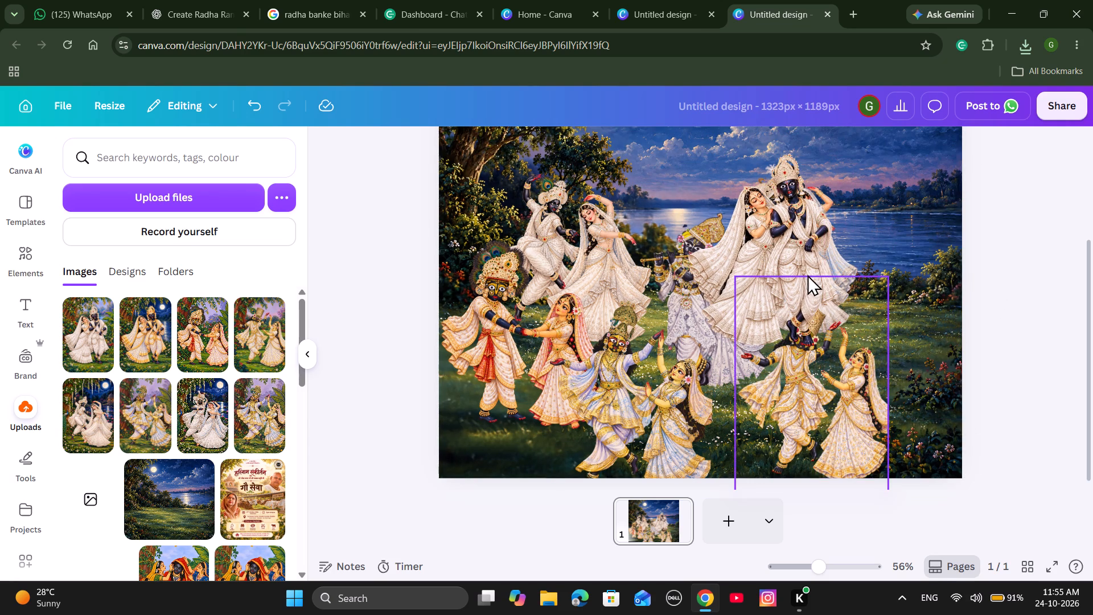
Move the white-dress leaning couple into the vacated spot near the right edge of the composition.
drag(807, 274, 936, 318)
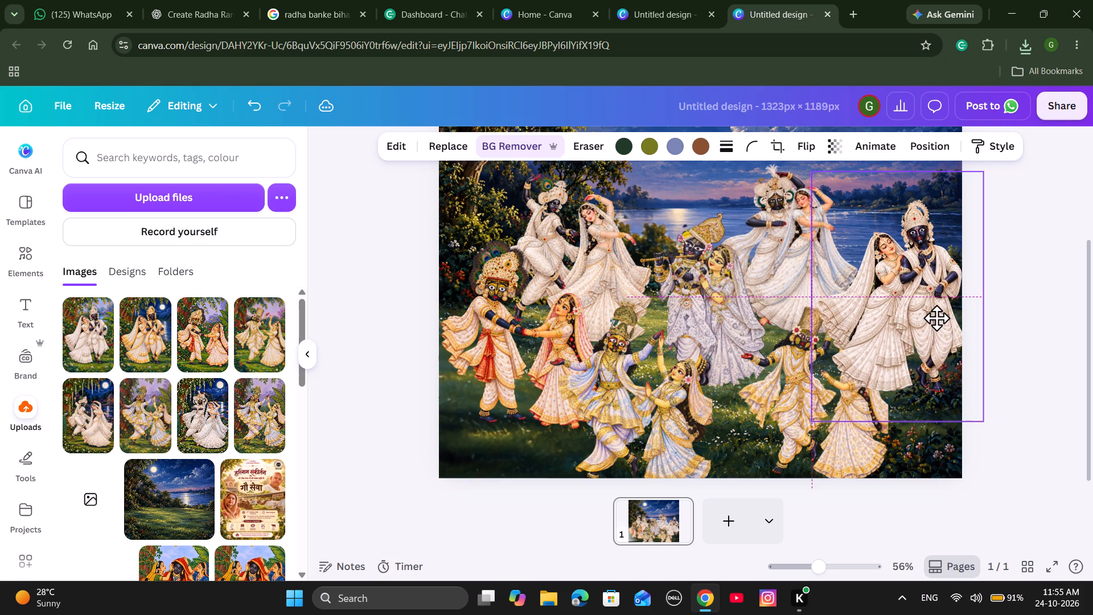
drag(936, 318, 924, 334)
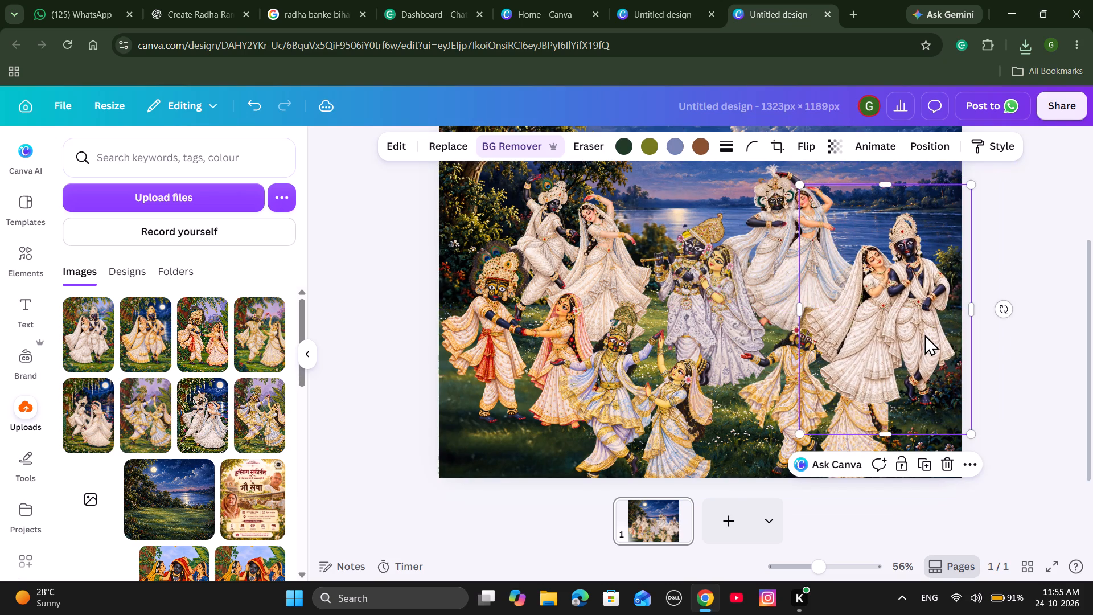
Send the white-dress leaning couple backward two layers, behind the front-right dancing pair.
right_click(924, 334)
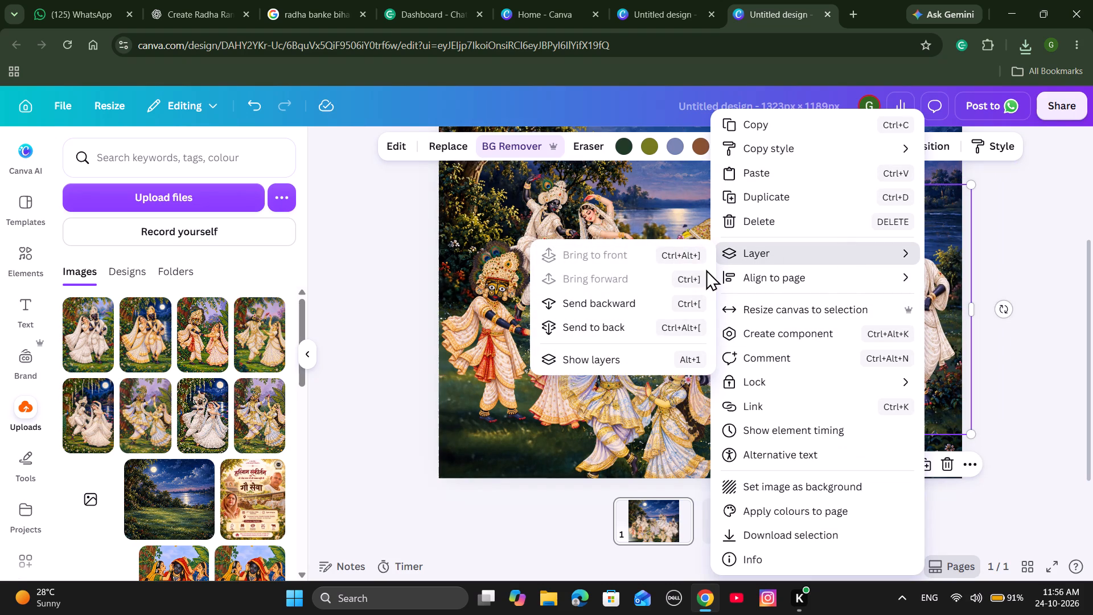
click(666, 301)
click(666, 301)
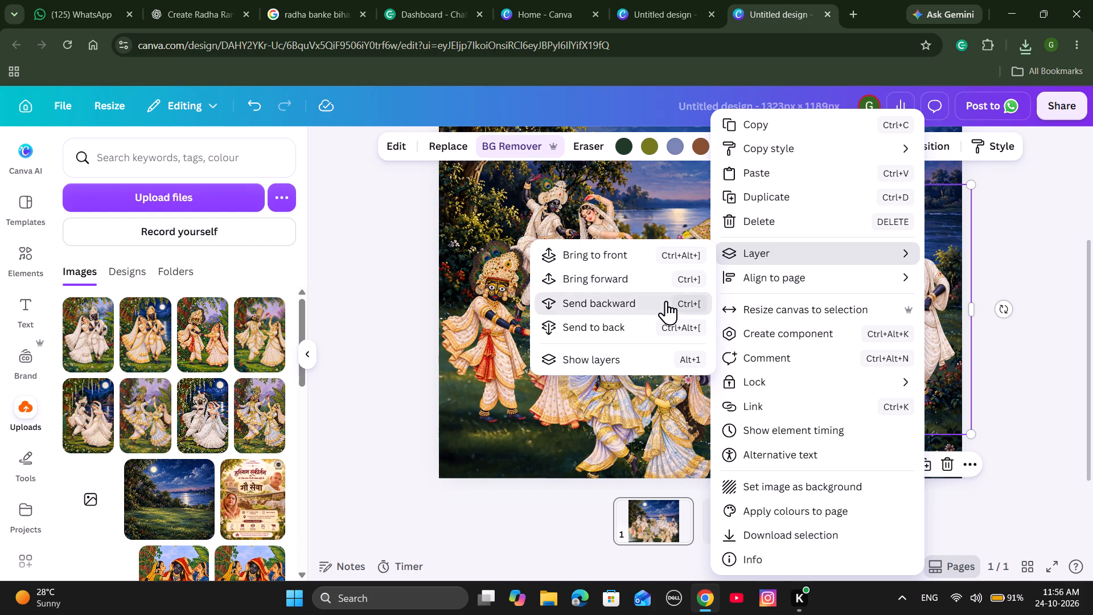
click(1043, 328)
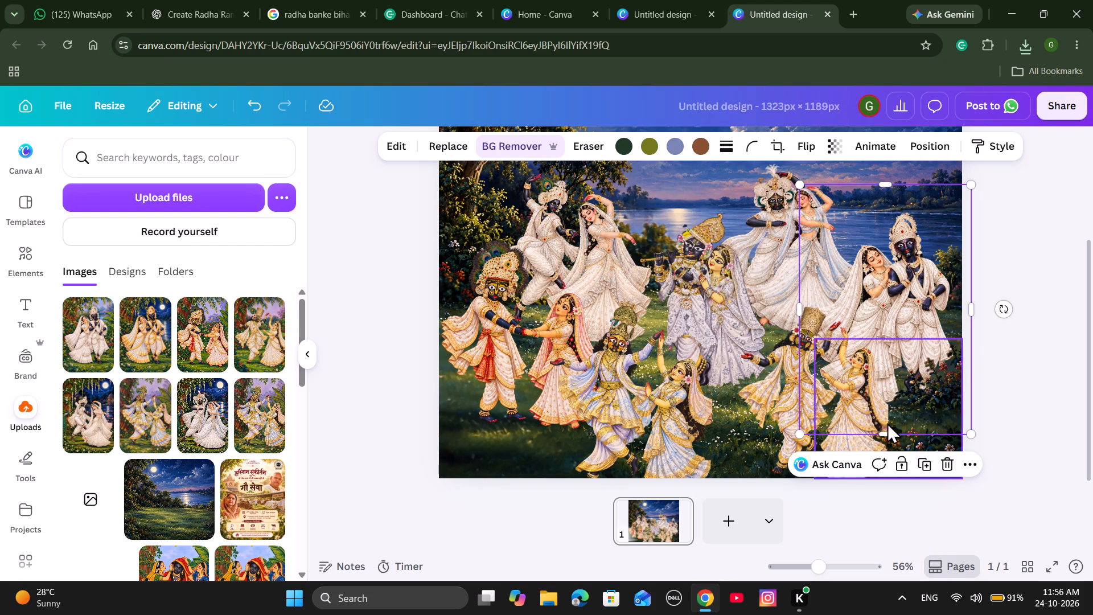
Fine-tune the white-dress leaning couple's position near the canvas's right edge, beside the upper-right dancing pair and behind the front-right pair.
drag(924, 304, 935, 283)
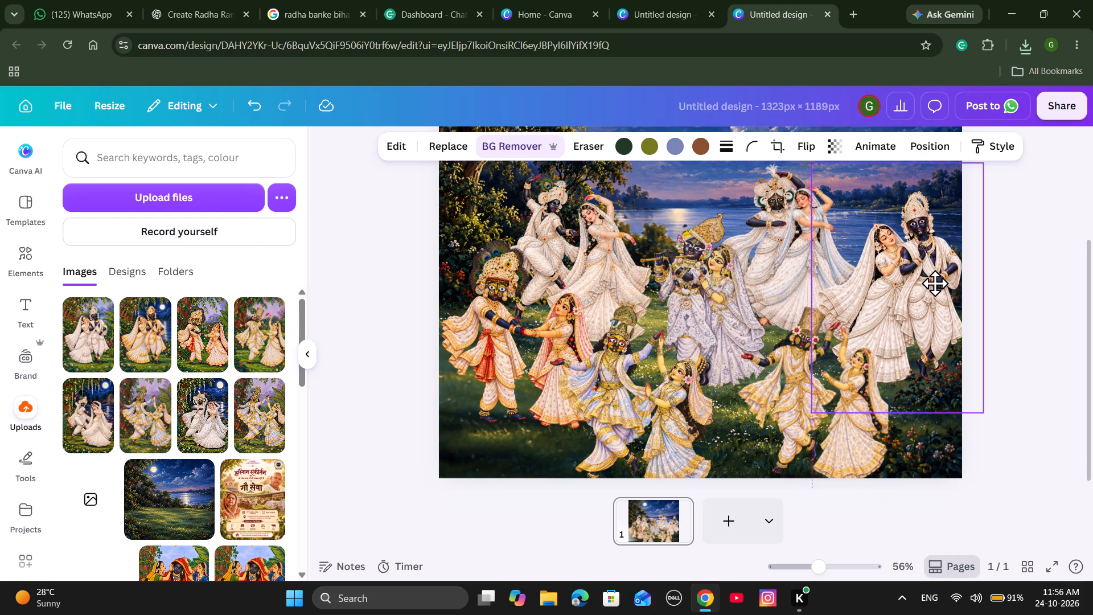
drag(935, 283, 934, 293)
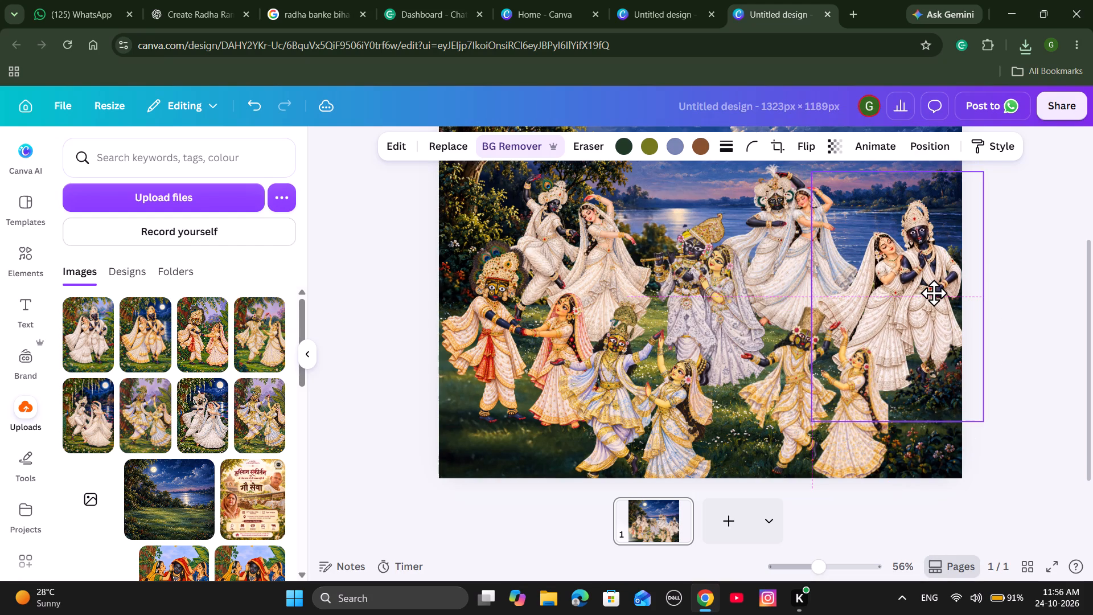
drag(934, 293, 926, 292)
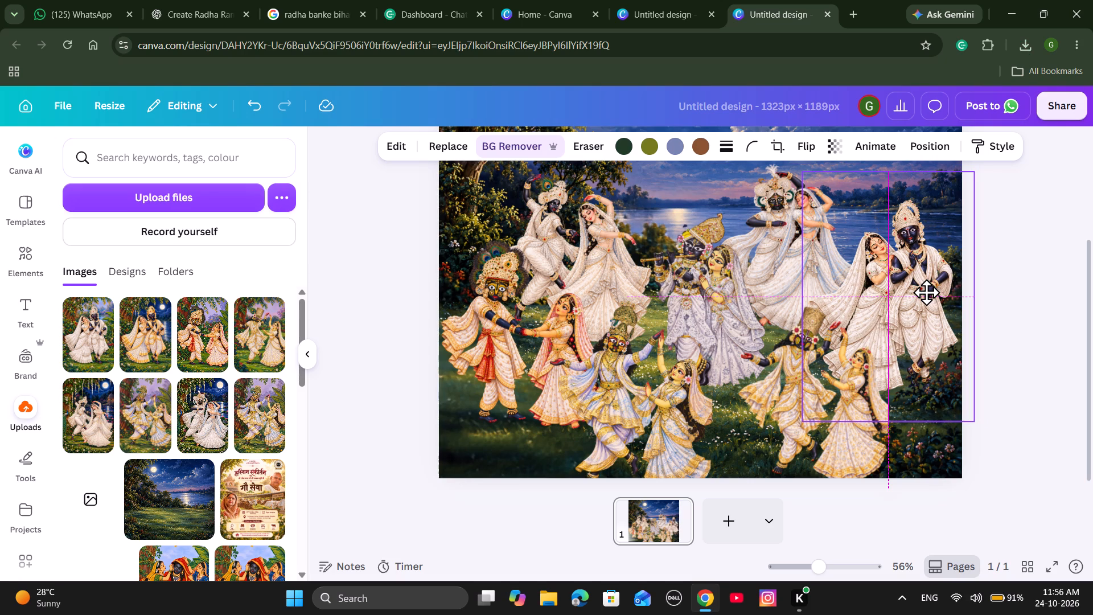
drag(926, 292, 921, 298)
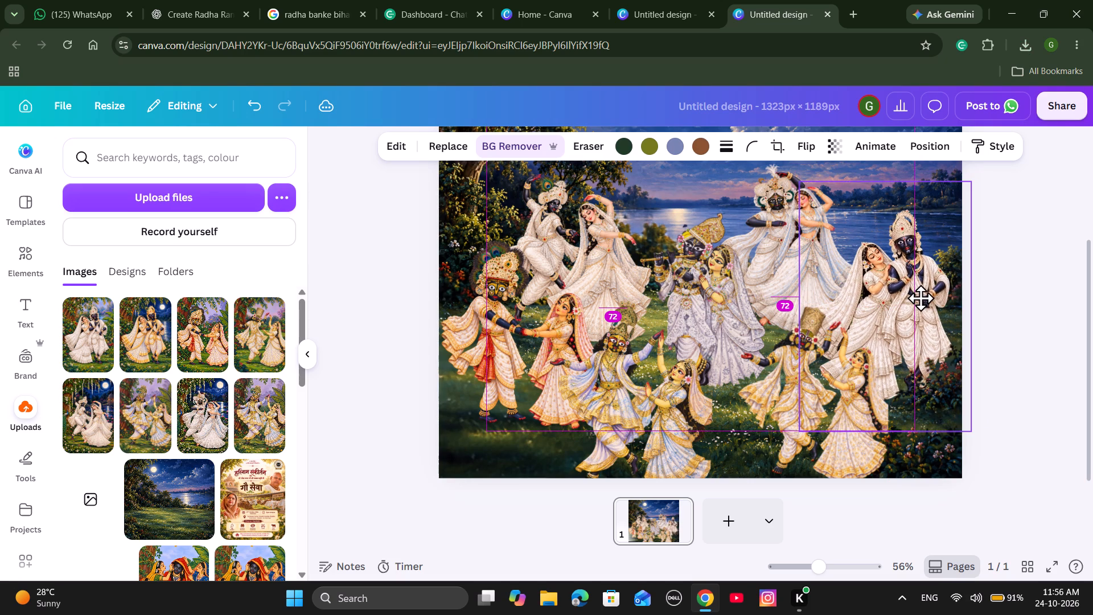
drag(921, 298, 814, 193)
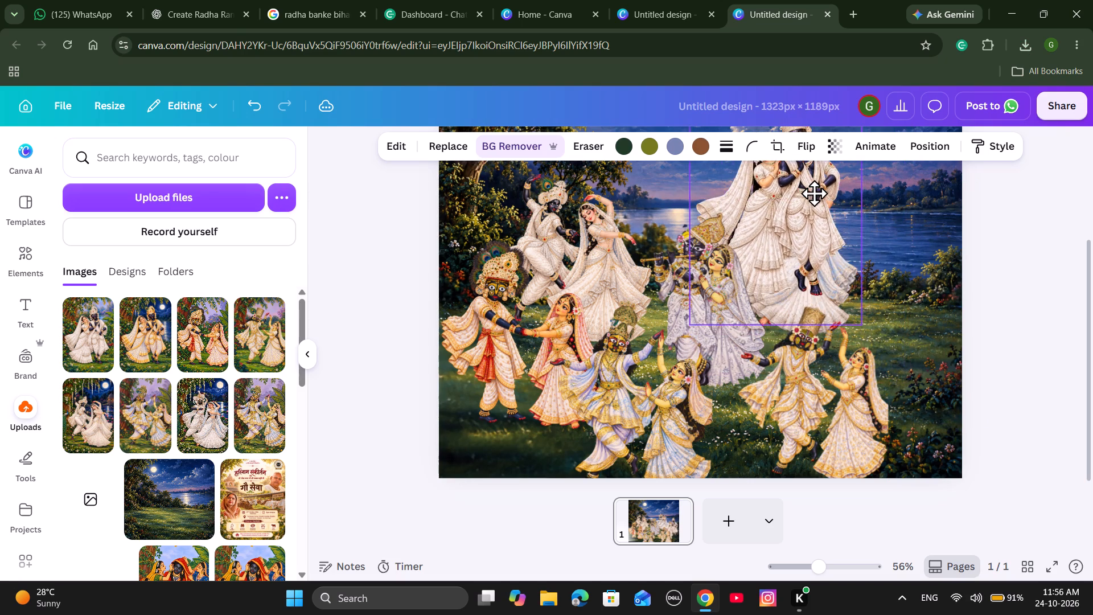
drag(814, 193, 870, 235)
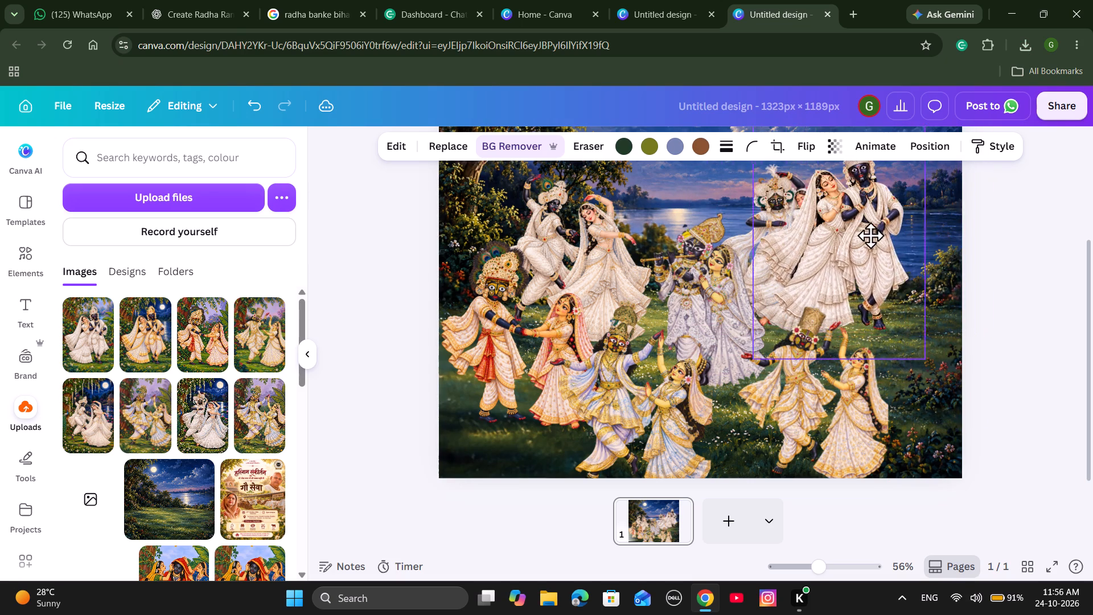
drag(870, 235, 798, 260)
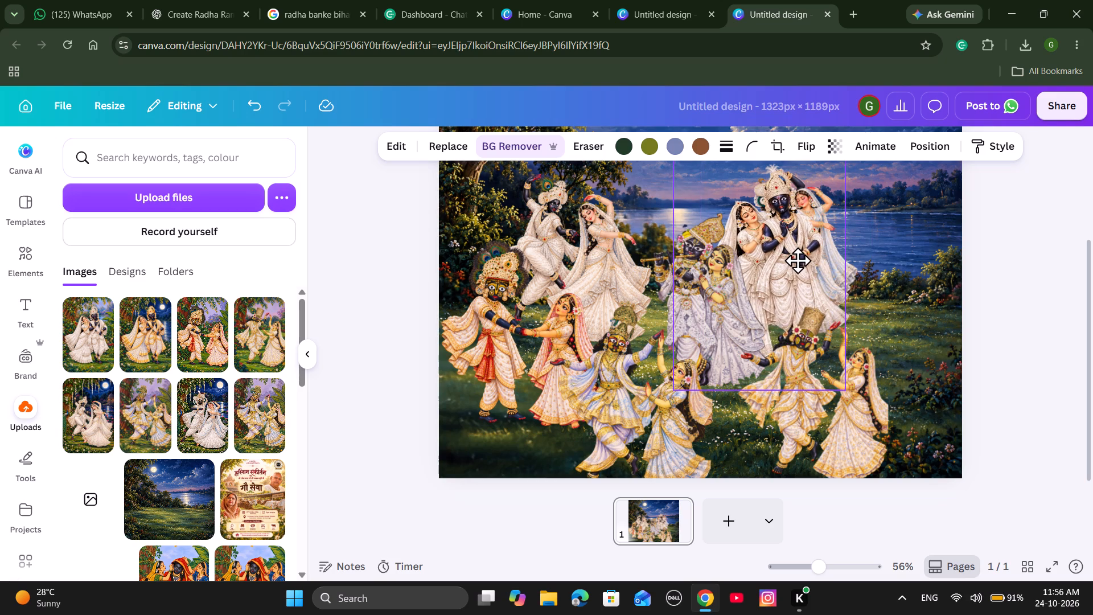
drag(798, 260, 908, 285)
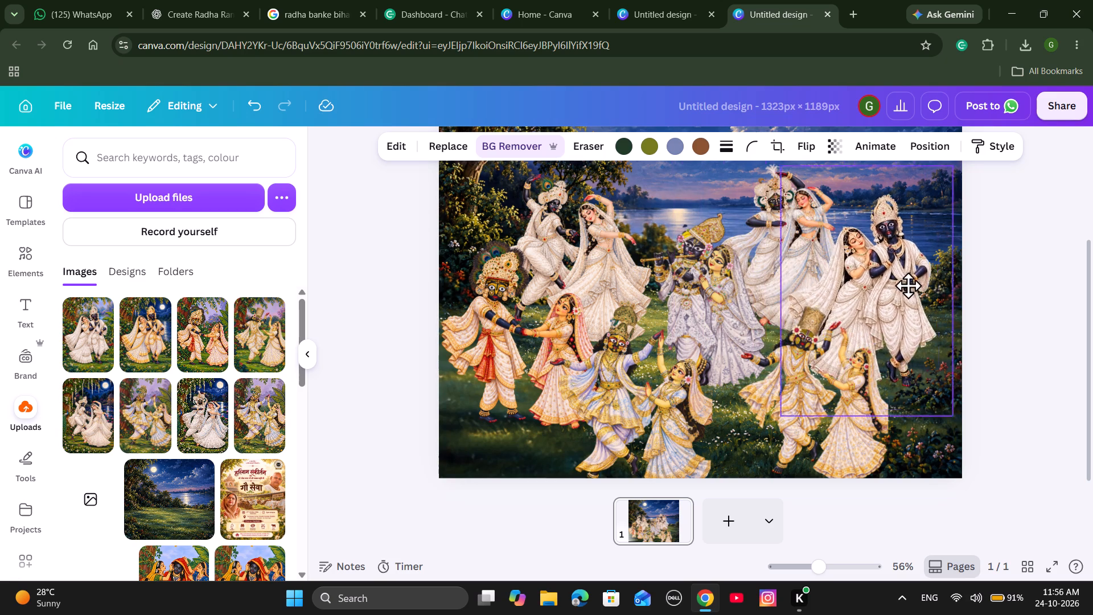
drag(908, 285, 936, 294)
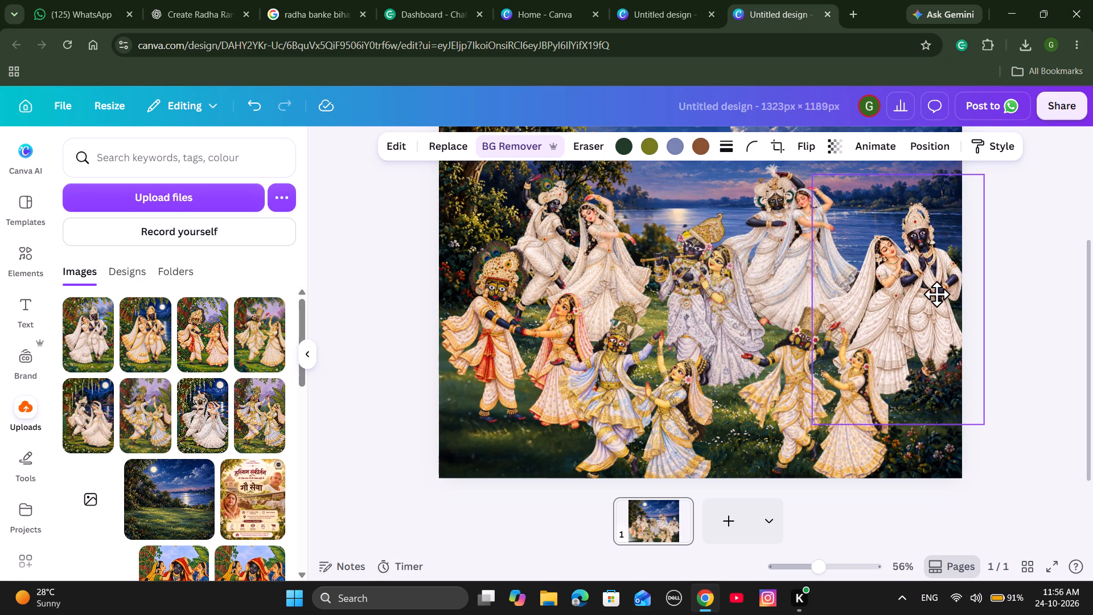
drag(936, 294, 924, 291)
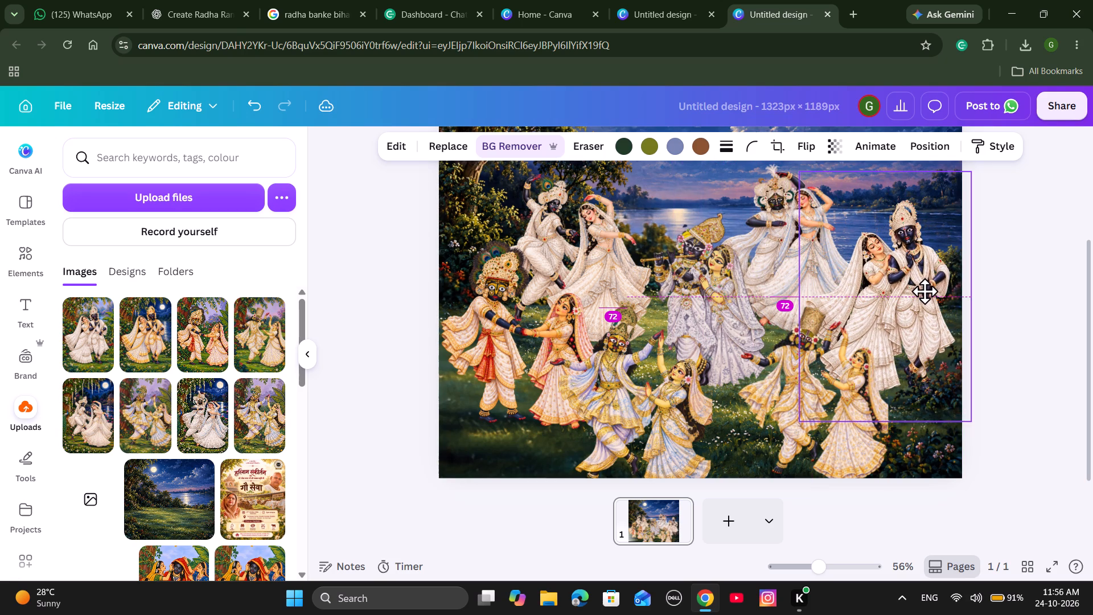
drag(924, 291, 926, 294)
drag(926, 294, 919, 294)
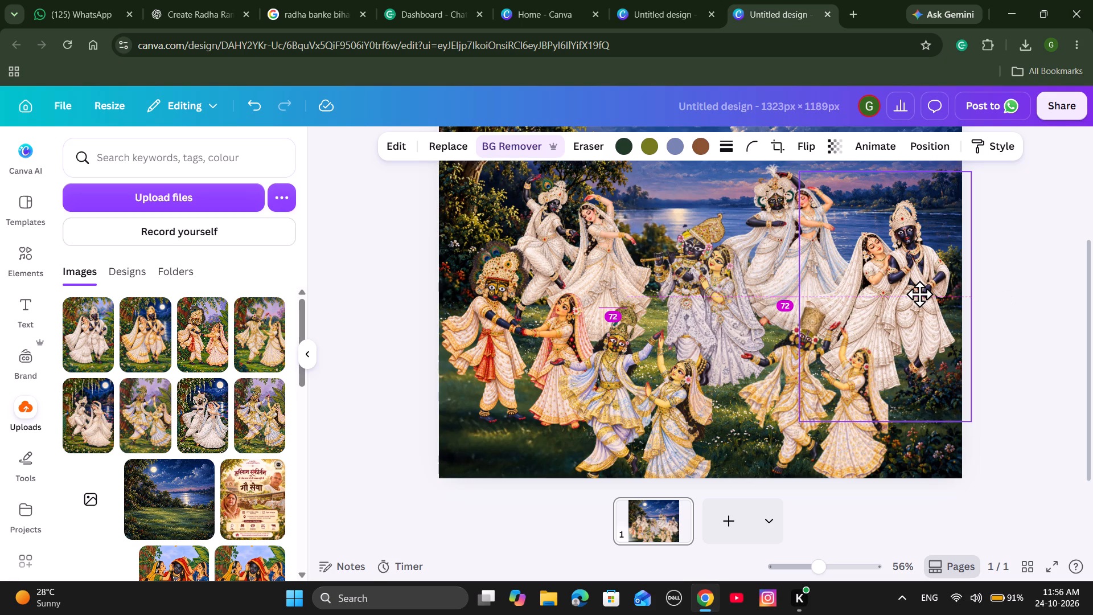
drag(919, 294, 919, 295)
Enlarge the upper-right white-dress dancing pair slightly, to about 369 × 444.
click(784, 232)
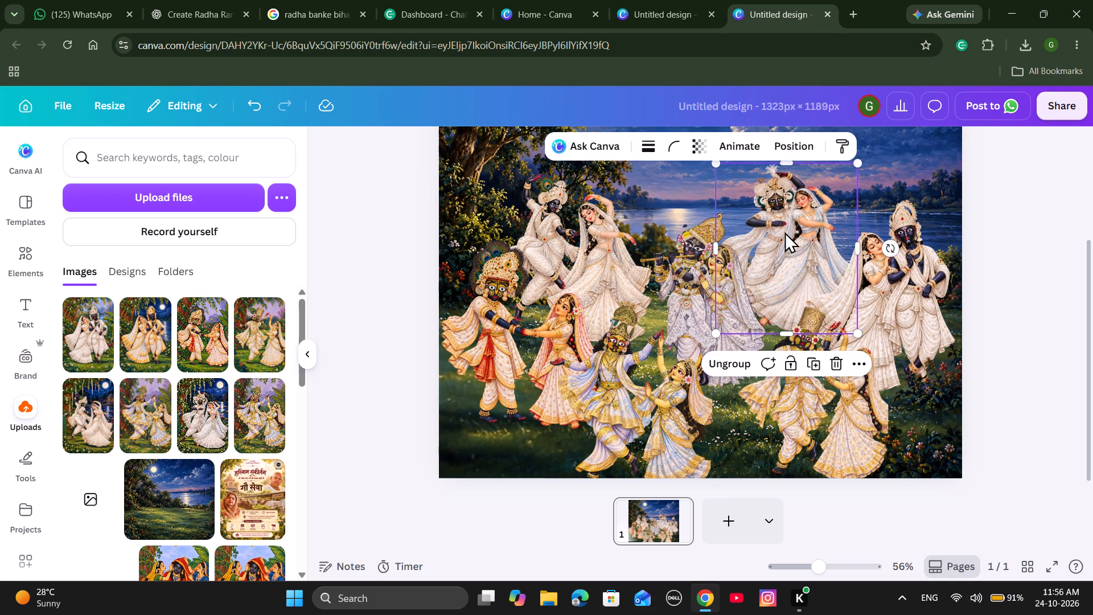
click(856, 334)
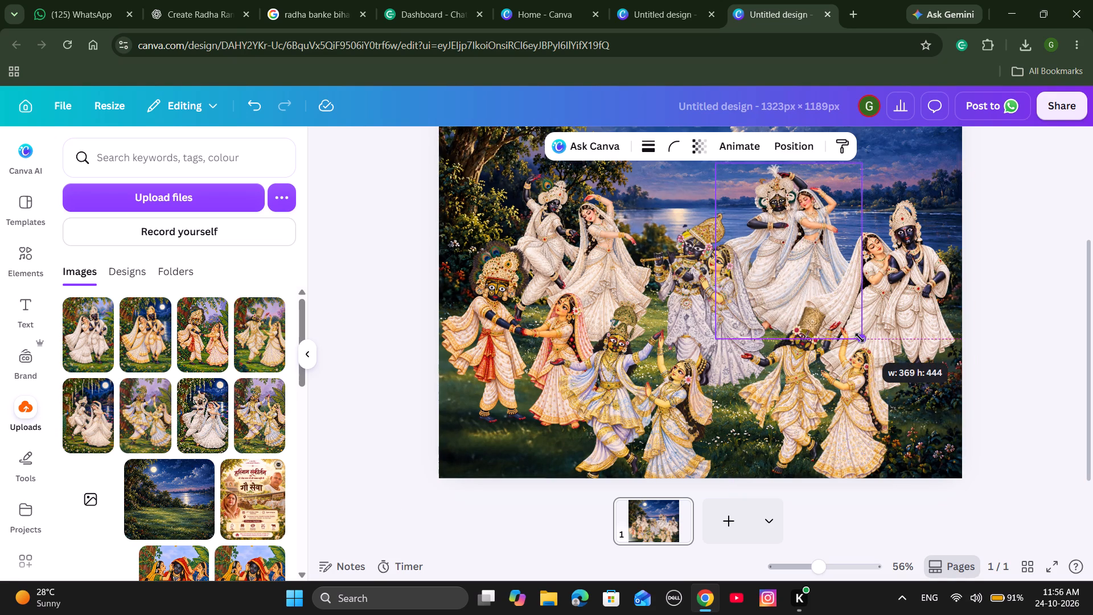
click(1052, 372)
Nudge the white-dress leaning couple slightly toward the canvas's right edge.
drag(934, 307, 941, 307)
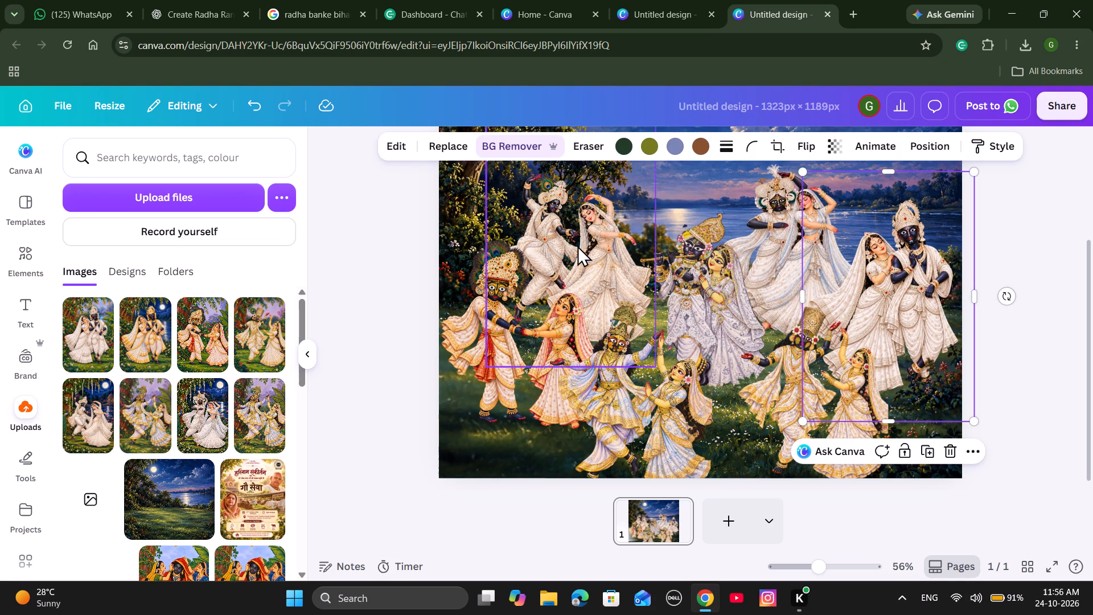
click(577, 245)
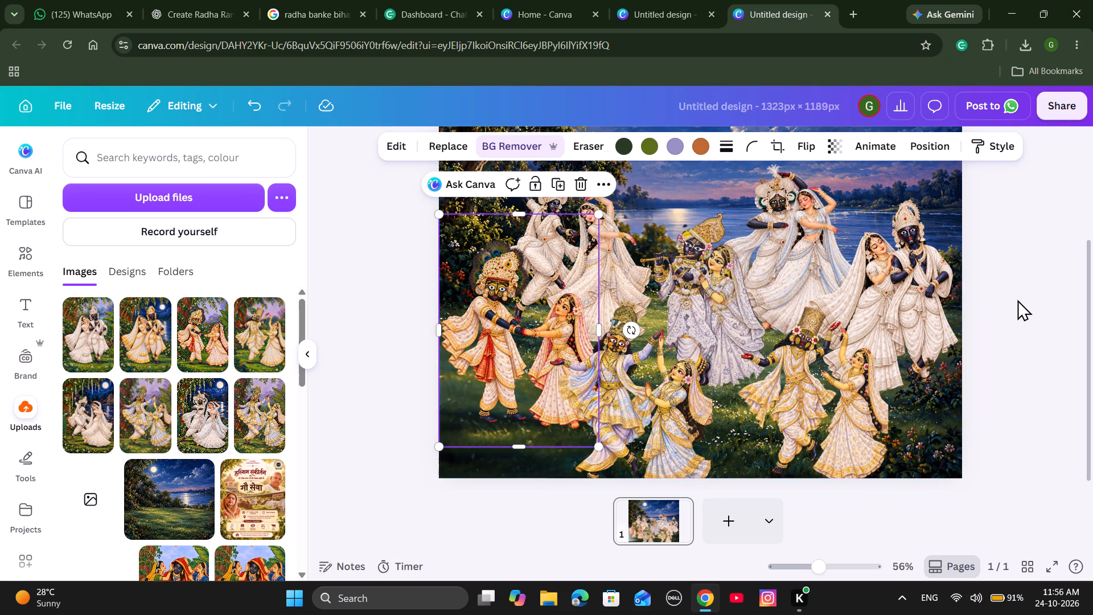
Nudge the central flute-playing couple slightly to the left within the composition.
scroll(1022, 302, left, 2)
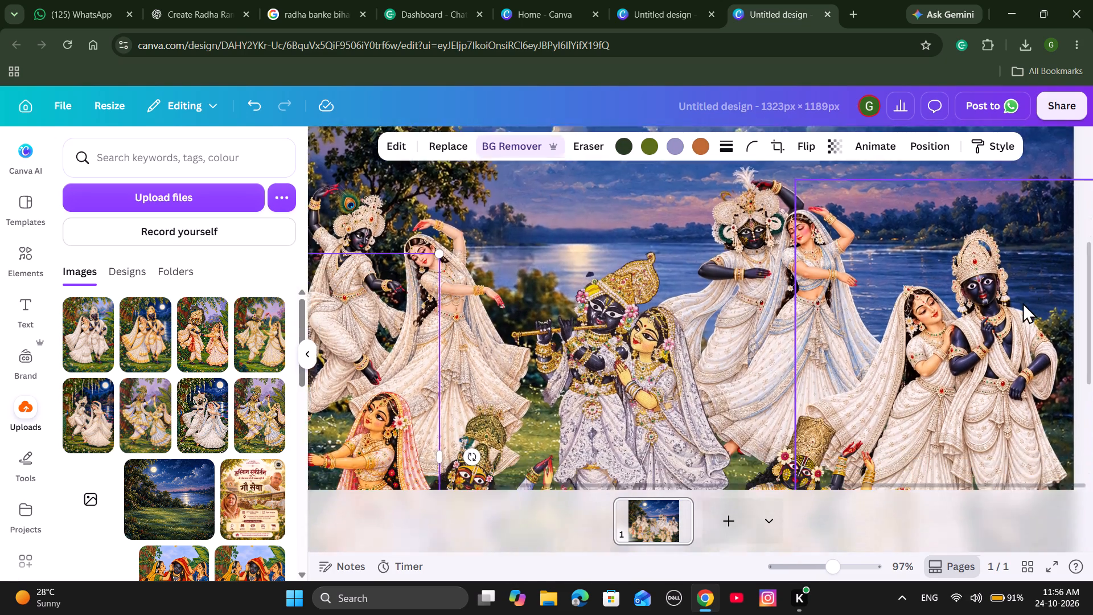
scroll(1022, 302, left, 1)
drag(668, 286, 663, 286)
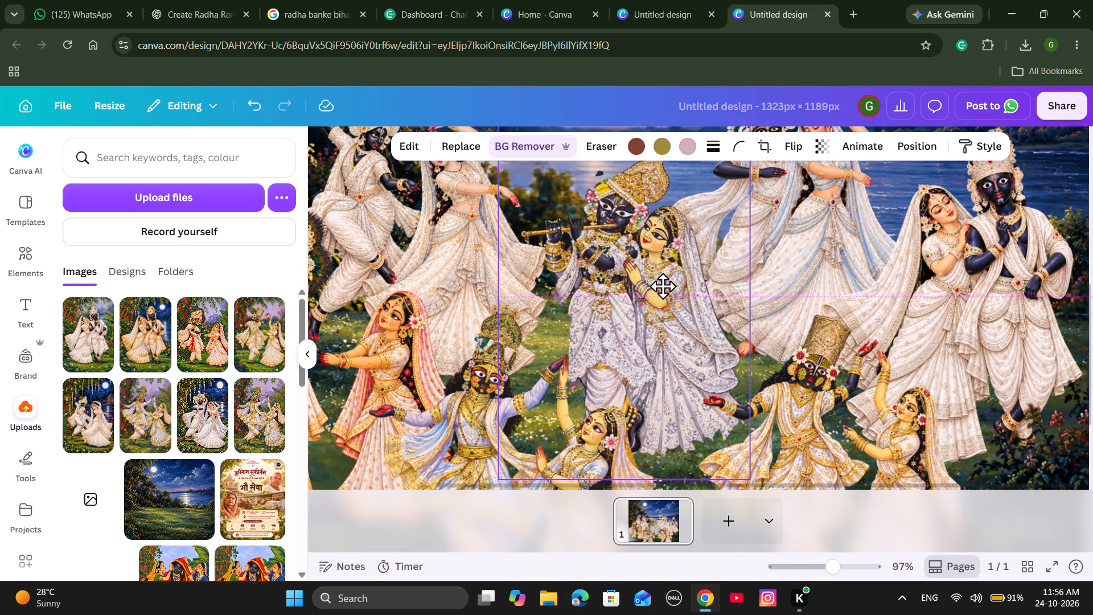
drag(663, 286, 660, 286)
Reposition the white-dress leaning couple slightly lower at the composition's right edge, after trying it nearer the central couple.
click(971, 317)
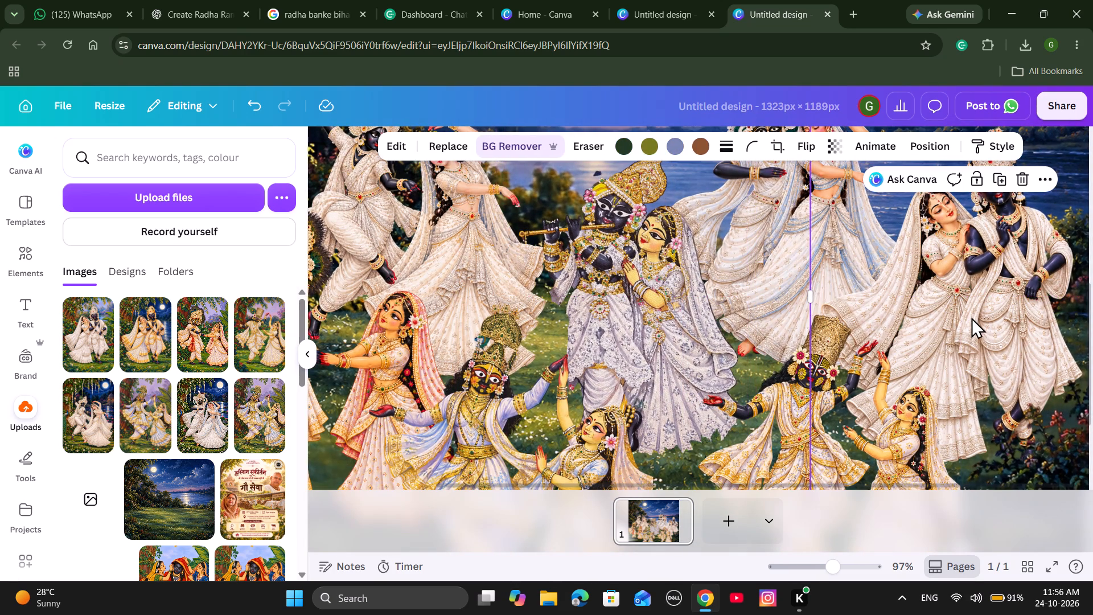
double_click(971, 317)
click(1050, 281)
drag(1050, 281, 923, 282)
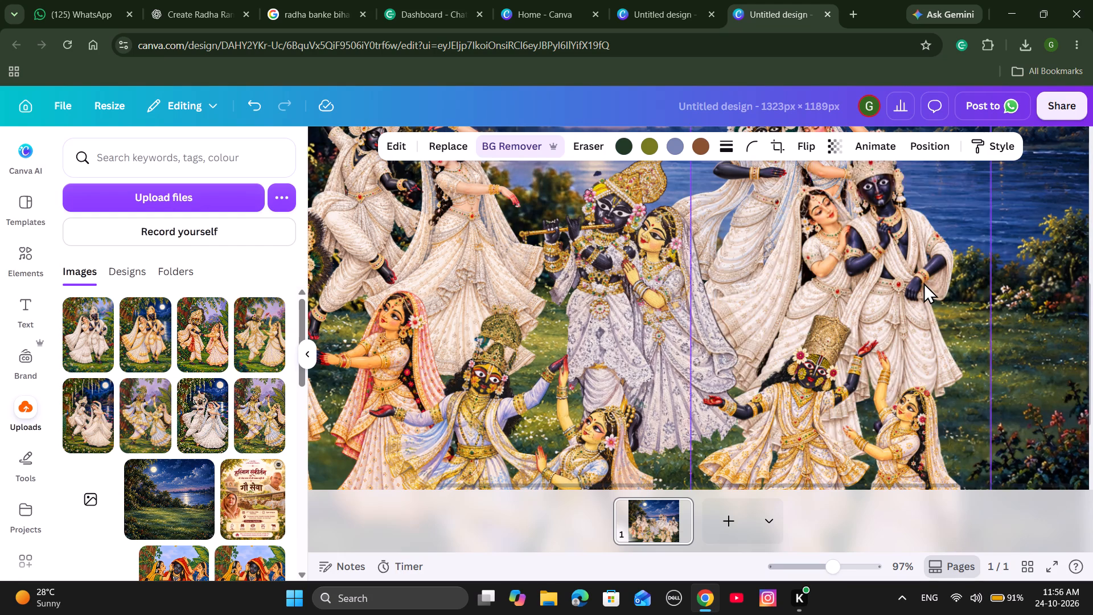
drag(923, 282, 1049, 302)
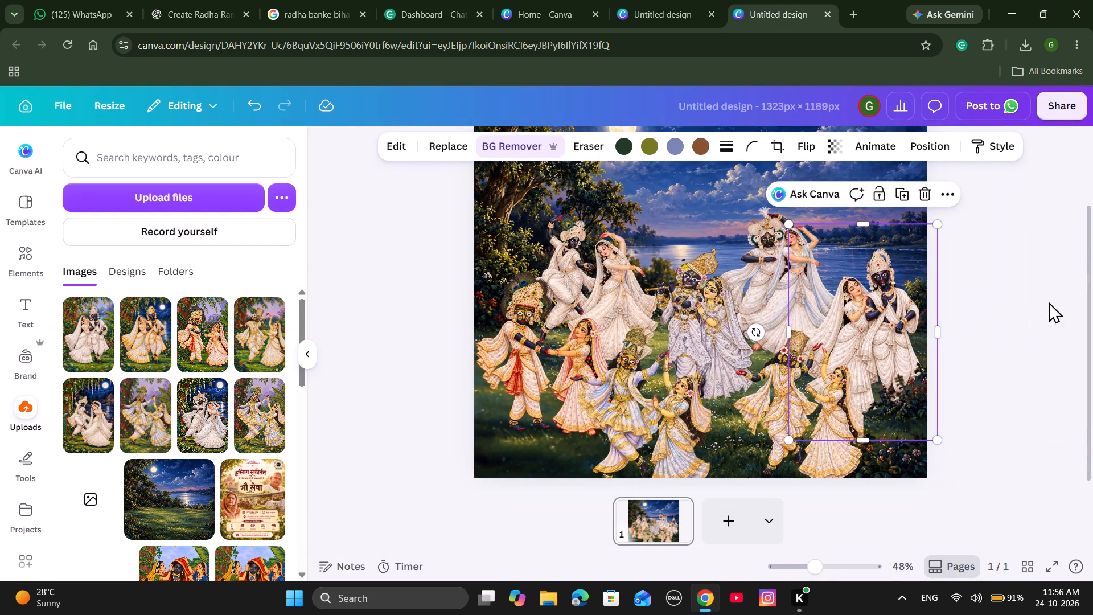
Scale the white-dress leaning couple down slightly so both figures fit better inside the composition's right edge.
drag(934, 445, 925, 442)
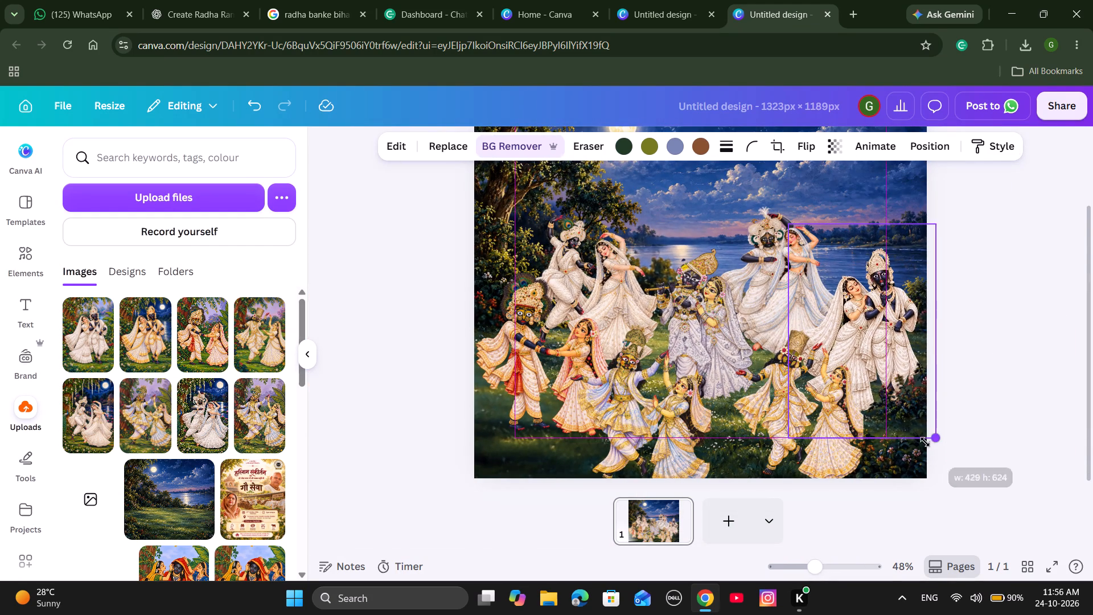
drag(925, 442, 924, 436)
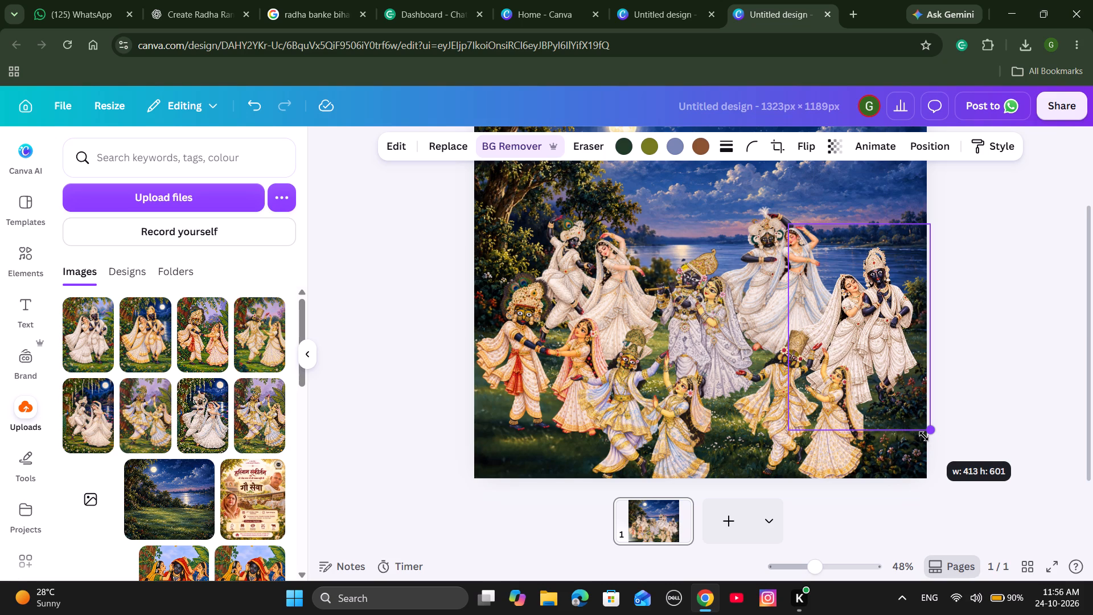
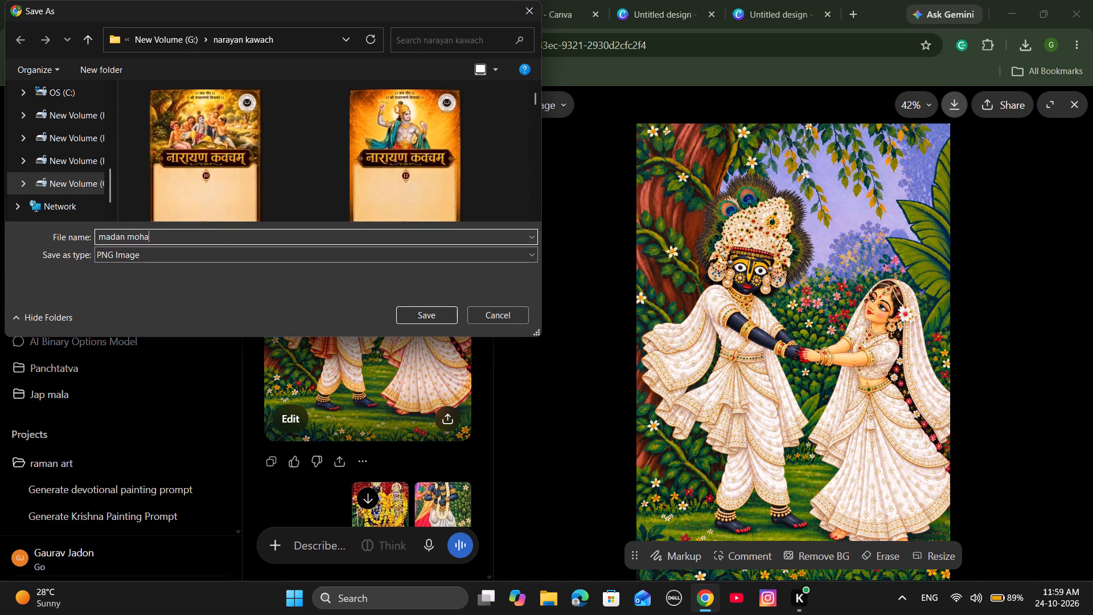
text(n ji)
key(Return)
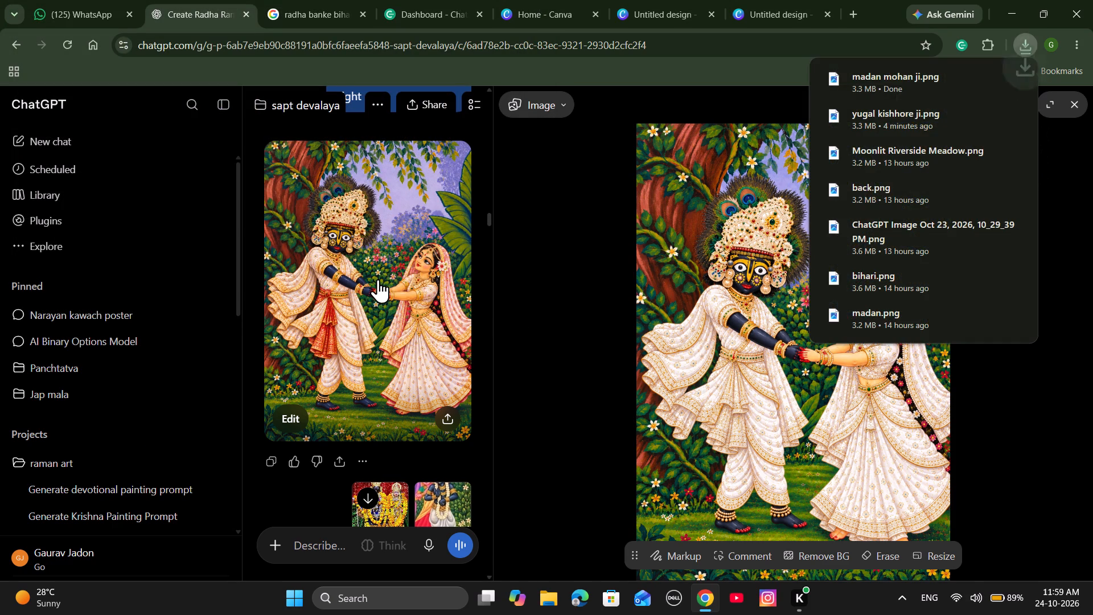
Return to the 1323 × 1189 px Canva design and upload "madan mohan ji", searching the folder for "madan".
click(785, 0)
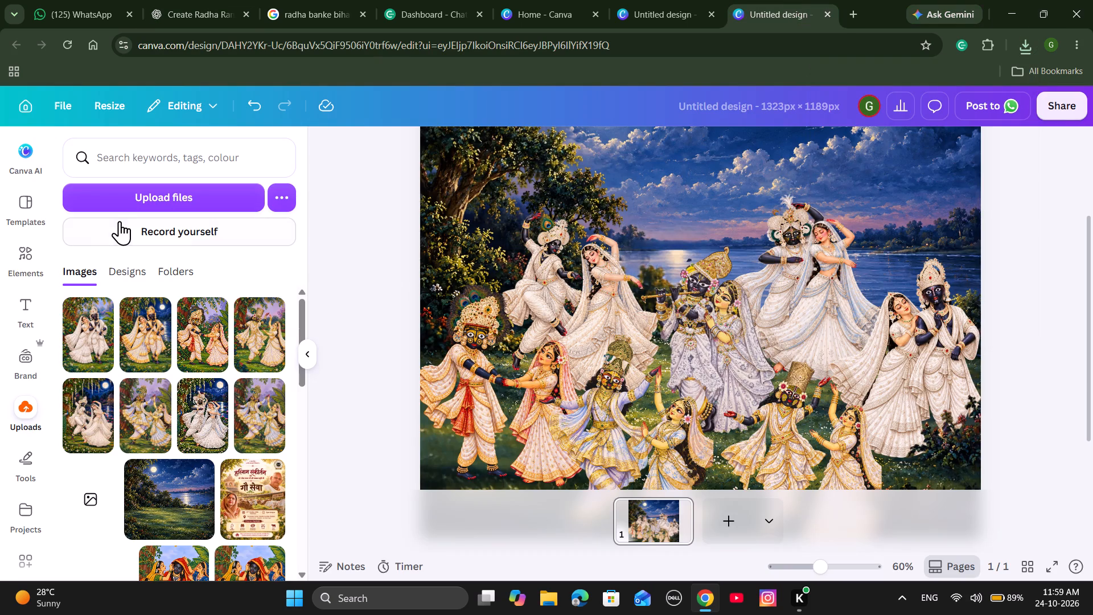
click(126, 208)
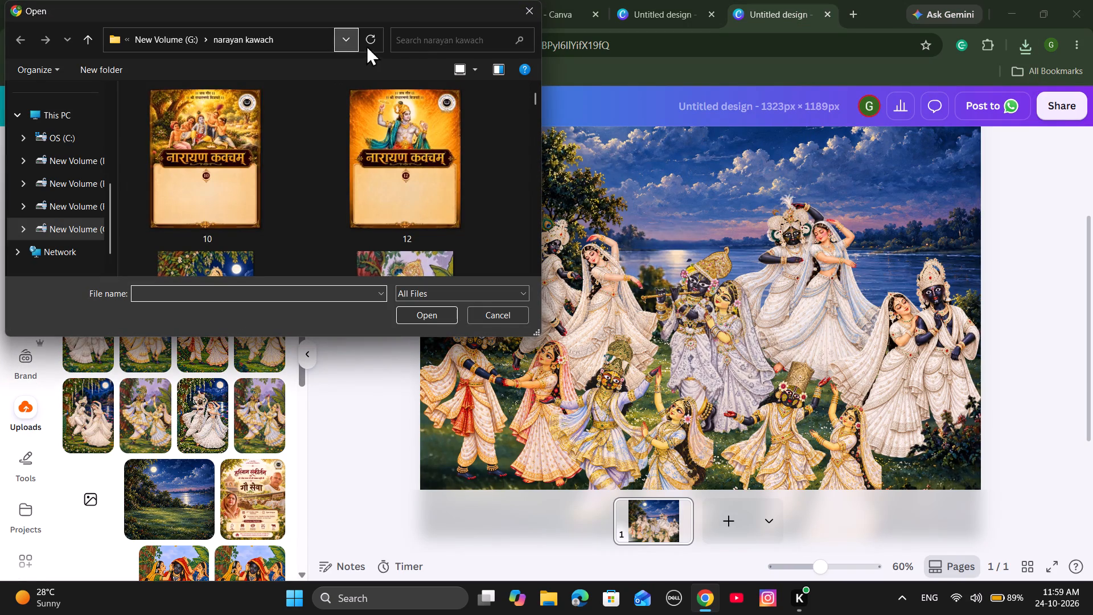
click(410, 39)
text(madan)
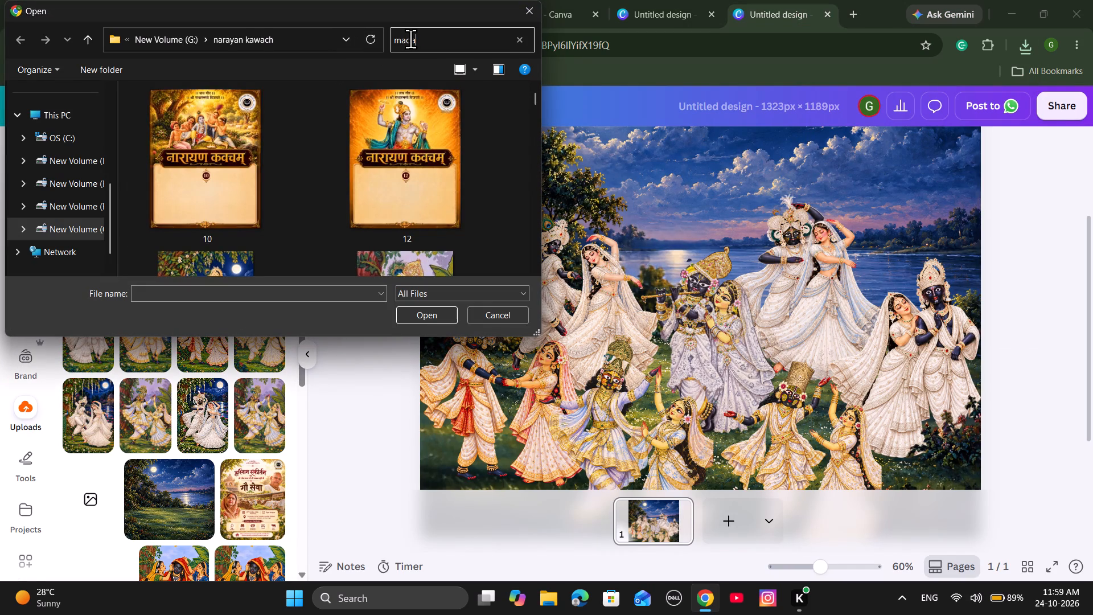
click(176, 124)
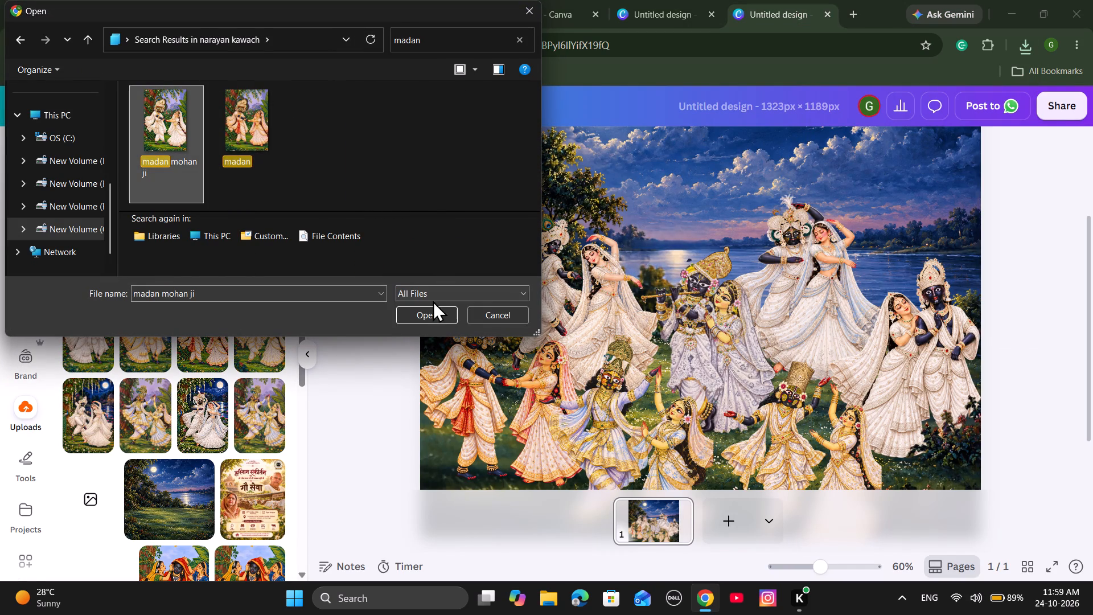
click(432, 320)
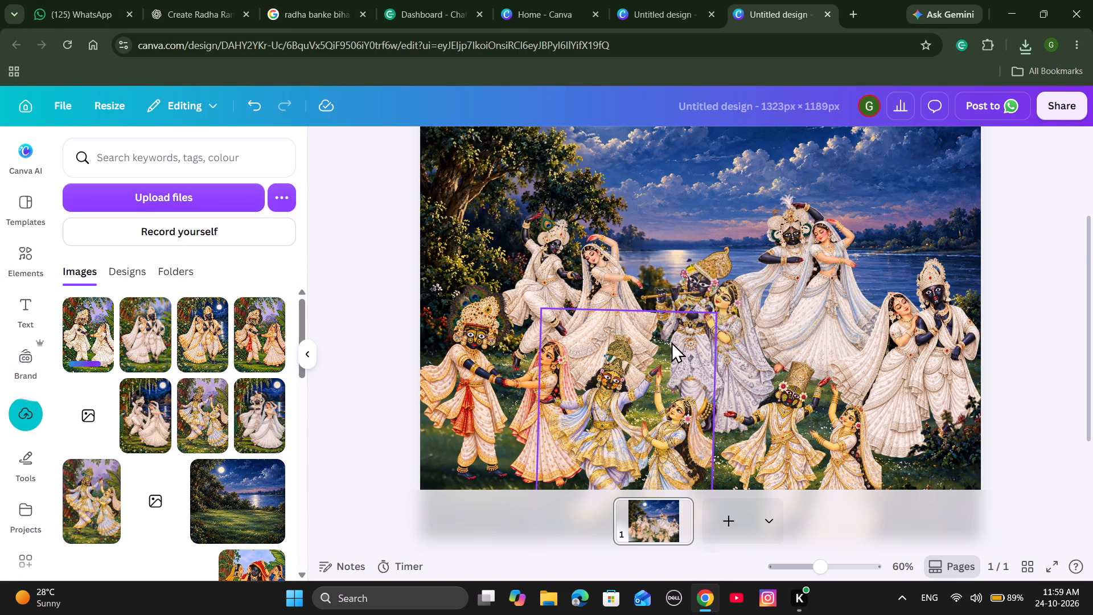
scroll(671, 342, down, 2)
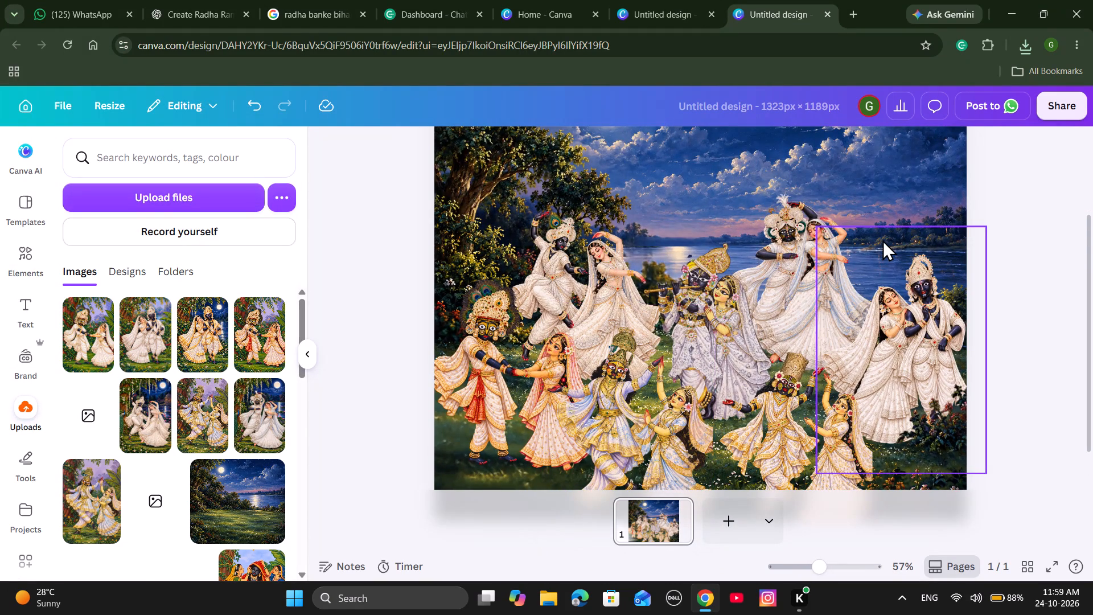
Place the uploaded white-dress hand-holding couple on the page and remove its background.
click(72, 350)
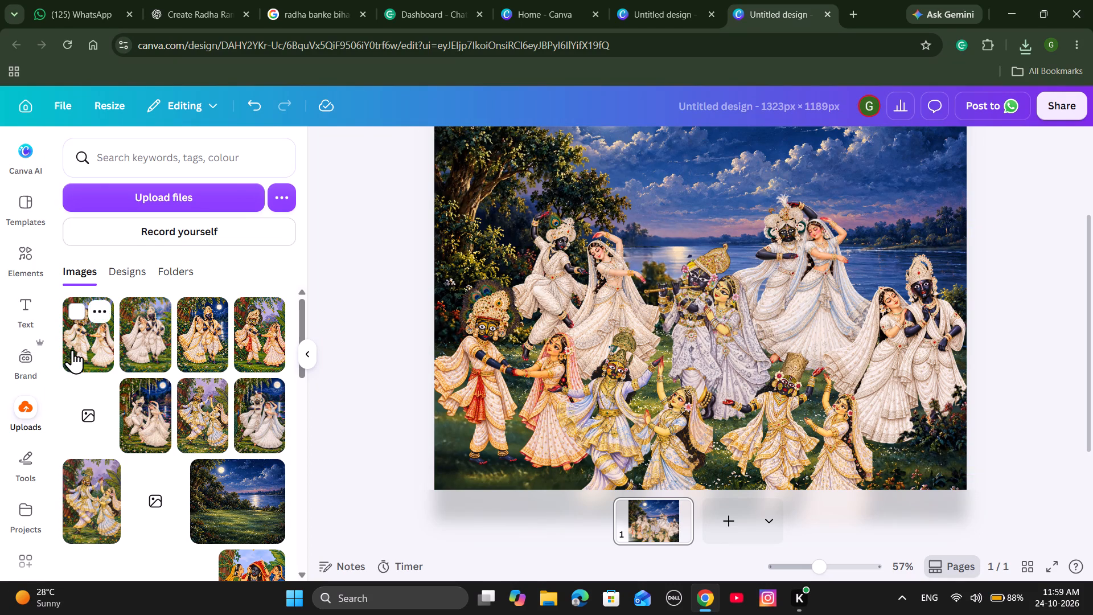
click(562, 145)
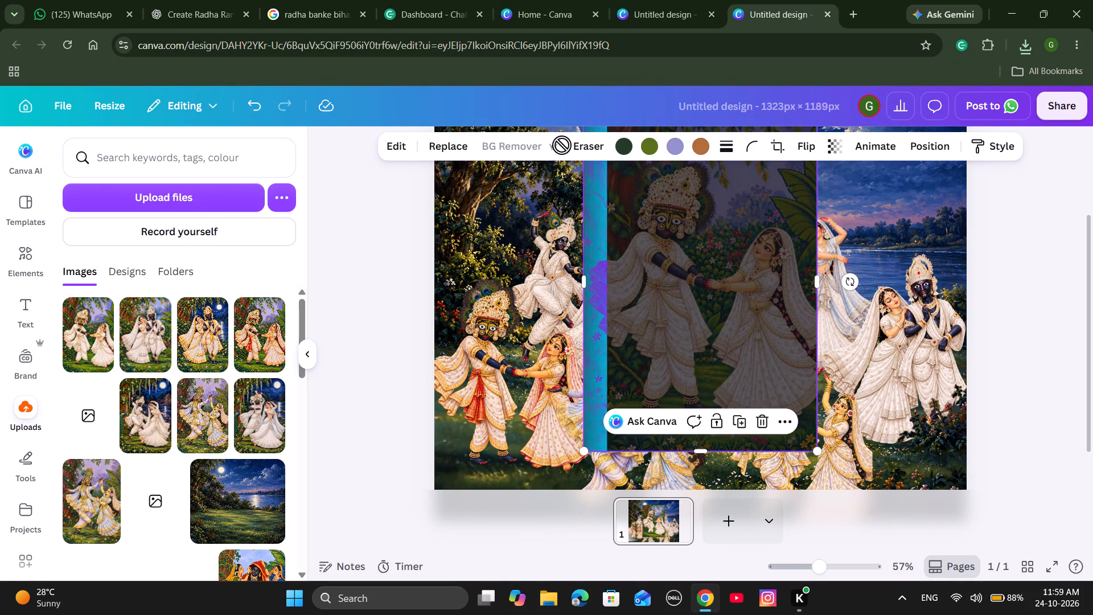
Delete the old hand-holding couple with the red sash from the composition.
click(508, 364)
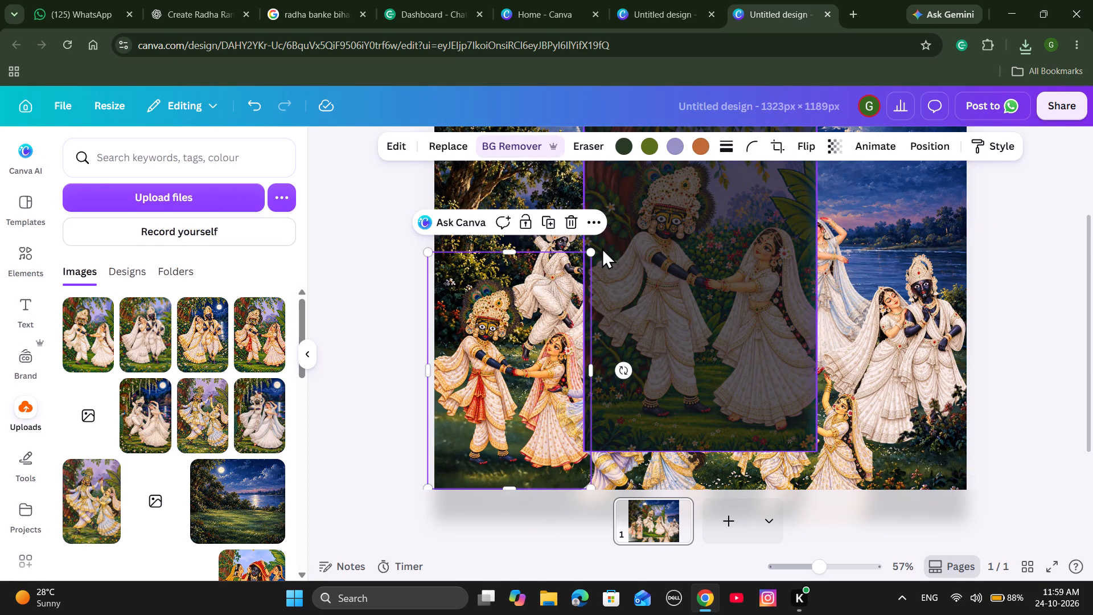
click(578, 222)
Move the new hand-holding couple to the deleted pair's place and send it backward behind the front-centre dancing couple.
drag(715, 293, 545, 339)
right_click(571, 297)
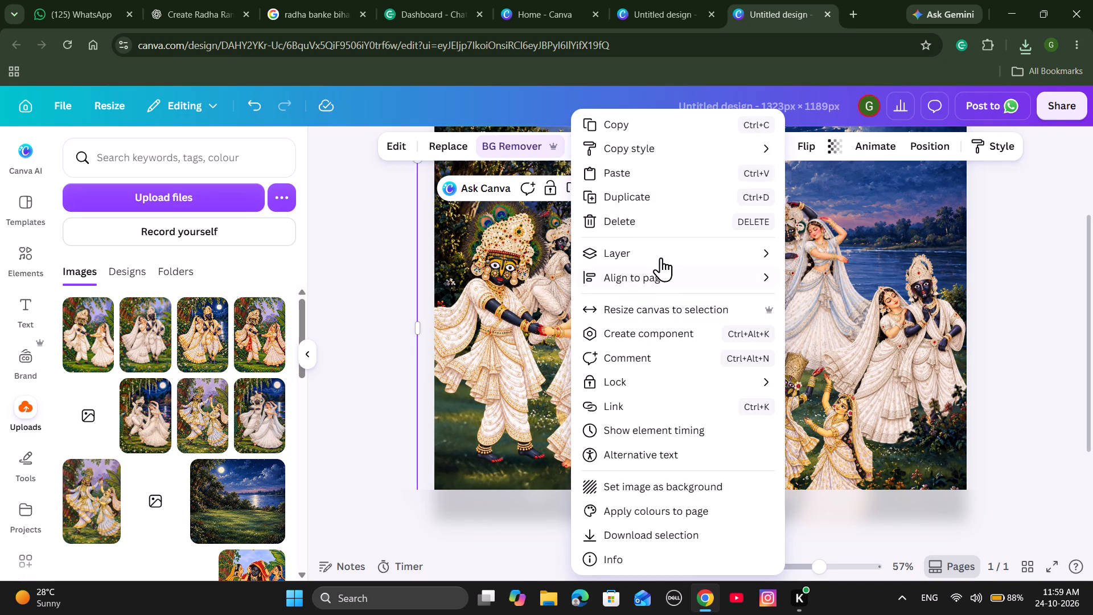
click(843, 307)
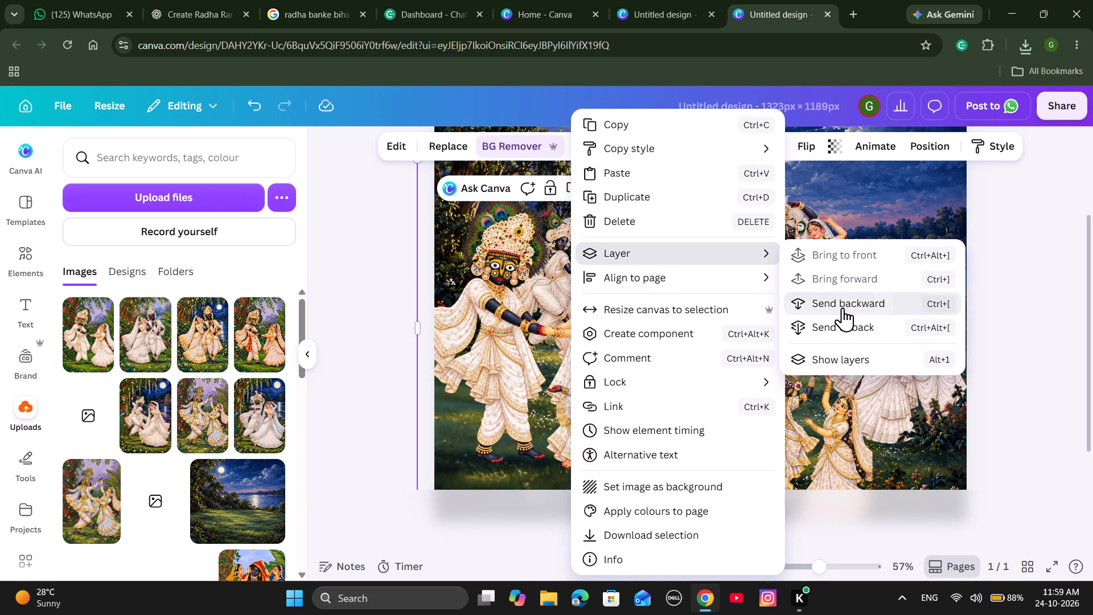
click(868, 521)
click(531, 327)
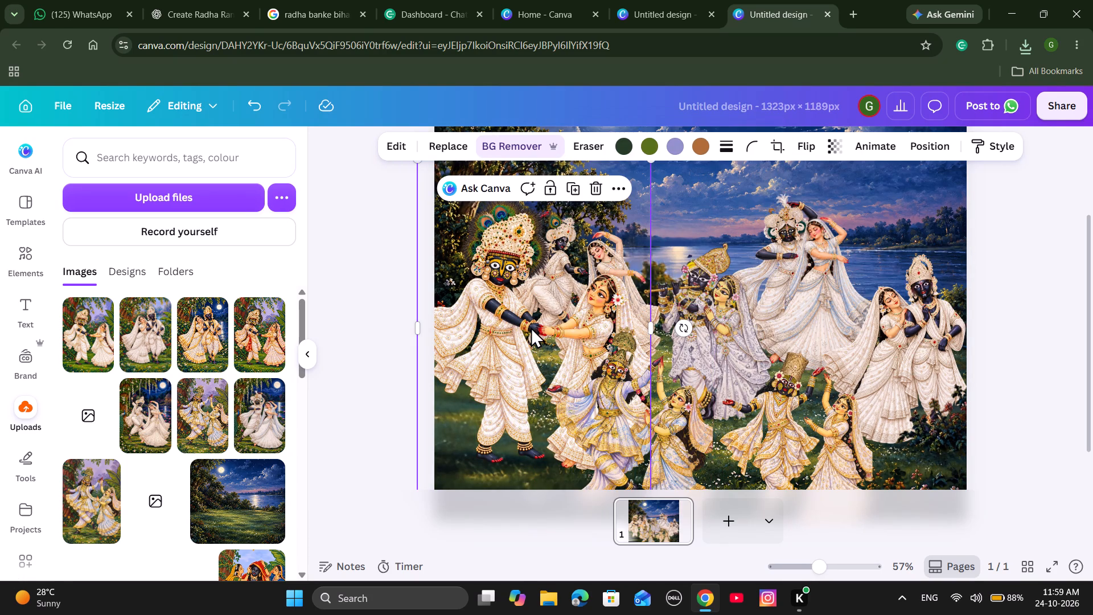
Shrink the white-dress hand-holding couple and place it by the scene's left edge, beside the front-centre dancing couple.
drag(531, 327, 558, 221)
drag(558, 221, 620, 114)
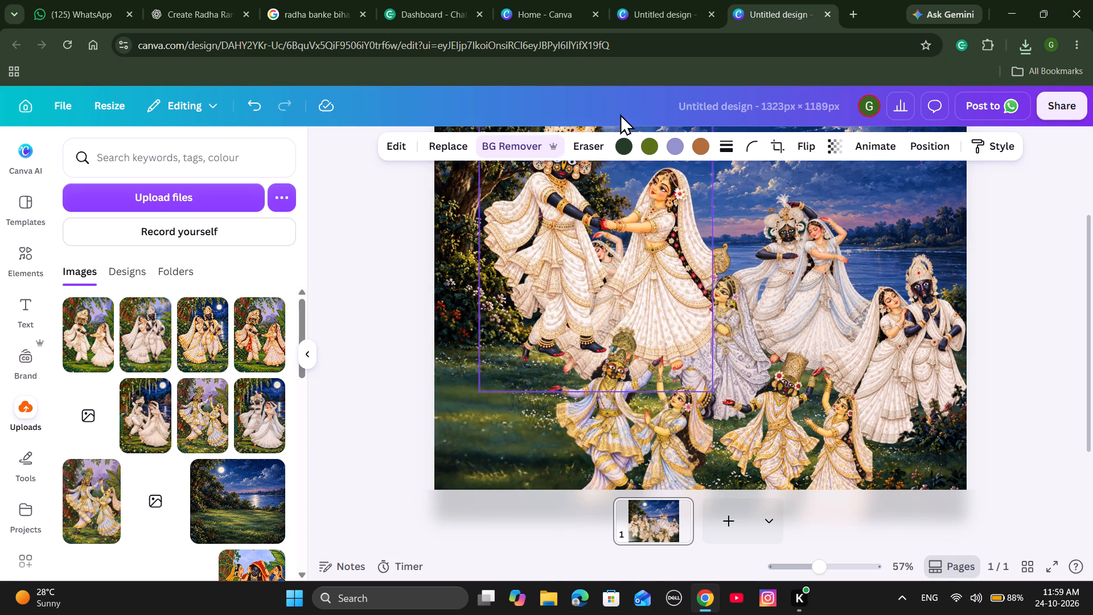
drag(620, 114, 611, 118)
drag(702, 395, 638, 327)
drag(558, 208, 540, 352)
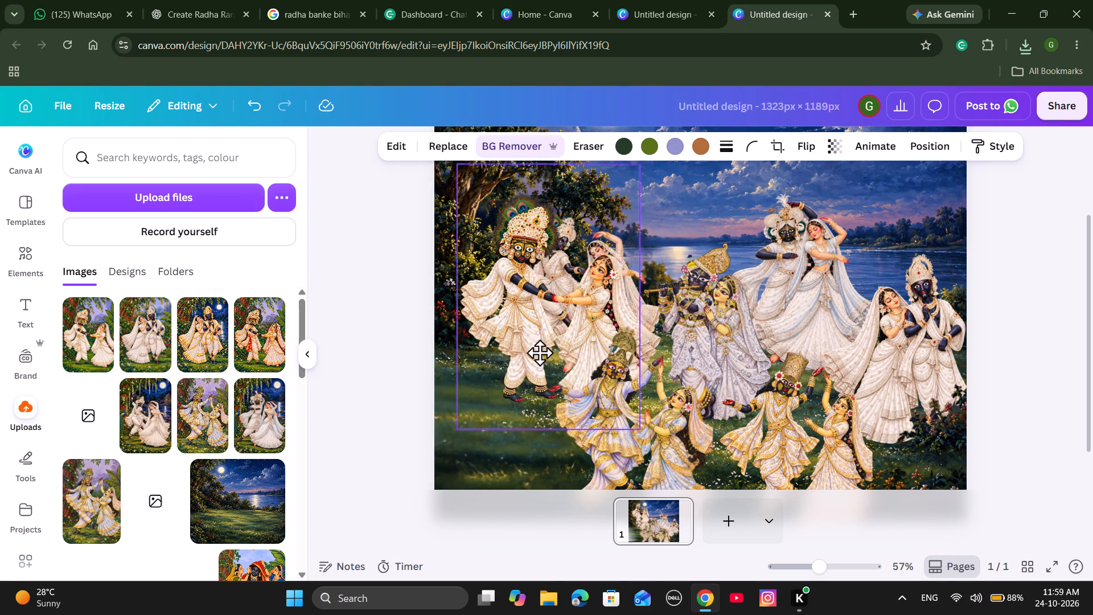
drag(540, 352, 510, 372)
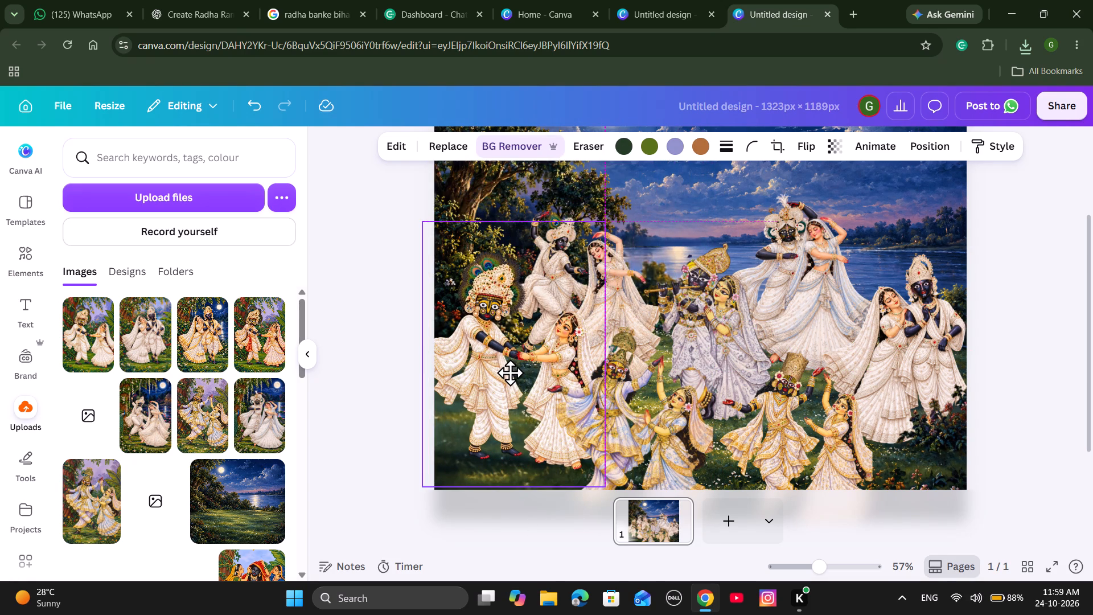
drag(510, 372, 517, 375)
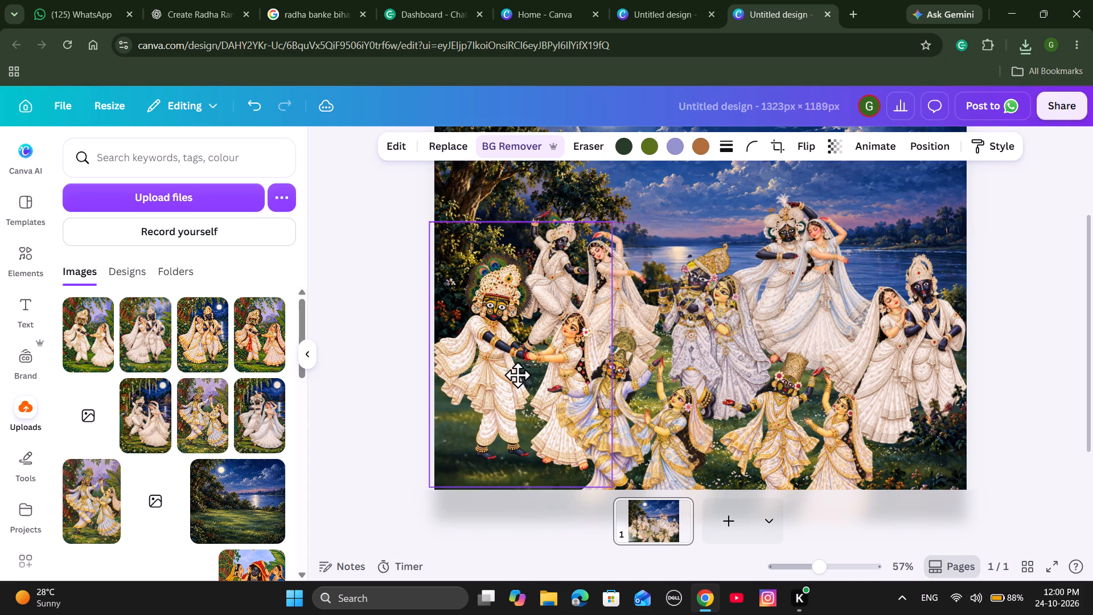
drag(517, 375, 519, 374)
Spread the foreground couples by nudging the front-right dancers rightward, the front-centre dancers slightly upward and the hand-holding couple toward the page's left edge.
scroll(741, 333, down, 1)
scroll(741, 333, up, 1)
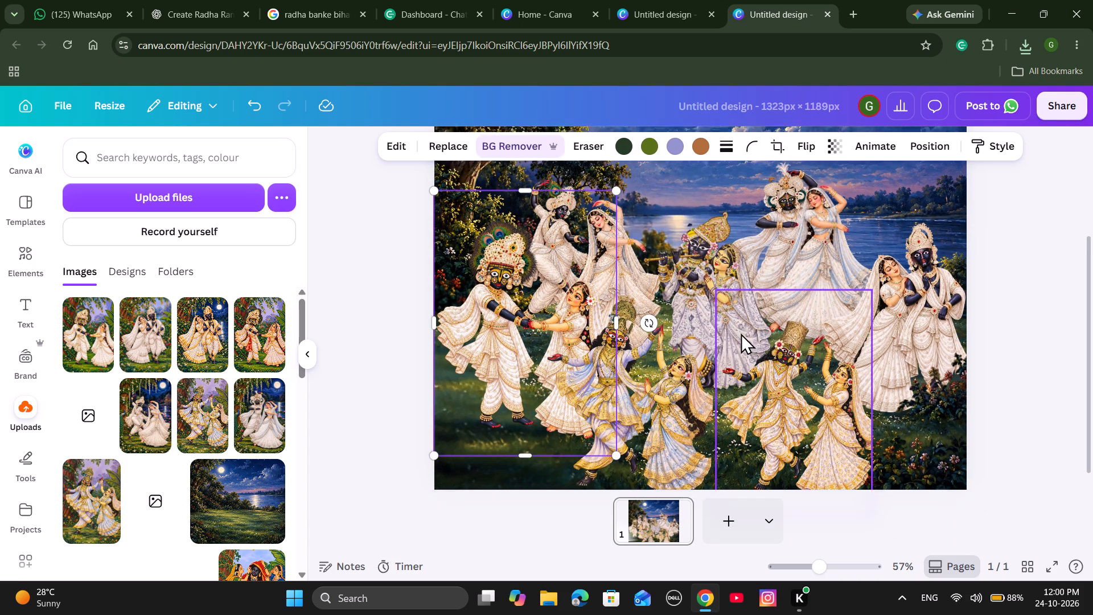
scroll(741, 333, up, 1)
drag(839, 443, 856, 434)
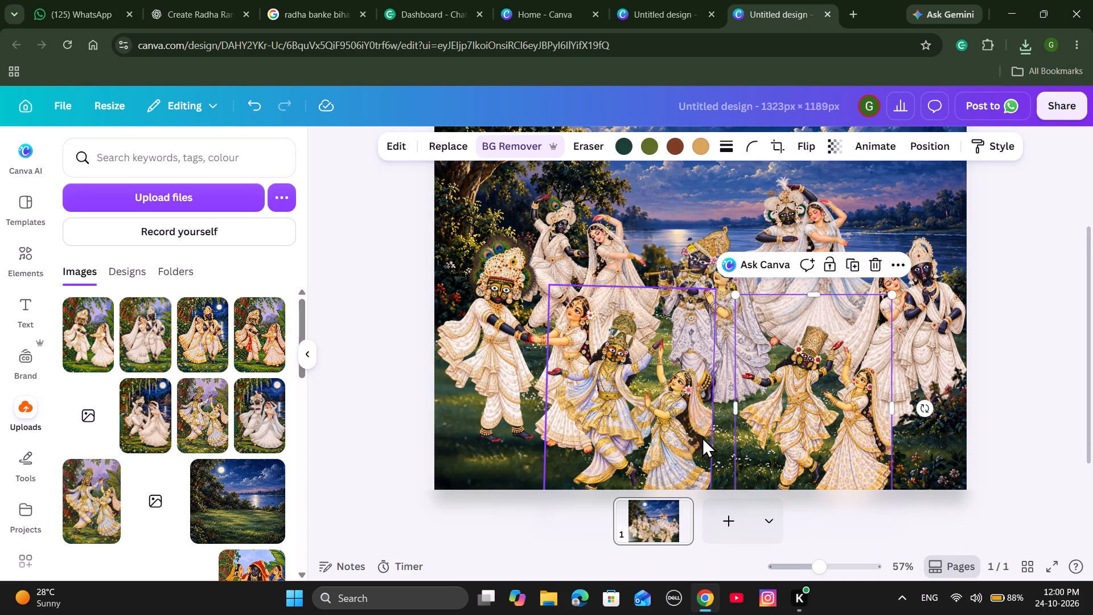
drag(701, 437, 702, 430)
drag(501, 359, 494, 362)
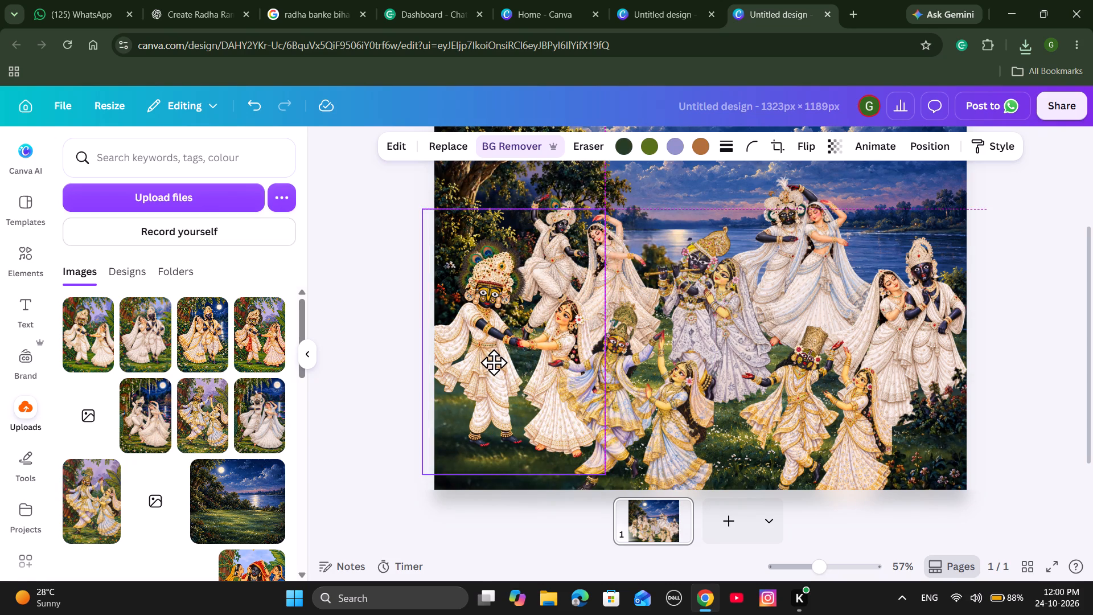
drag(494, 362, 490, 359)
scroll(835, 262, down, 2)
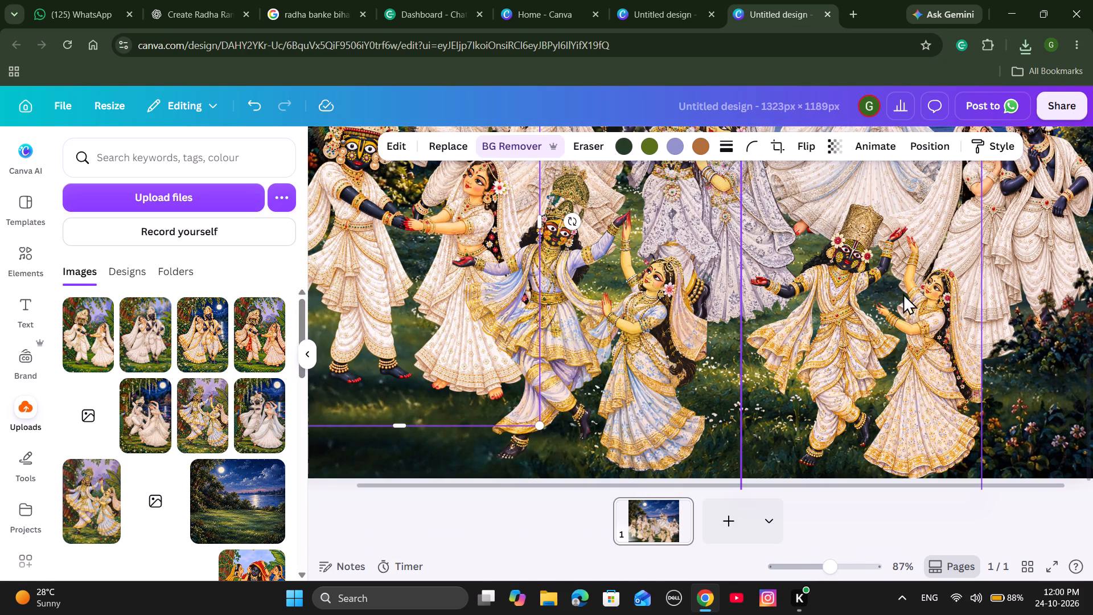
click(1048, 448)
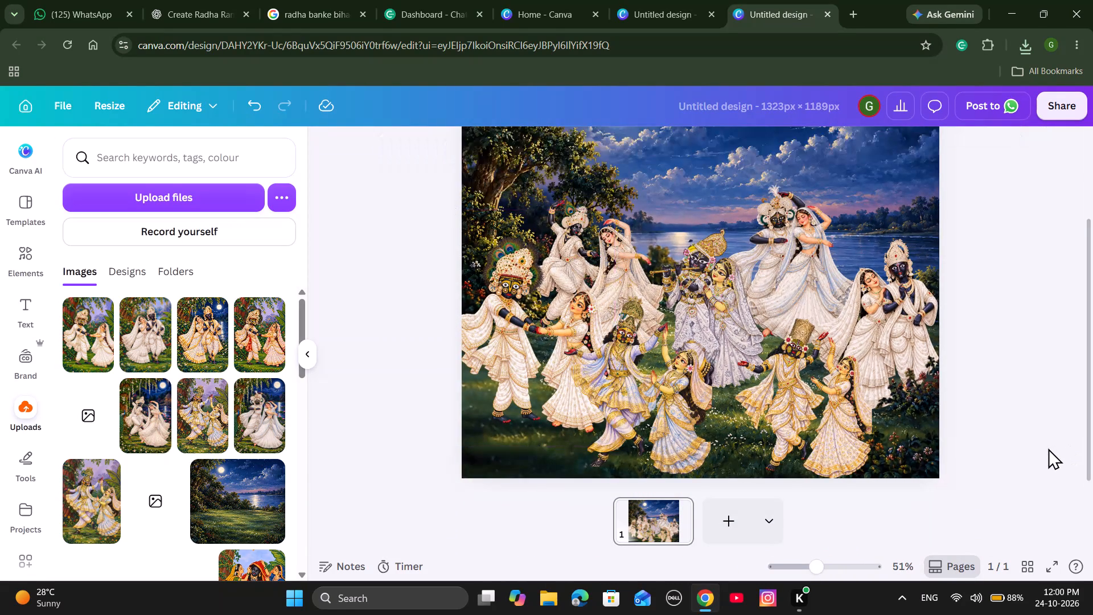
Rebalance the two front dancing couples by lowering the front-centre pair slightly and moving the front-right pair closer to it.
drag(661, 441, 678, 437)
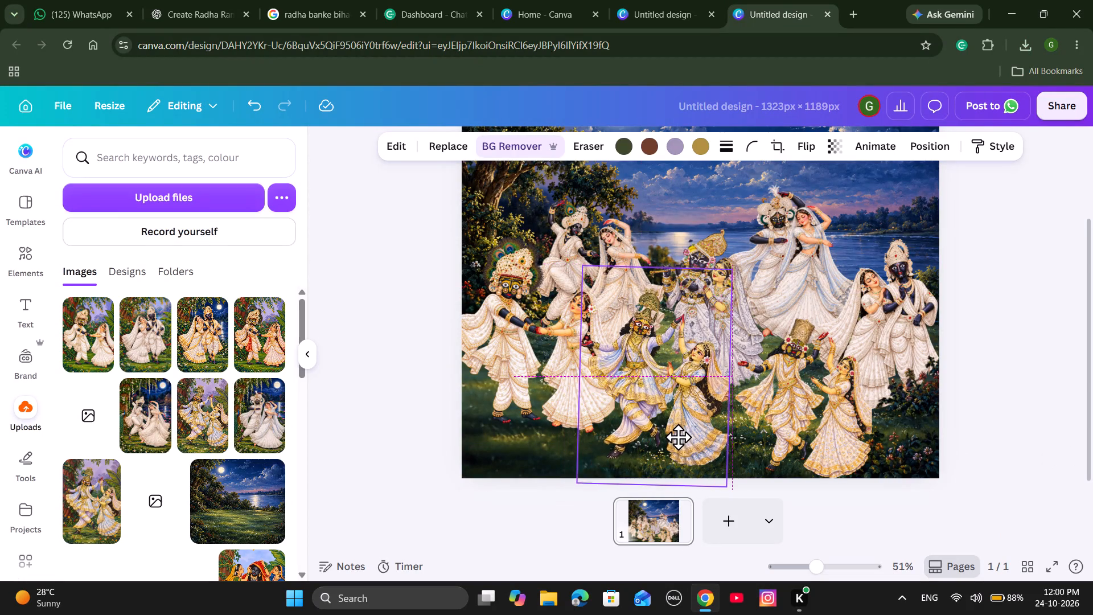
drag(678, 437, 679, 439)
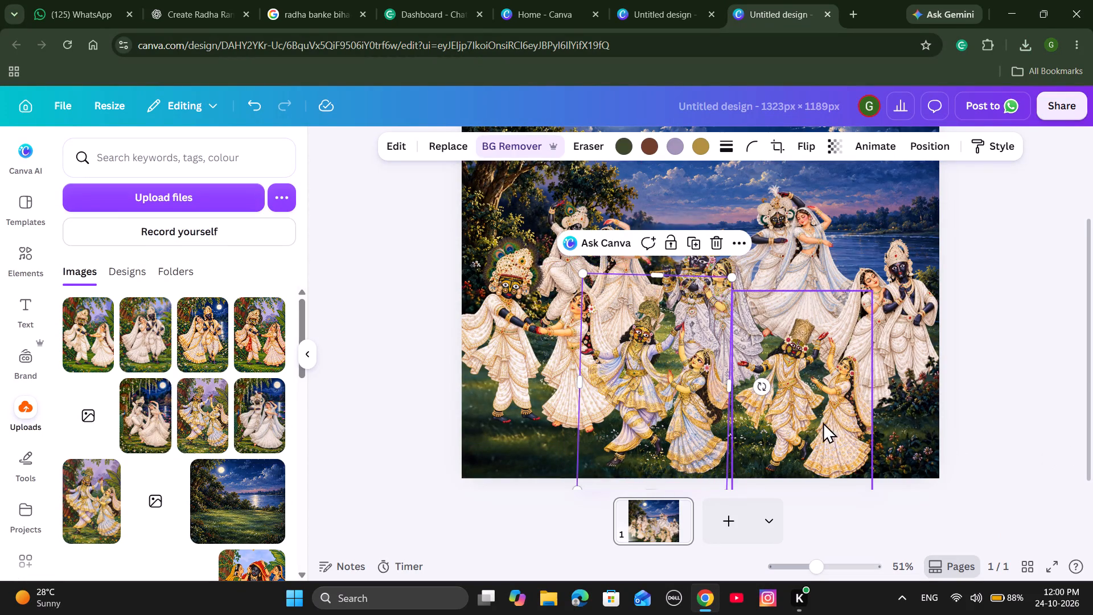
click(830, 422)
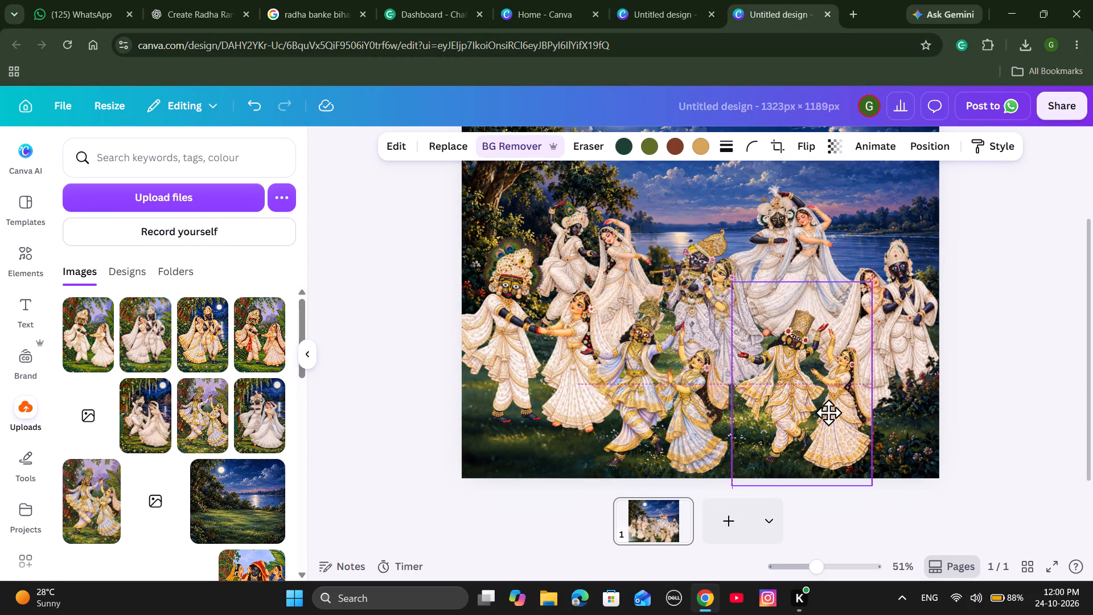
click(554, 387)
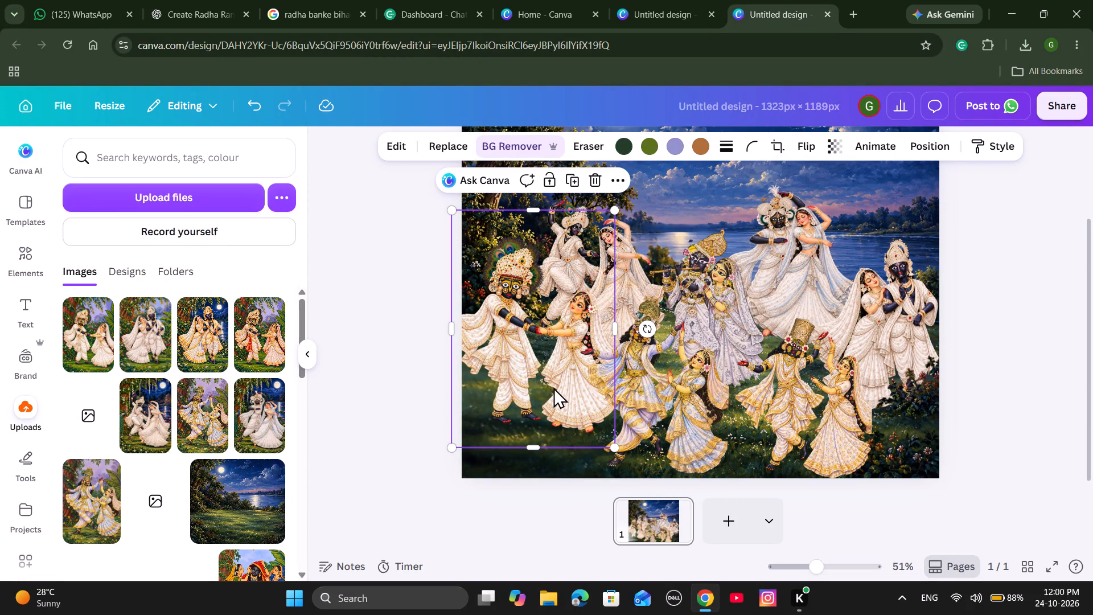
drag(660, 397, 637, 416)
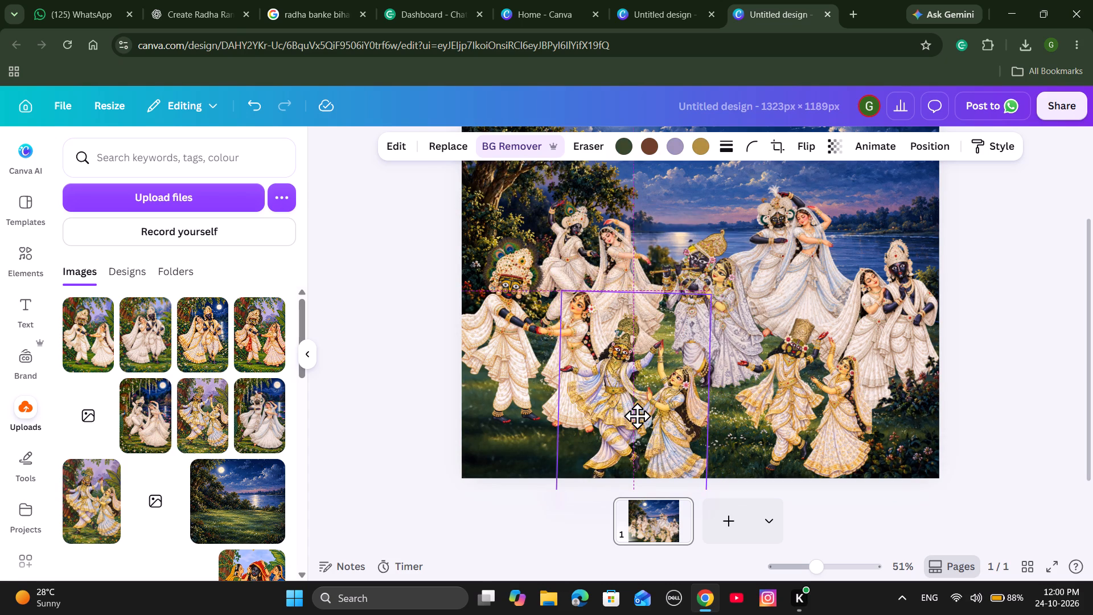
drag(637, 416, 640, 404)
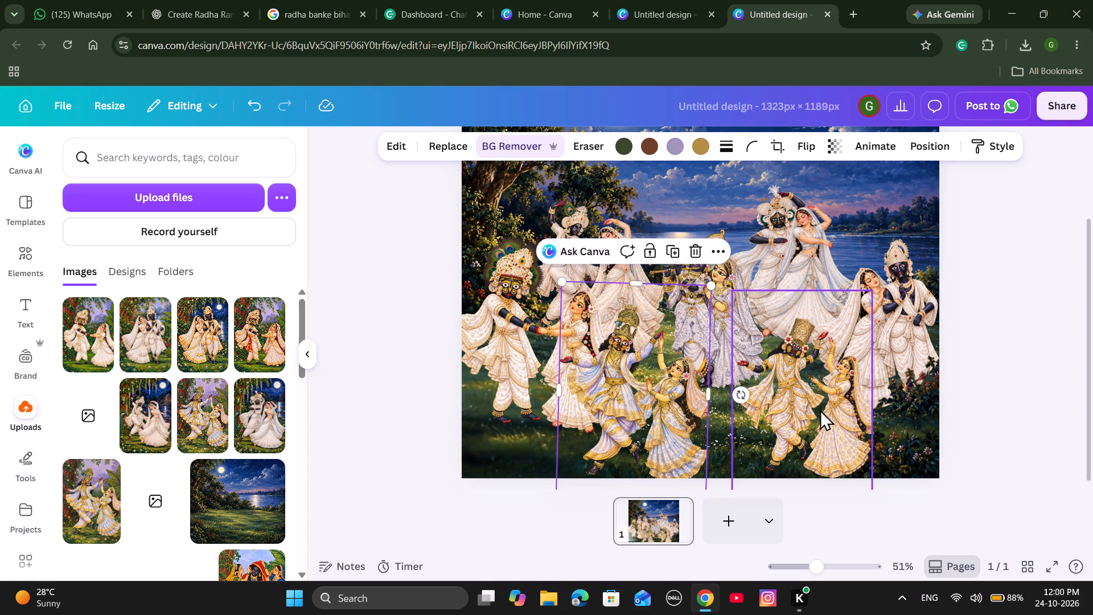
drag(831, 411, 811, 415)
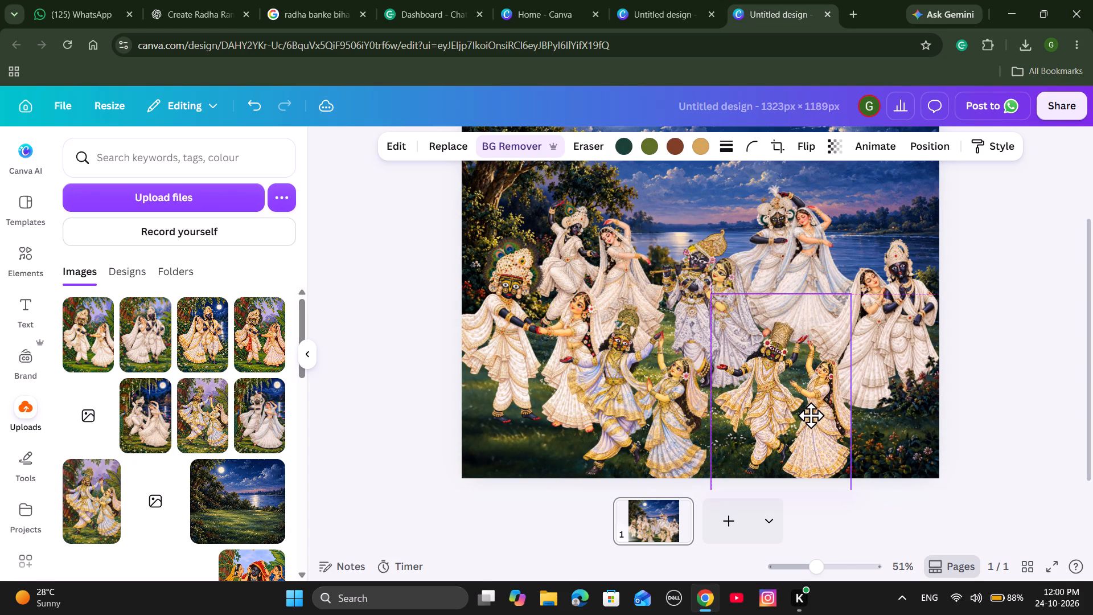
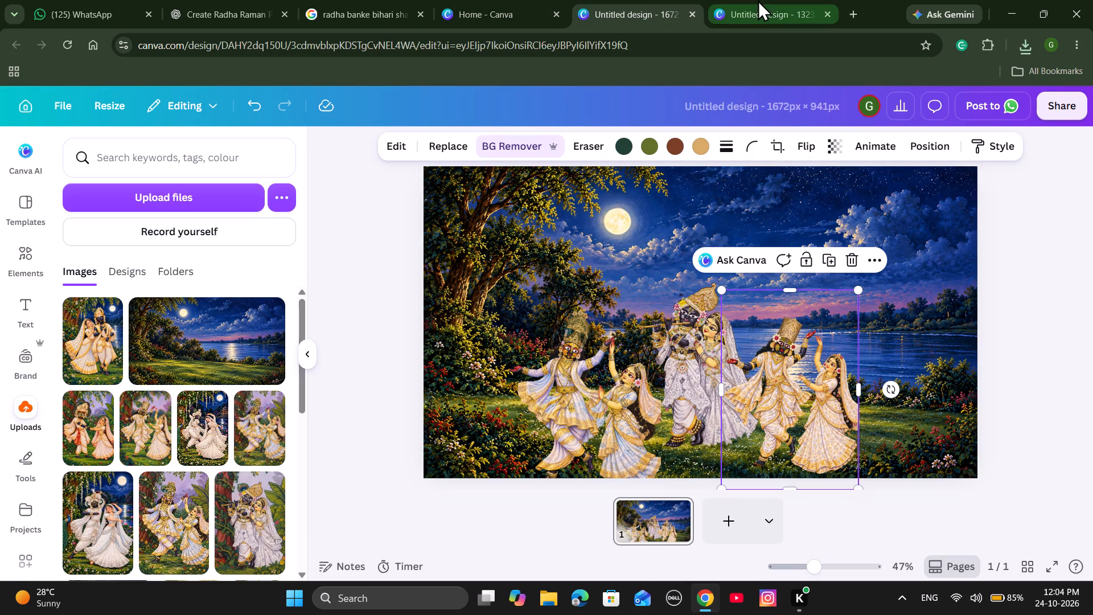
click(758, 0)
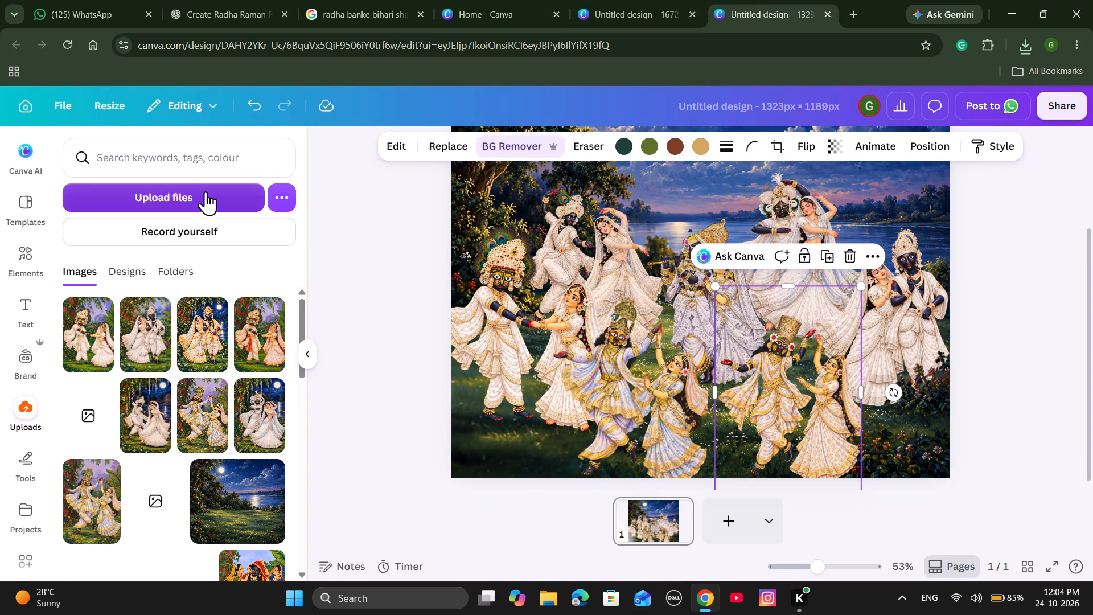
click(206, 191)
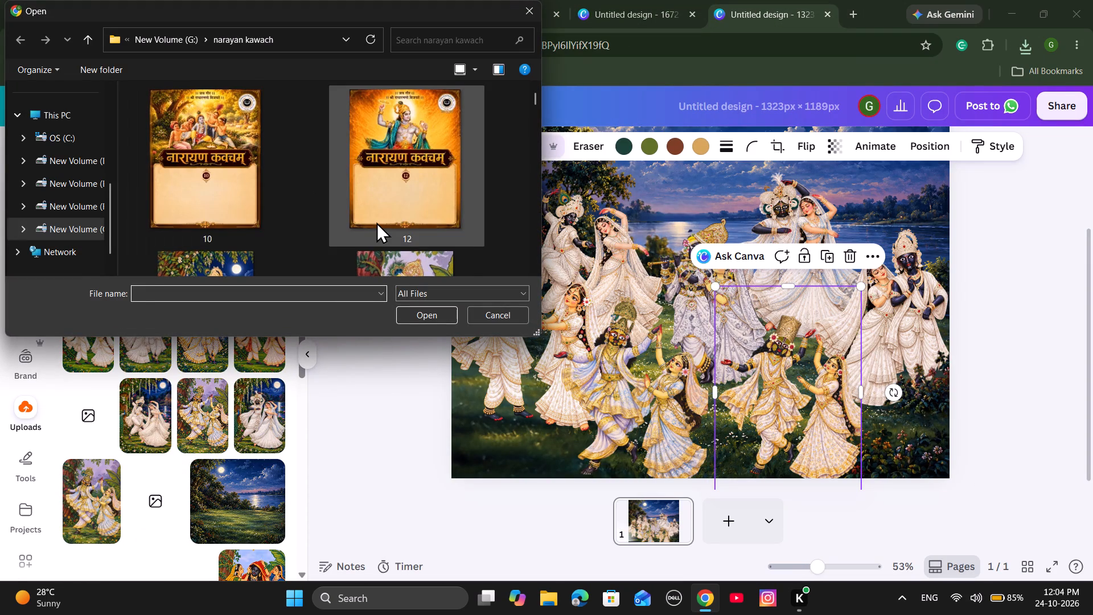
text(go)
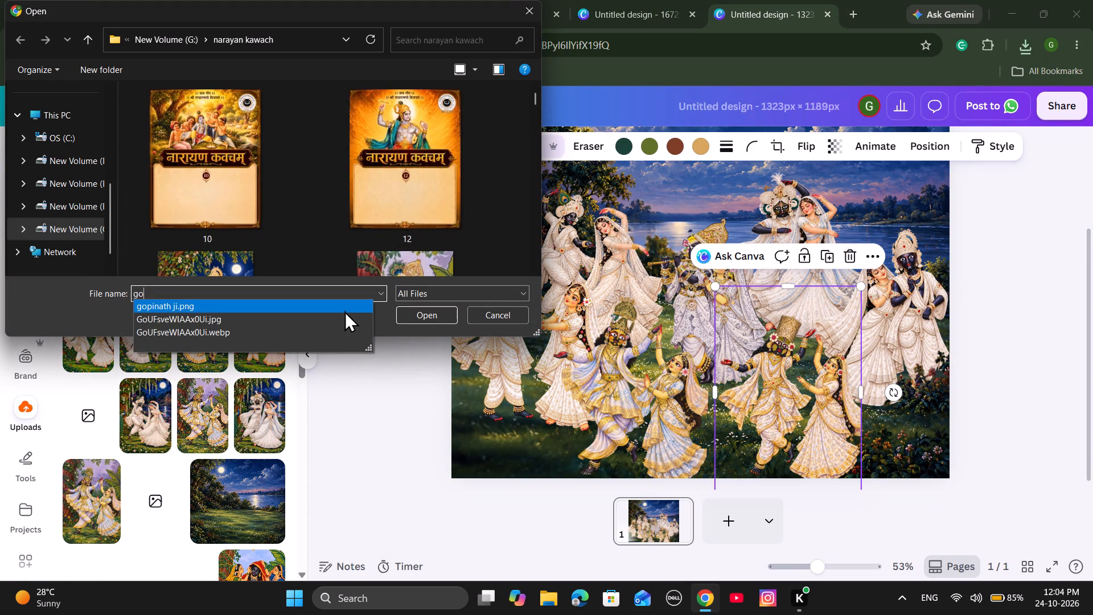
click(344, 311)
key(Return)
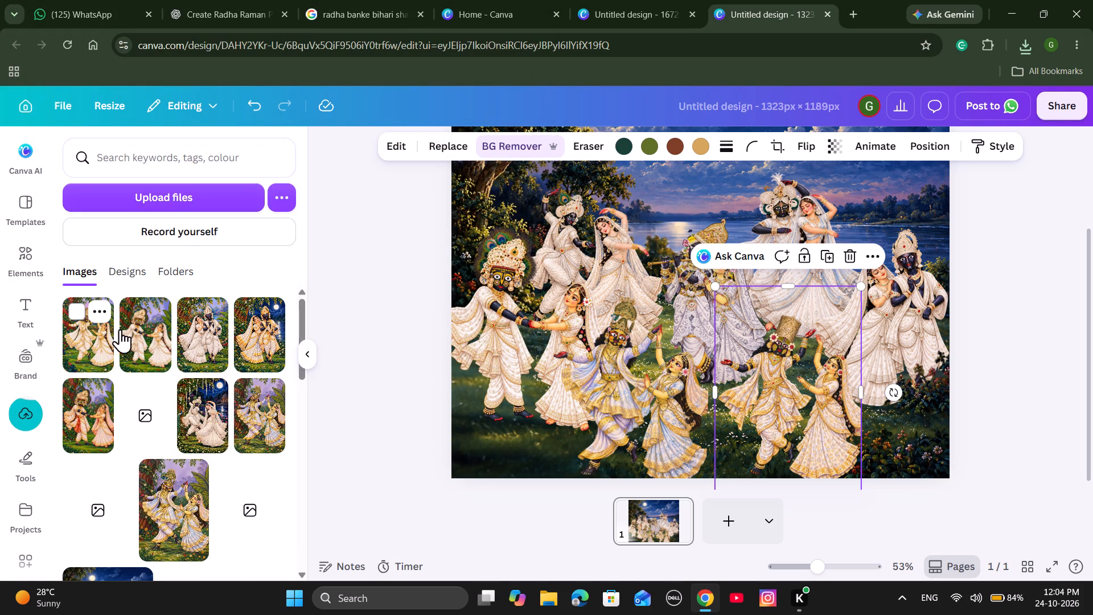
Place the uploaded white-and-gold gopinath couple on the moonlit composition and remove its background.
click(102, 334)
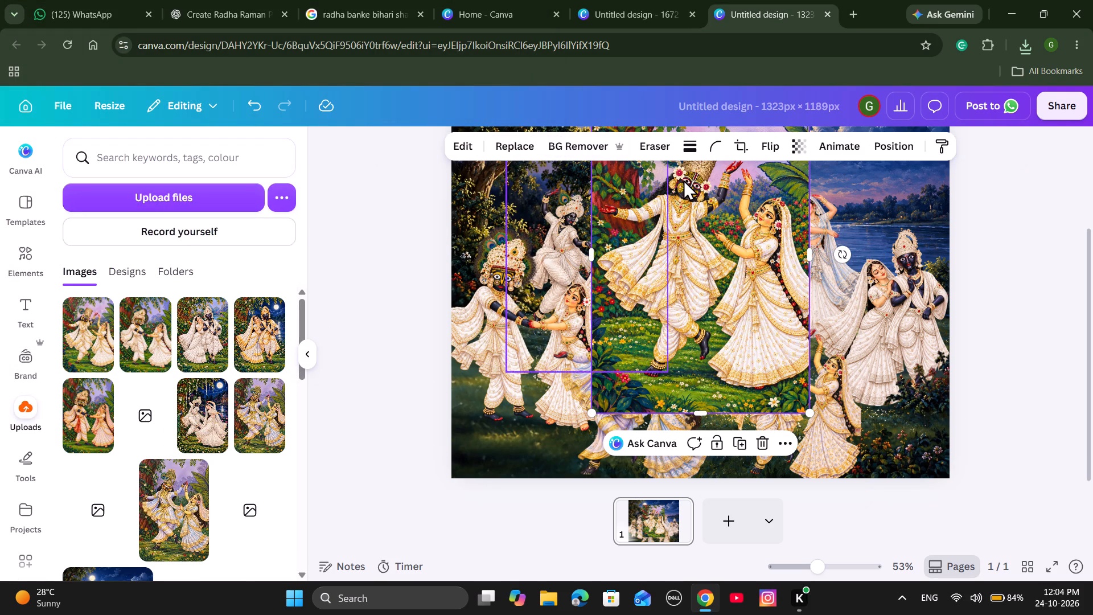
drag(683, 179, 923, 310)
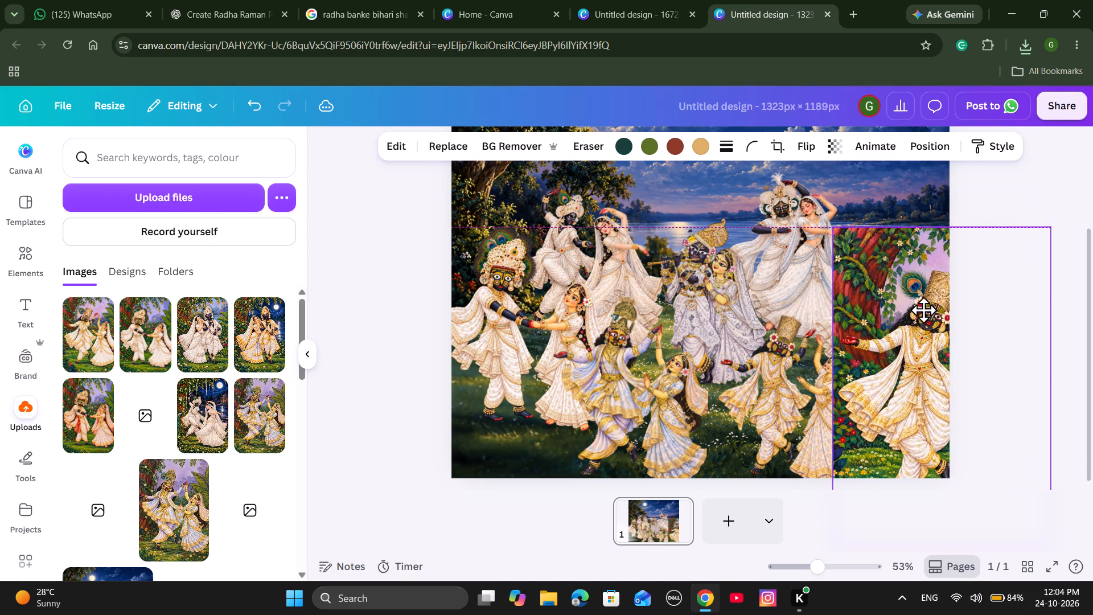
drag(923, 310, 651, 210)
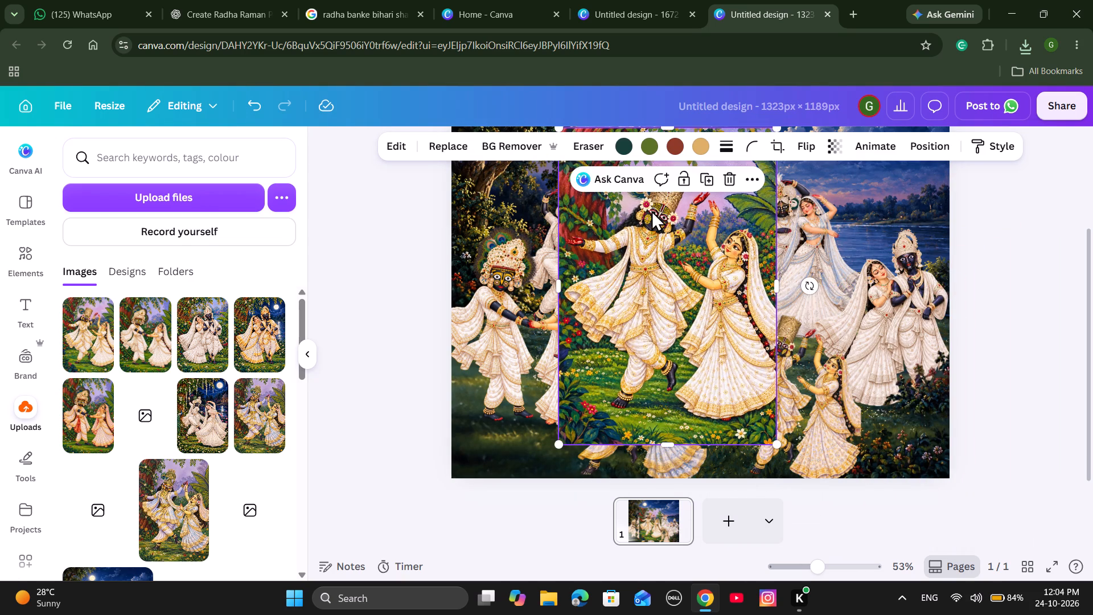
click(500, 144)
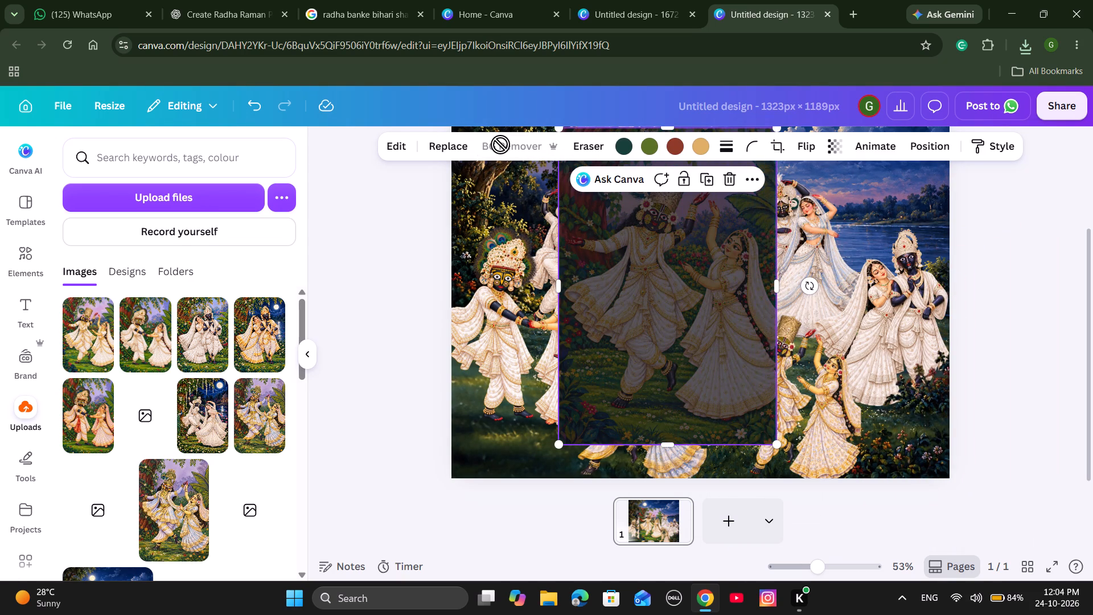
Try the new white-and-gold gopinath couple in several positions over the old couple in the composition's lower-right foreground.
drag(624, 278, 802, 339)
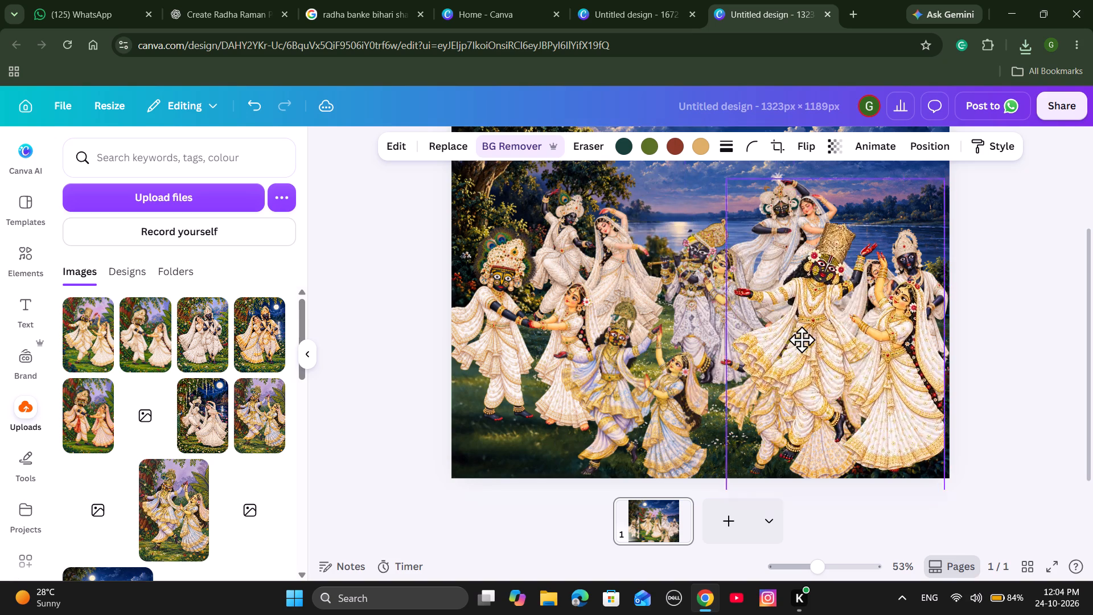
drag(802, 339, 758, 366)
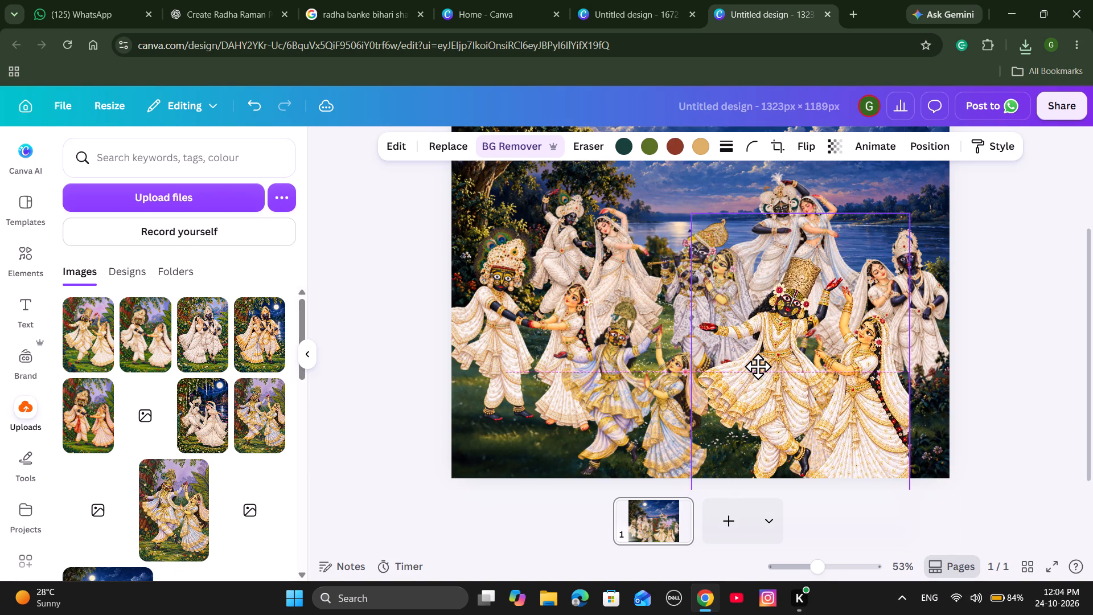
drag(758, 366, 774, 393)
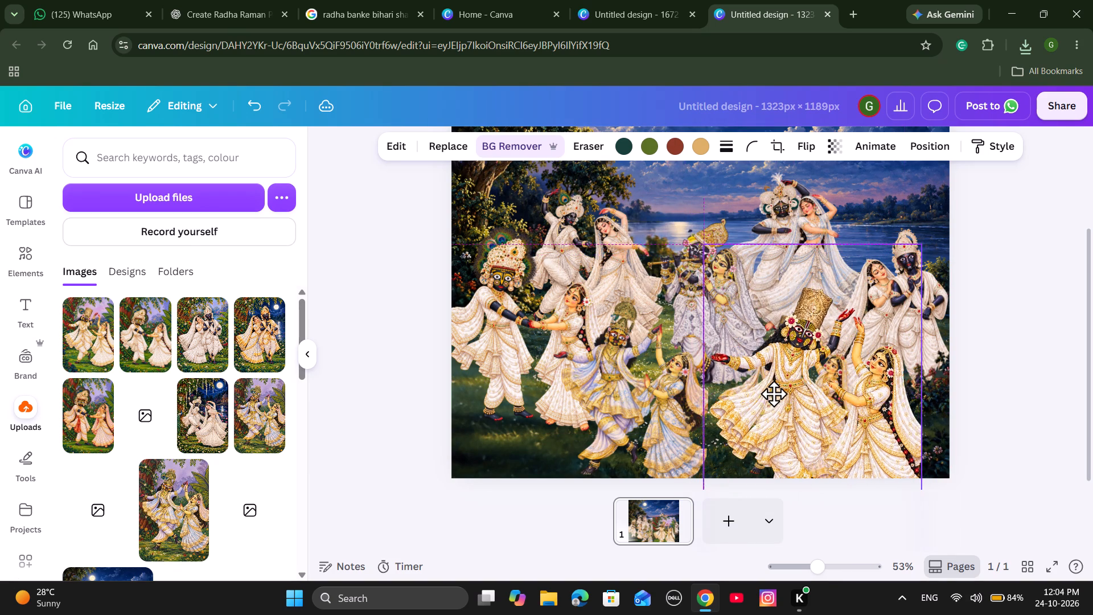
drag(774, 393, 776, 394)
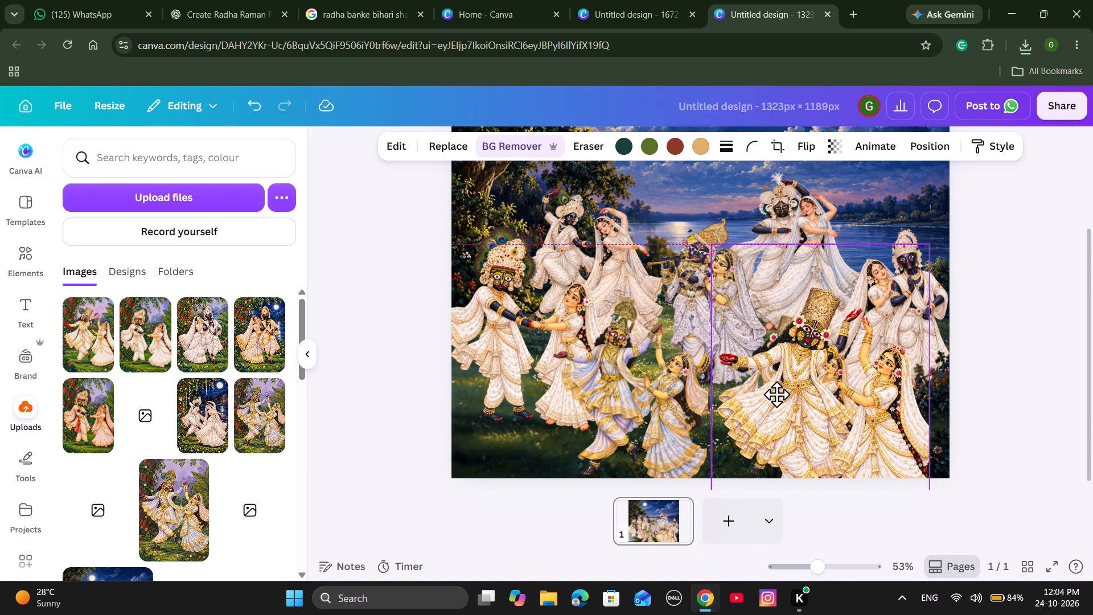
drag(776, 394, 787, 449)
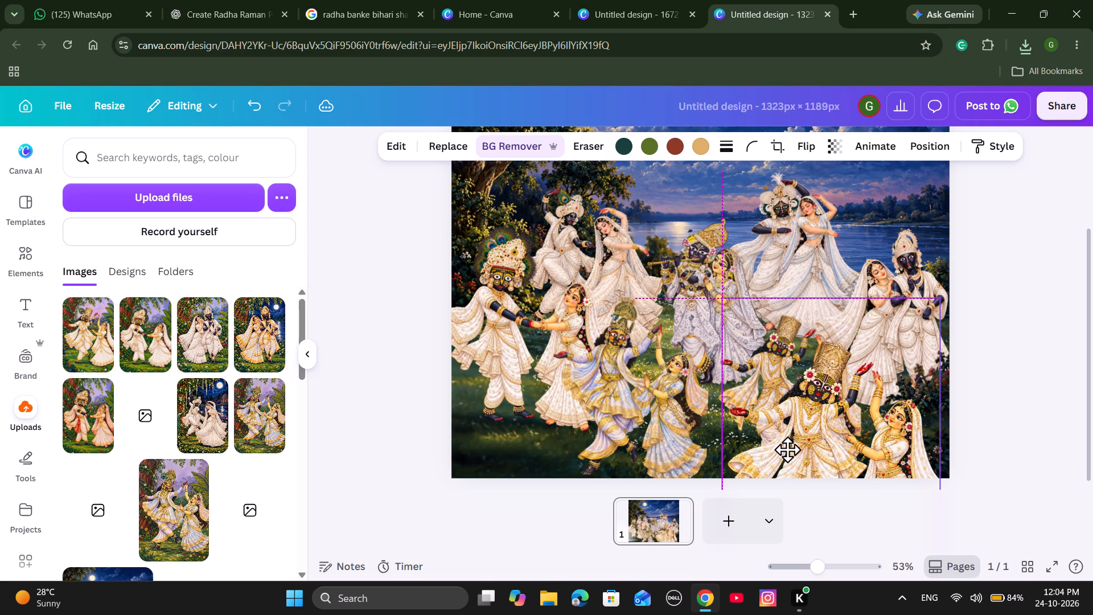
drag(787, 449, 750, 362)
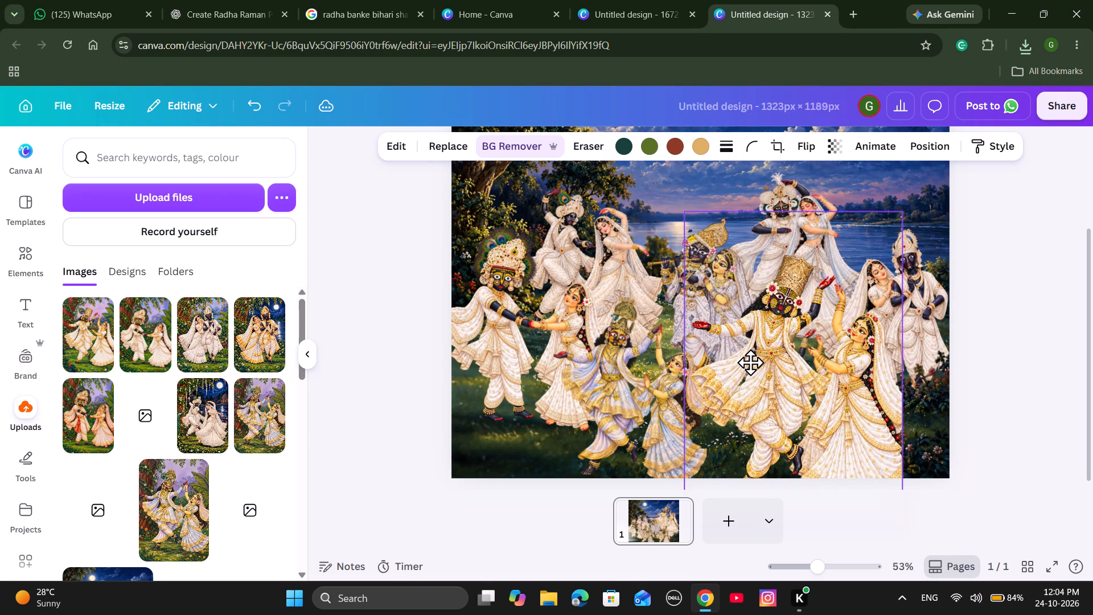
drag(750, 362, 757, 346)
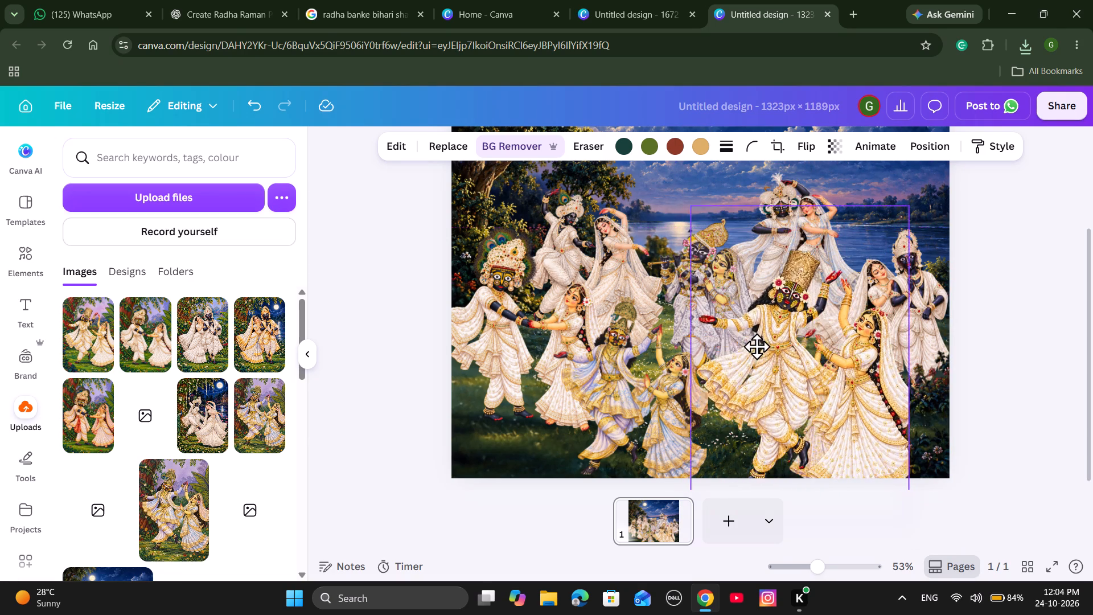
Move the new couple aside and delete the old gopinath couple from the lower-right foreground.
drag(757, 346, 639, 151)
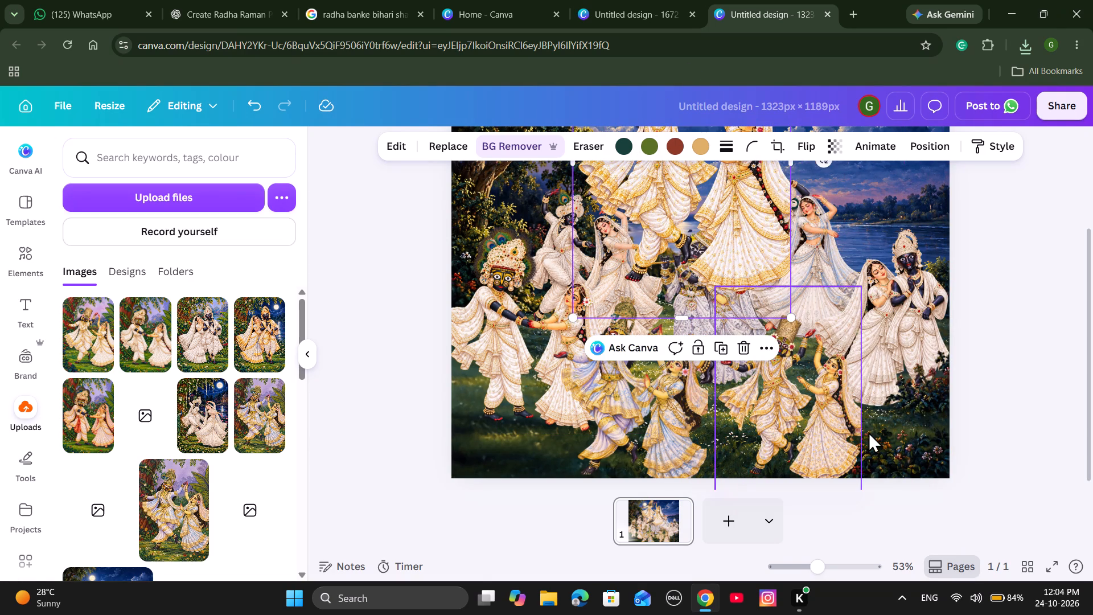
click(848, 431)
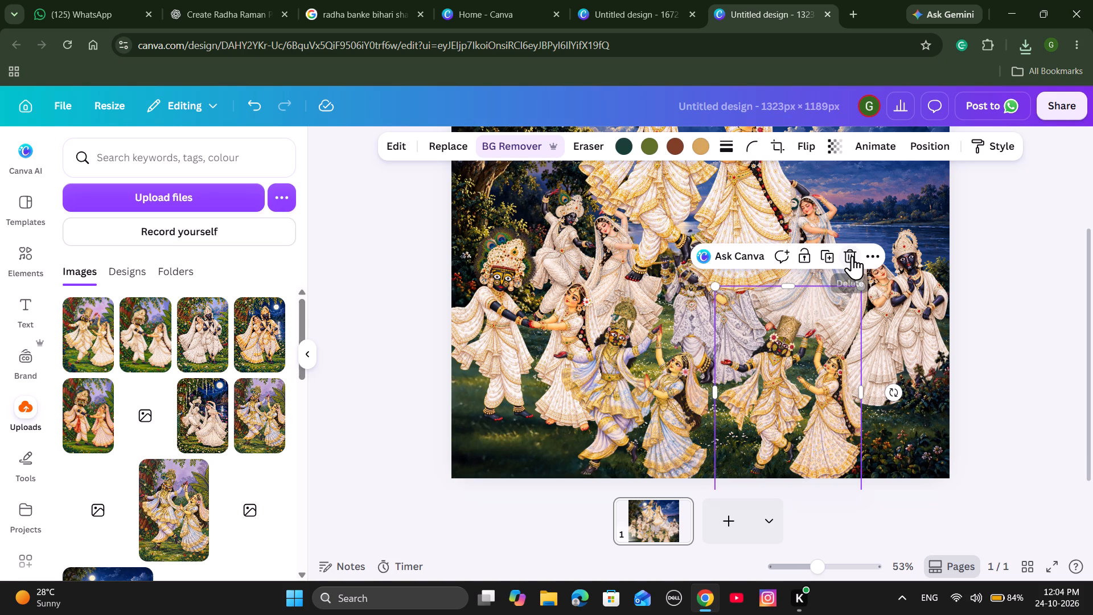
click(852, 256)
Shrink the new gopinath couple and place it in the emptied lower-right foreground of the composition.
click(771, 193)
drag(771, 193, 873, 349)
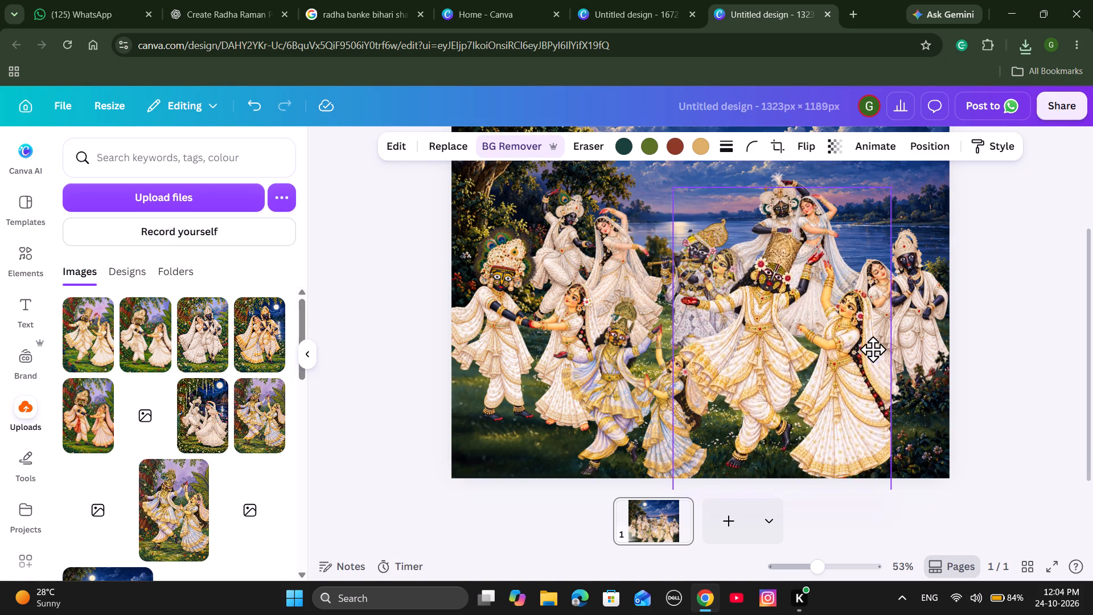
drag(873, 349, 873, 346)
drag(894, 469, 844, 393)
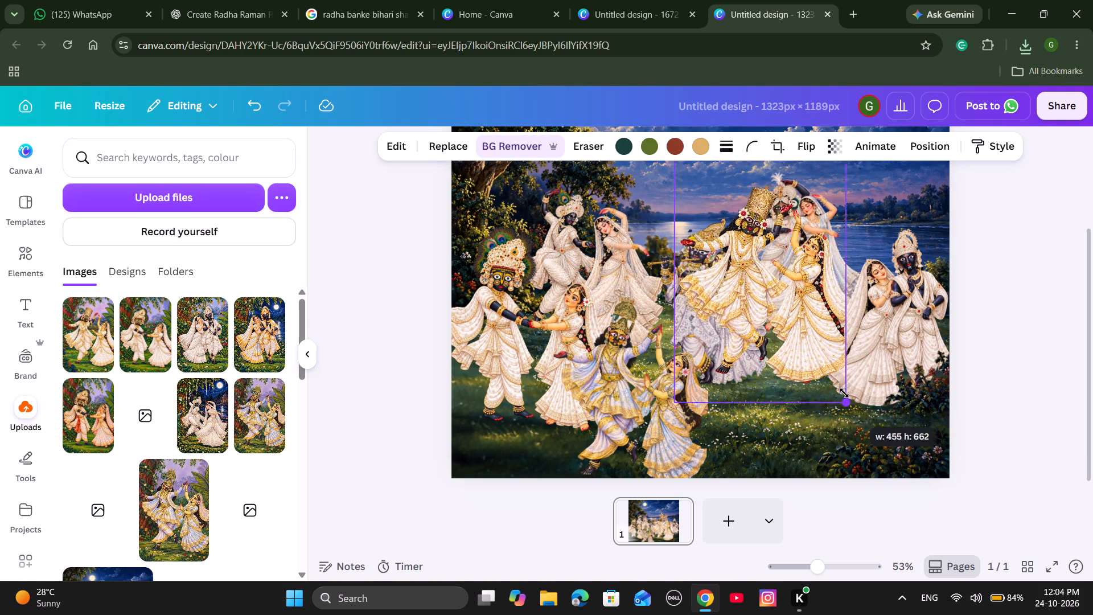
drag(844, 393, 860, 405)
drag(784, 297, 803, 327)
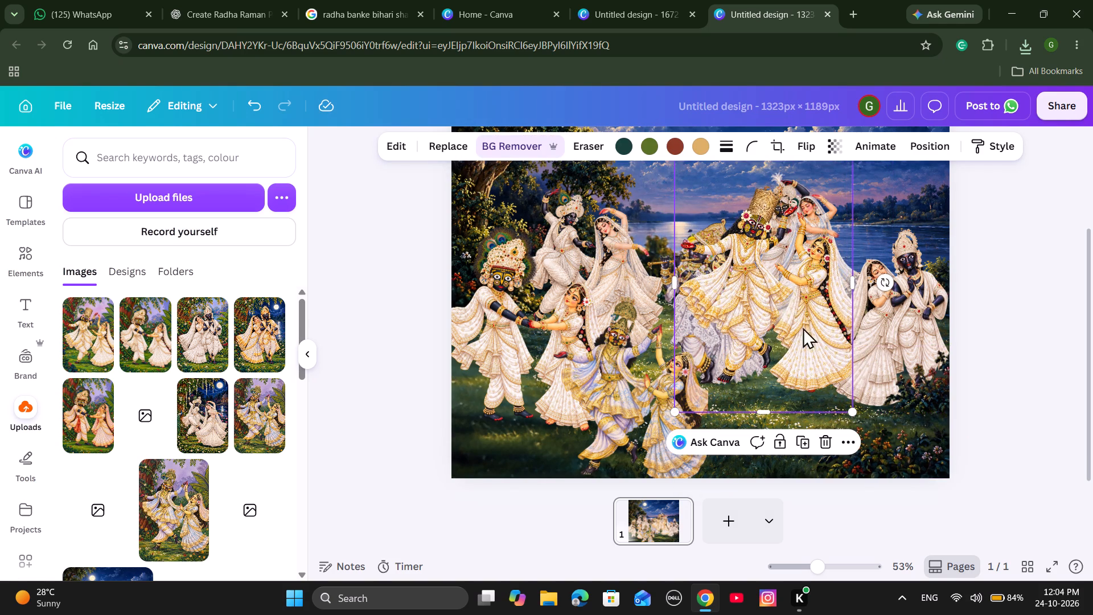
drag(803, 327, 823, 389)
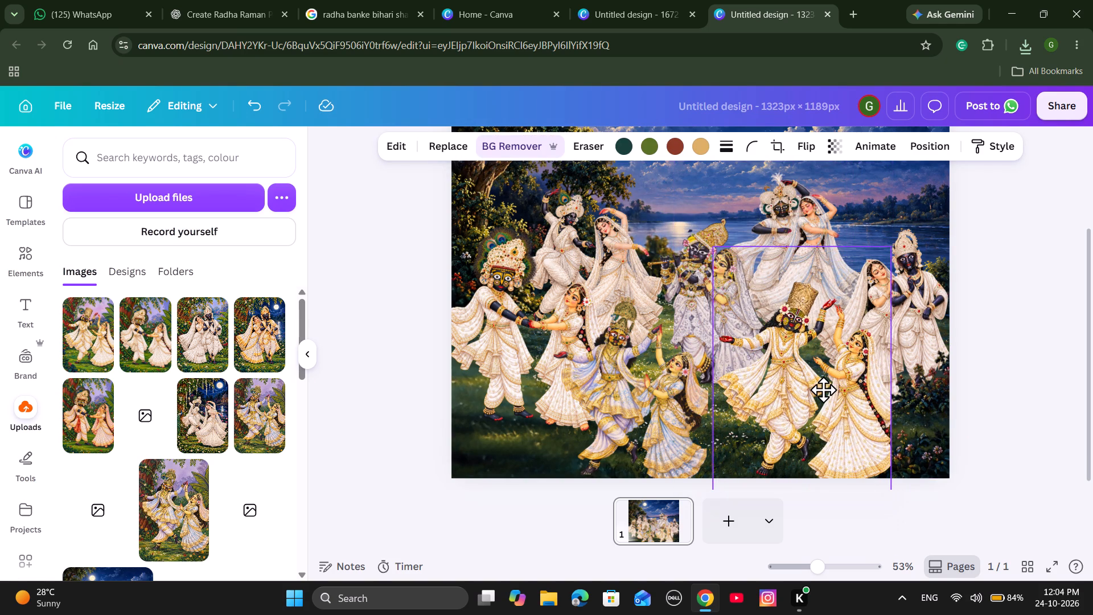
drag(823, 389, 827, 396)
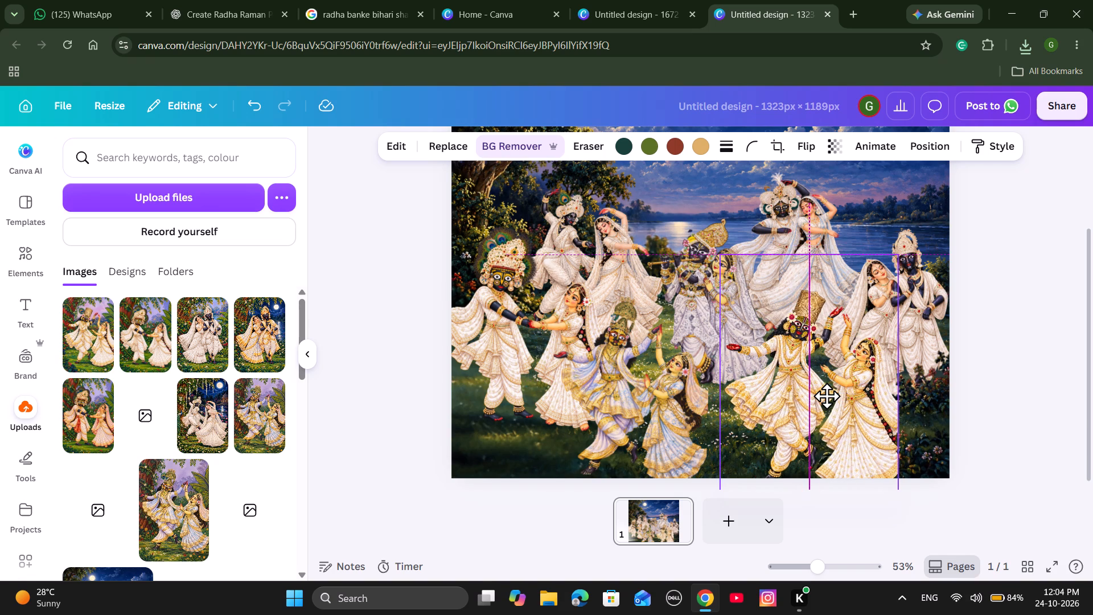
drag(827, 396, 827, 391)
Make the gopinath couple slightly smaller and fine-tune its position on the grass near the lower edge, leaving it deselected.
scroll(962, 391, down, 1)
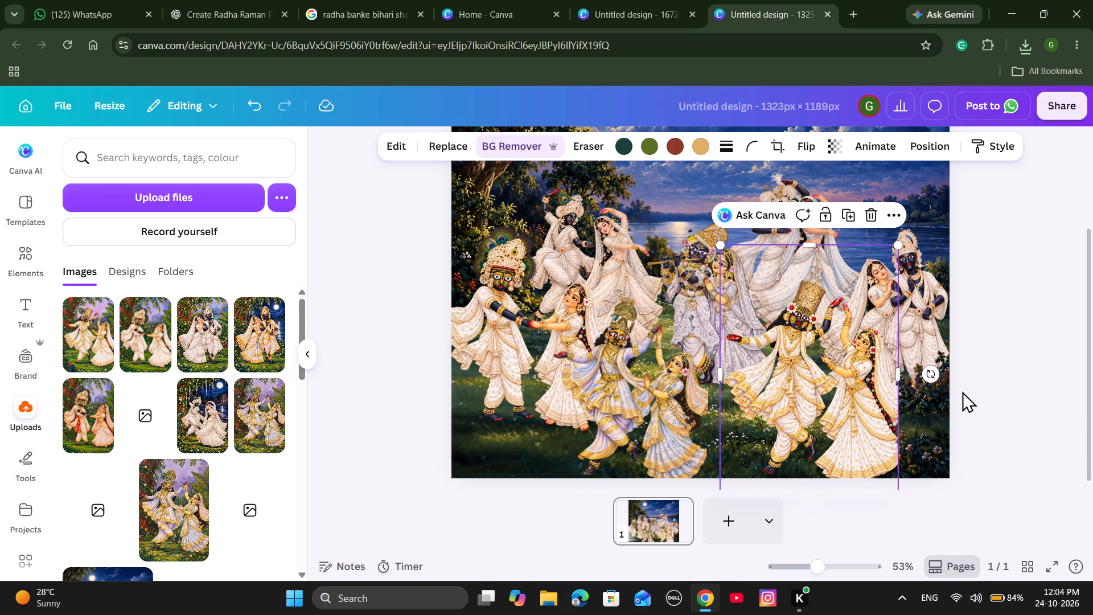
scroll(962, 391, down, 1)
click(962, 391)
click(866, 393)
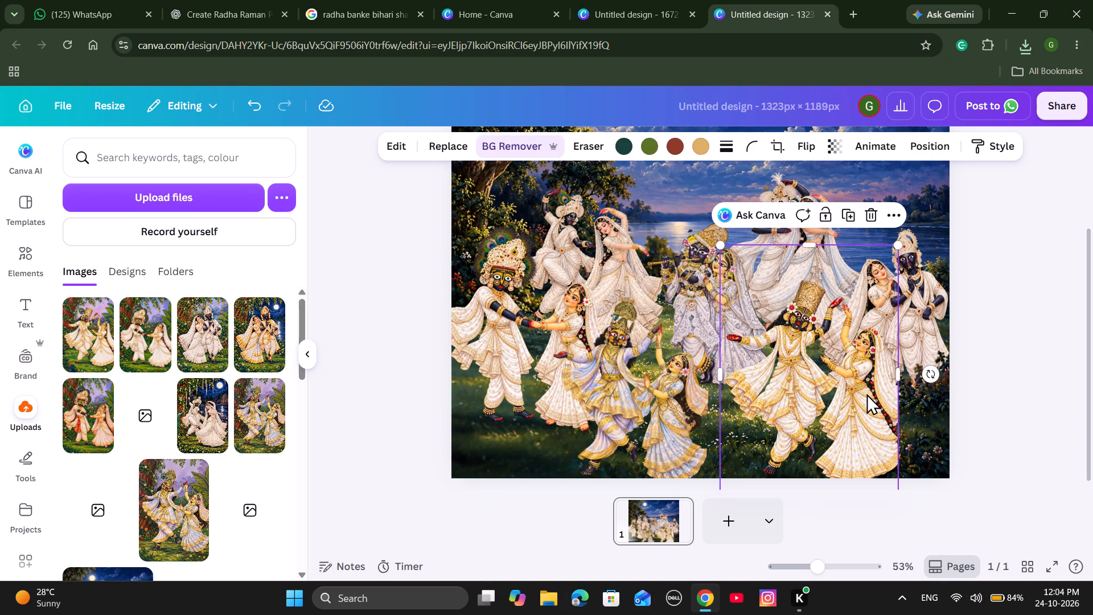
click(866, 393)
scroll(866, 393, down, 1)
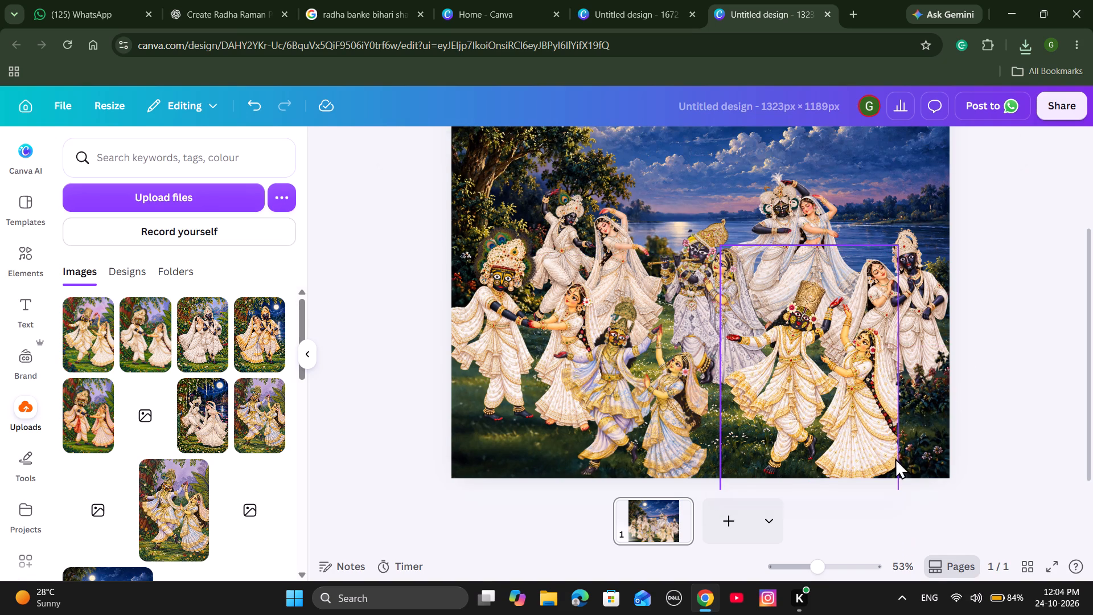
click(877, 424)
drag(877, 424, 873, 399)
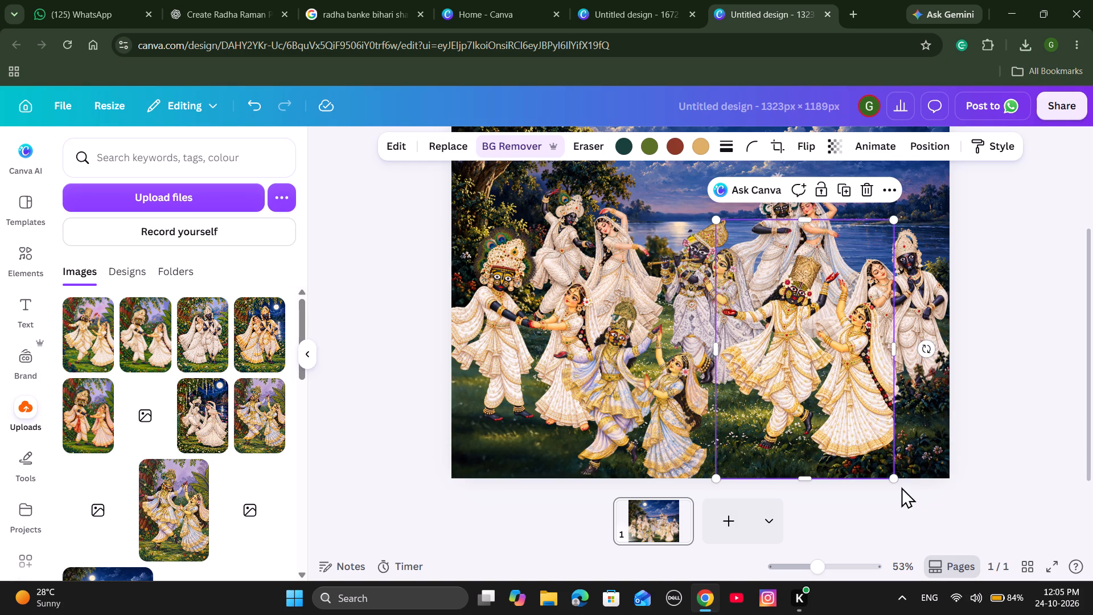
drag(895, 476, 890, 465)
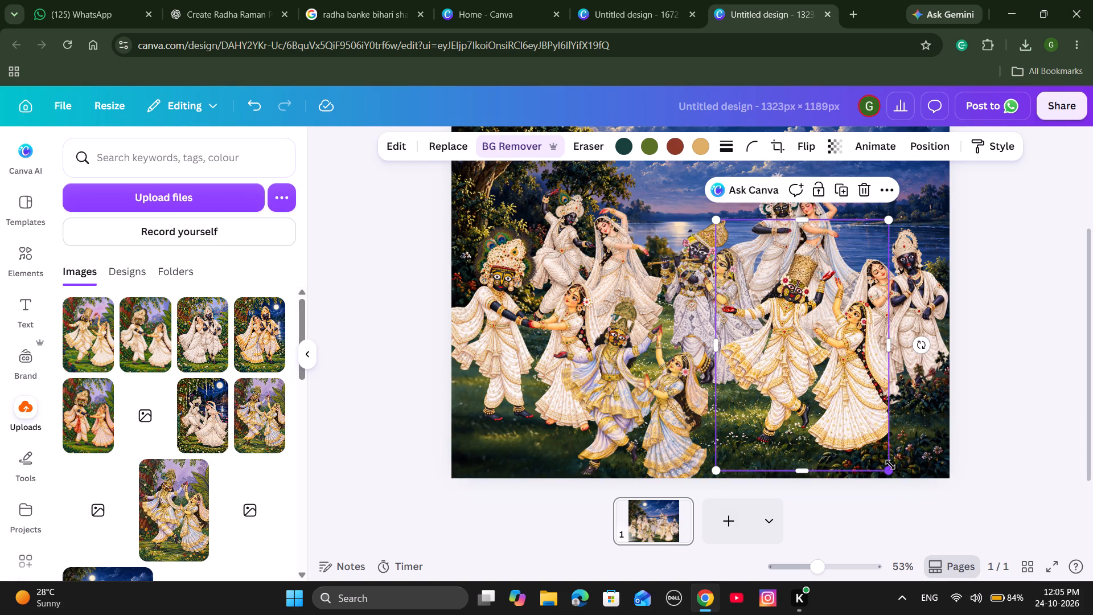
drag(851, 416, 866, 462)
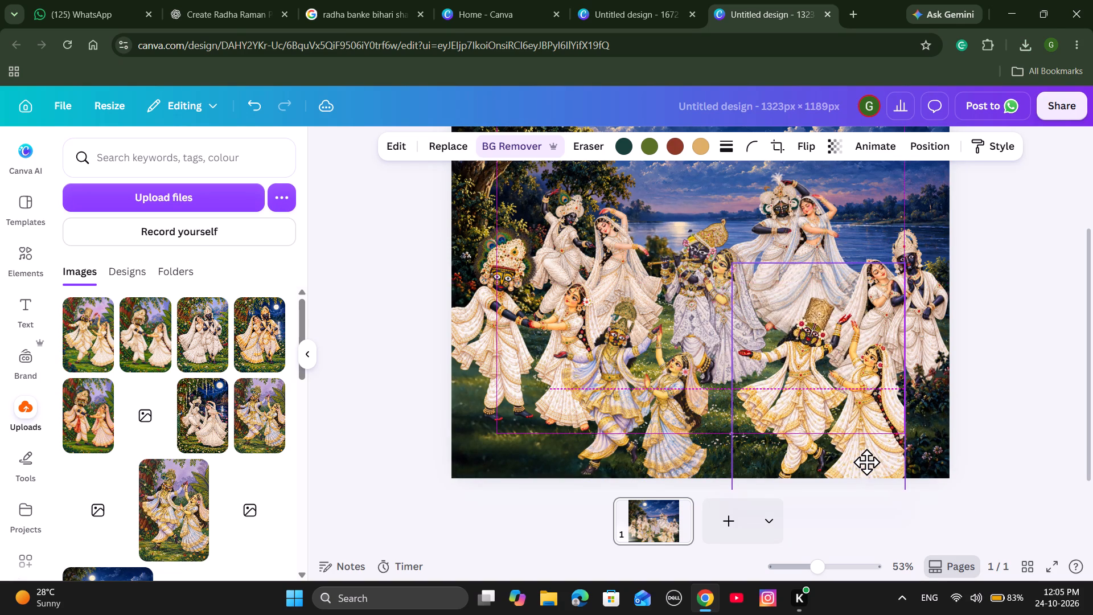
drag(866, 462, 863, 446)
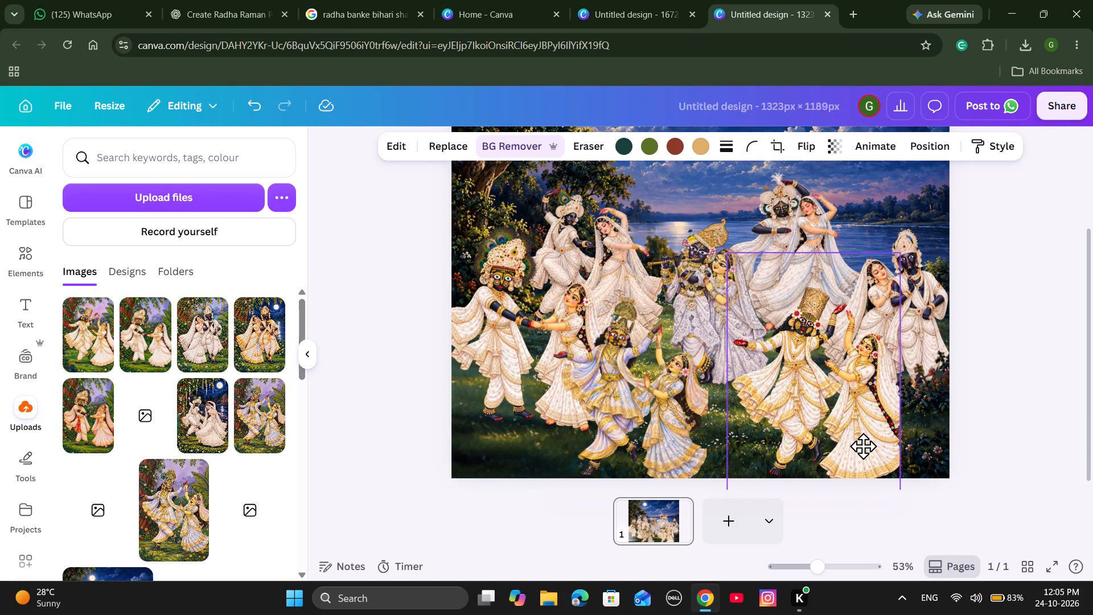
drag(863, 446, 862, 447)
click(1092, 399)
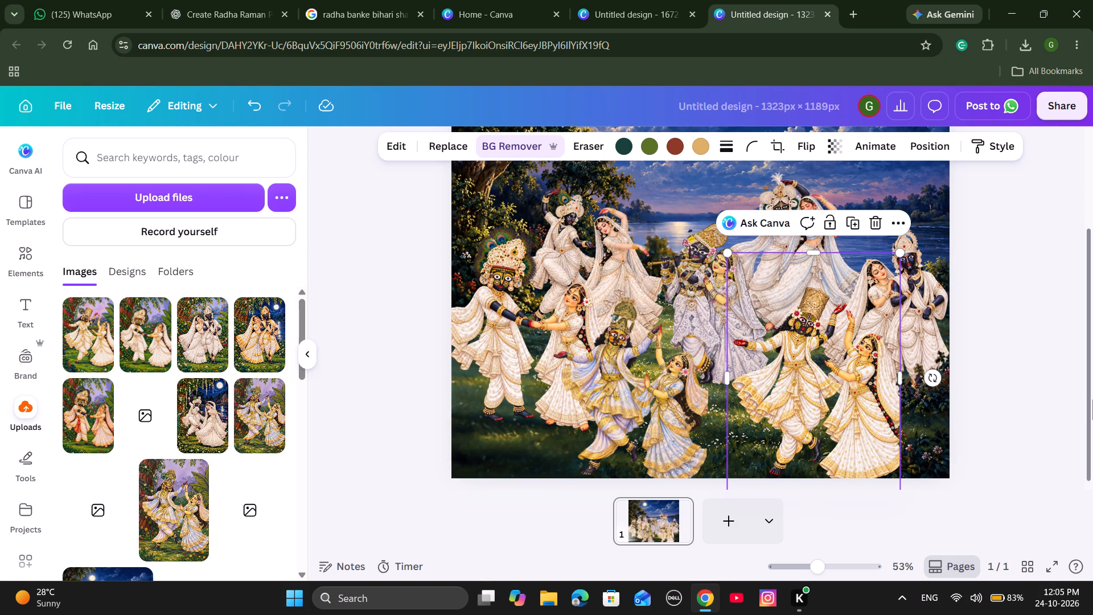
click(1021, 388)
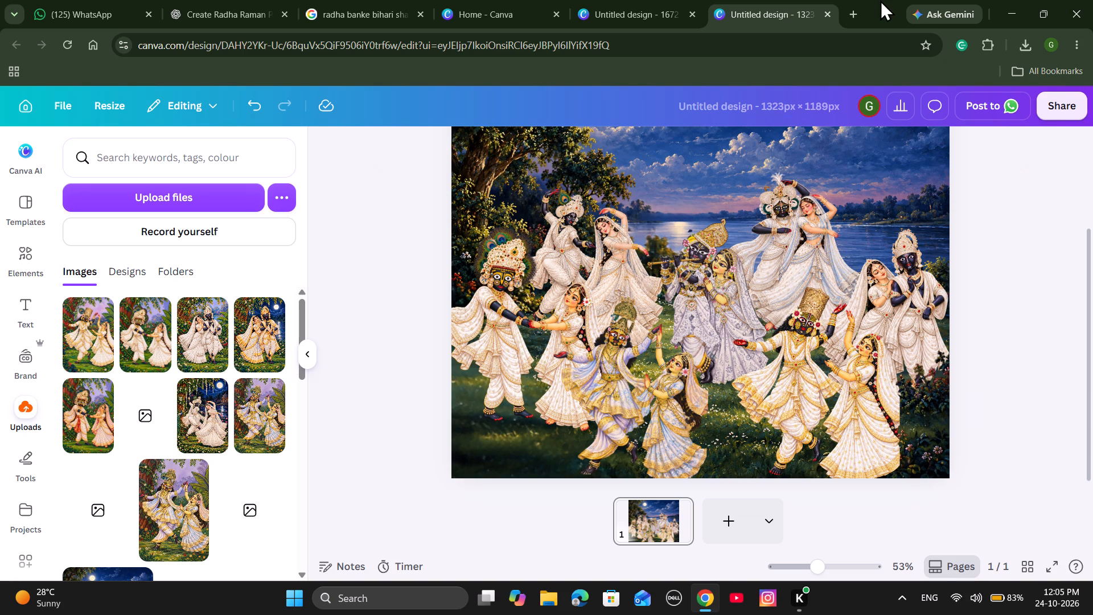
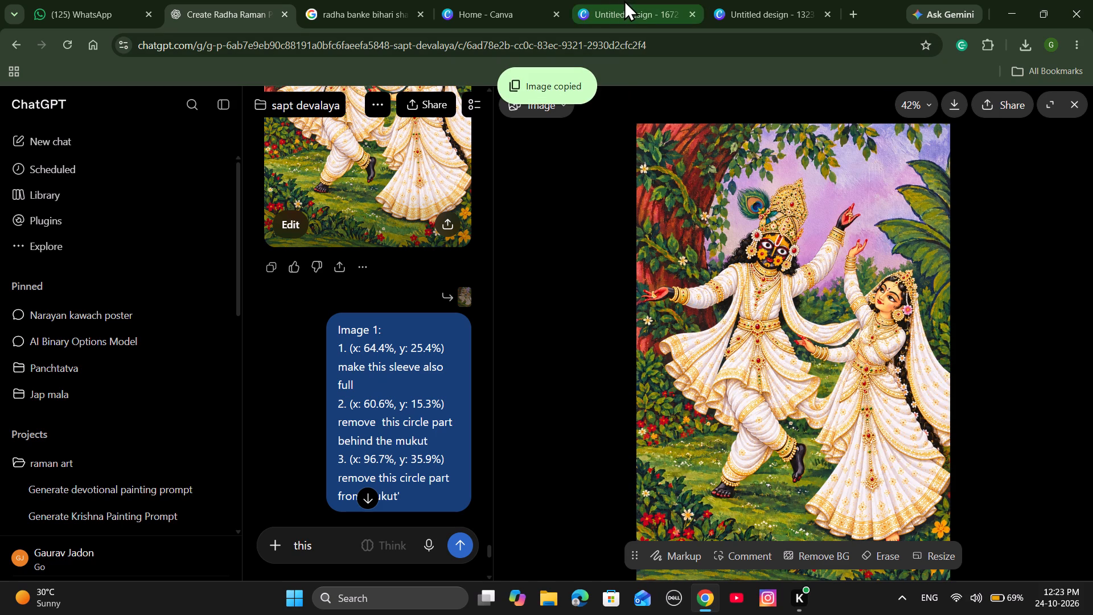
click(722, 0)
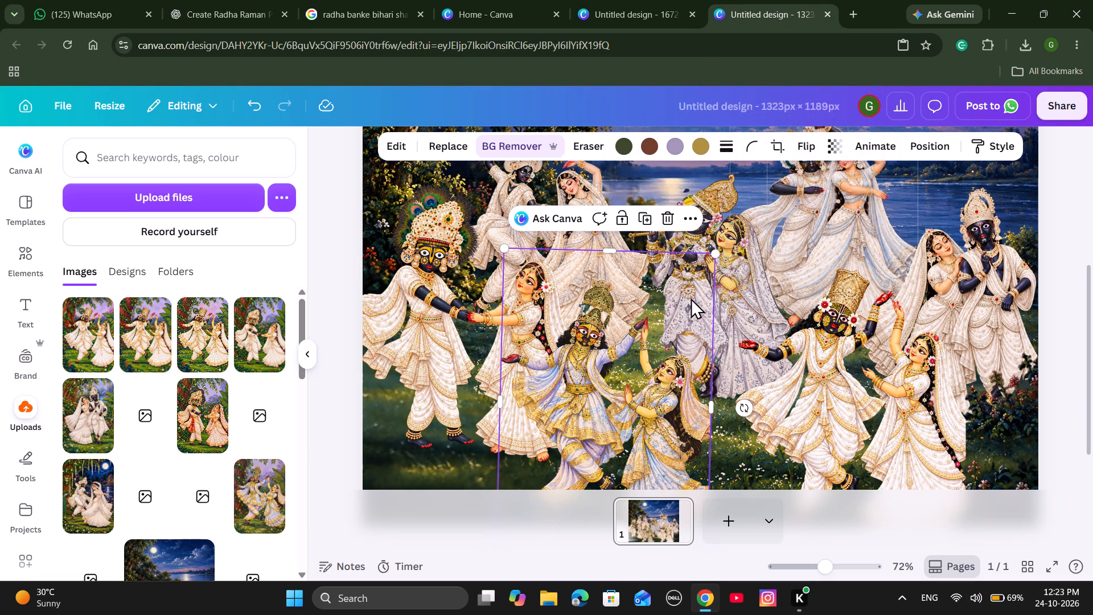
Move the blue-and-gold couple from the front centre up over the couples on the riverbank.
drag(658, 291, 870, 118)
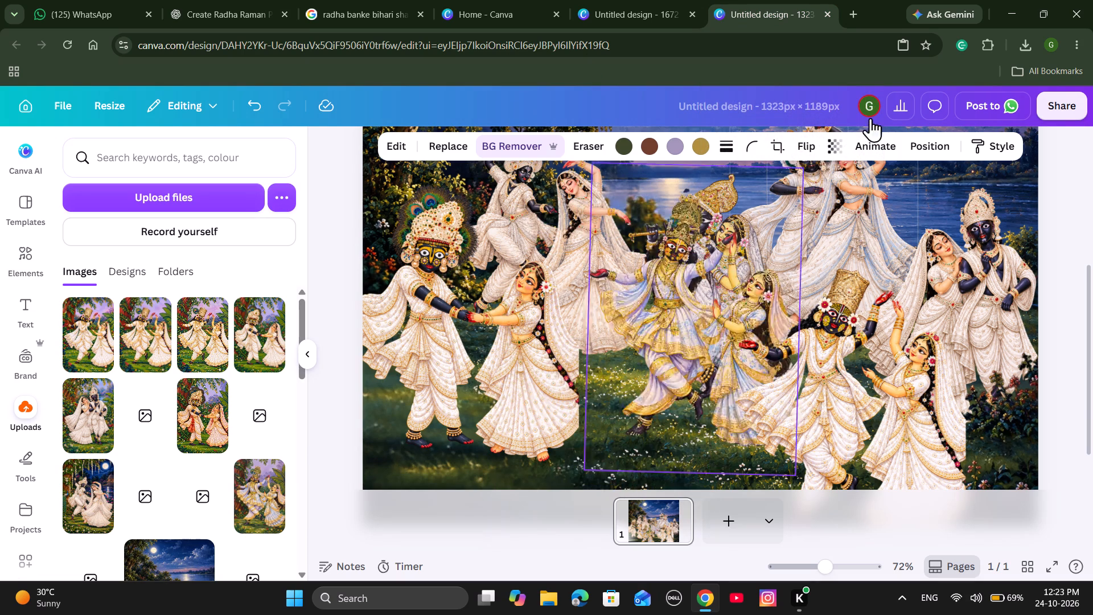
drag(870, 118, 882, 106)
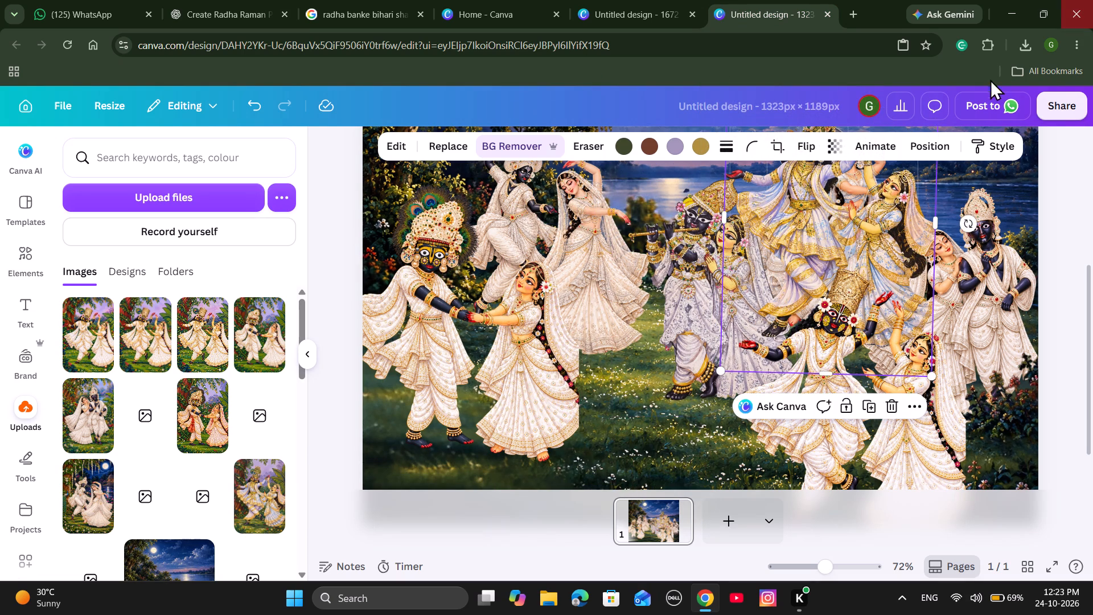
Paste the copied white-and-gold couple into the maharaas design and remove its background.
right_click(619, 450)
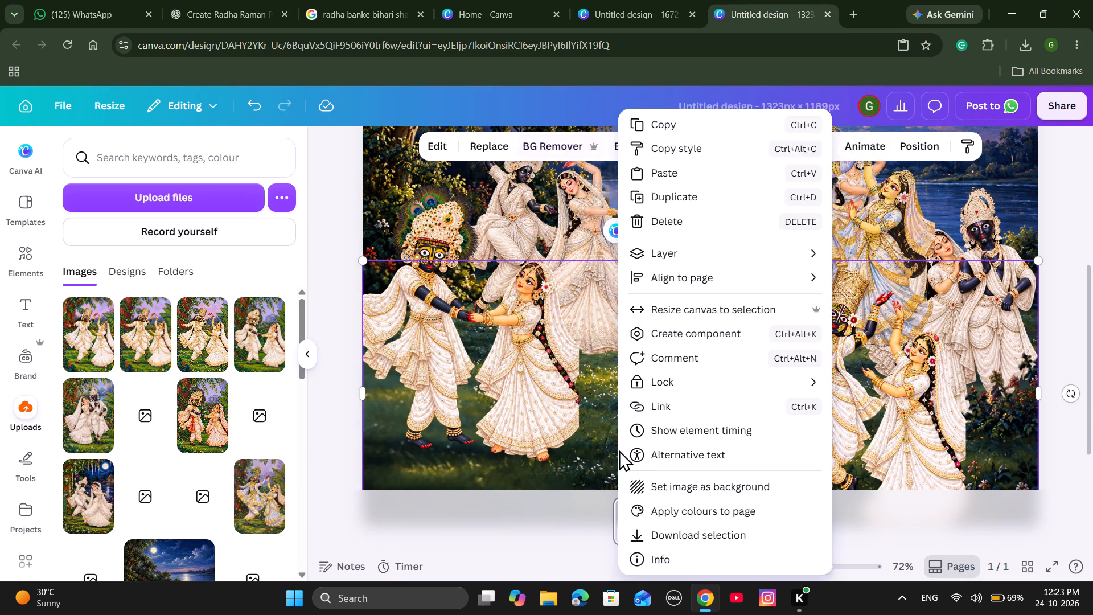
click(681, 179)
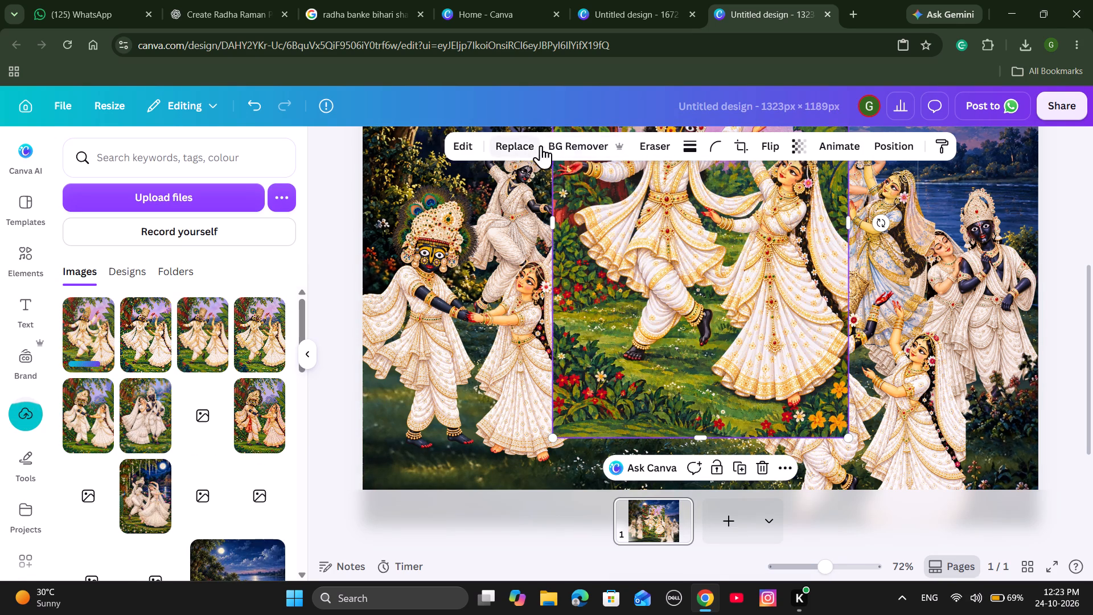
click(572, 145)
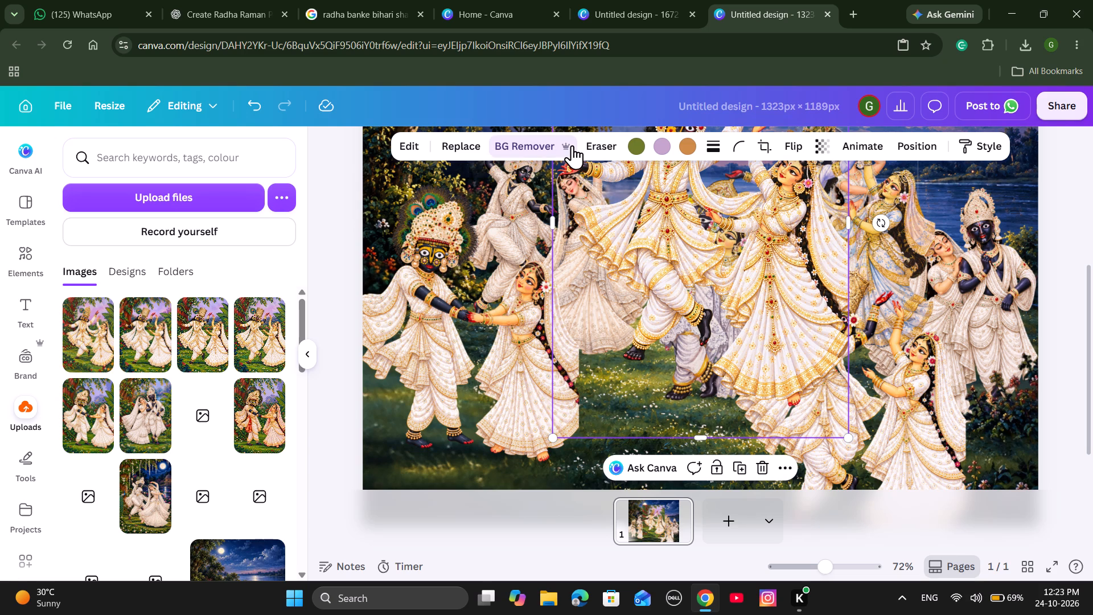
Shrink the pasted couple and place it at the front, between the left peacock-crowned couple and the front right couple.
drag(849, 434, 782, 351)
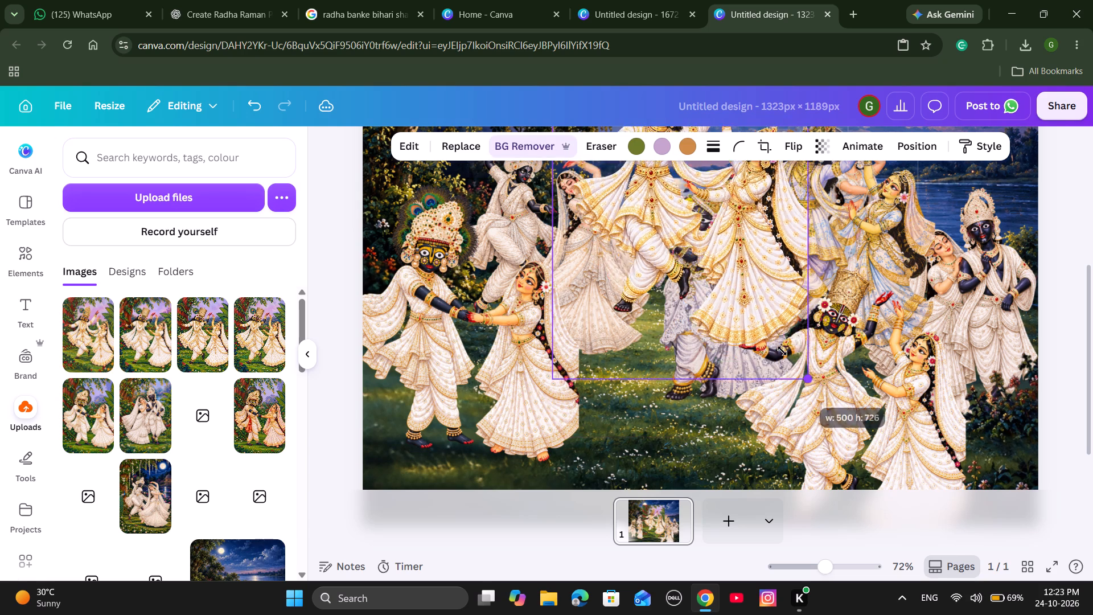
drag(782, 351, 765, 313)
drag(674, 198, 642, 421)
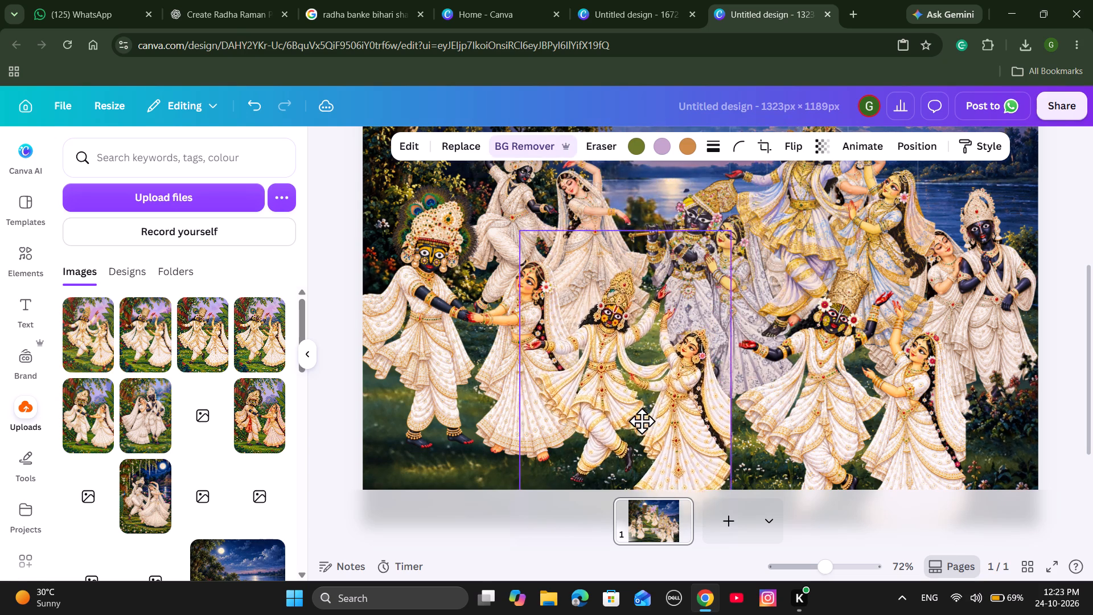
drag(642, 421, 655, 416)
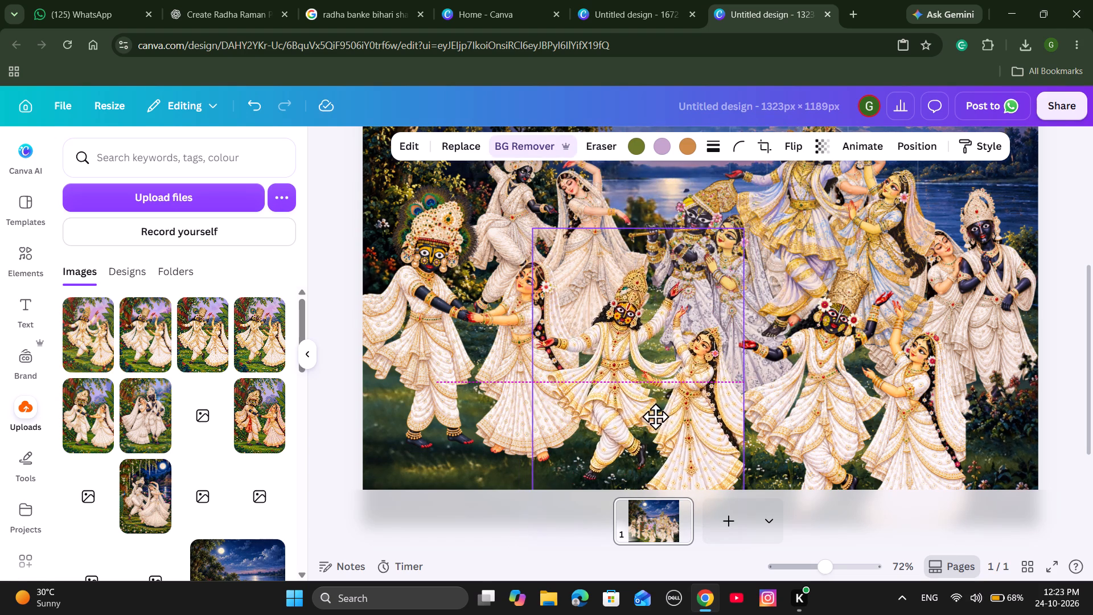
drag(655, 416, 656, 416)
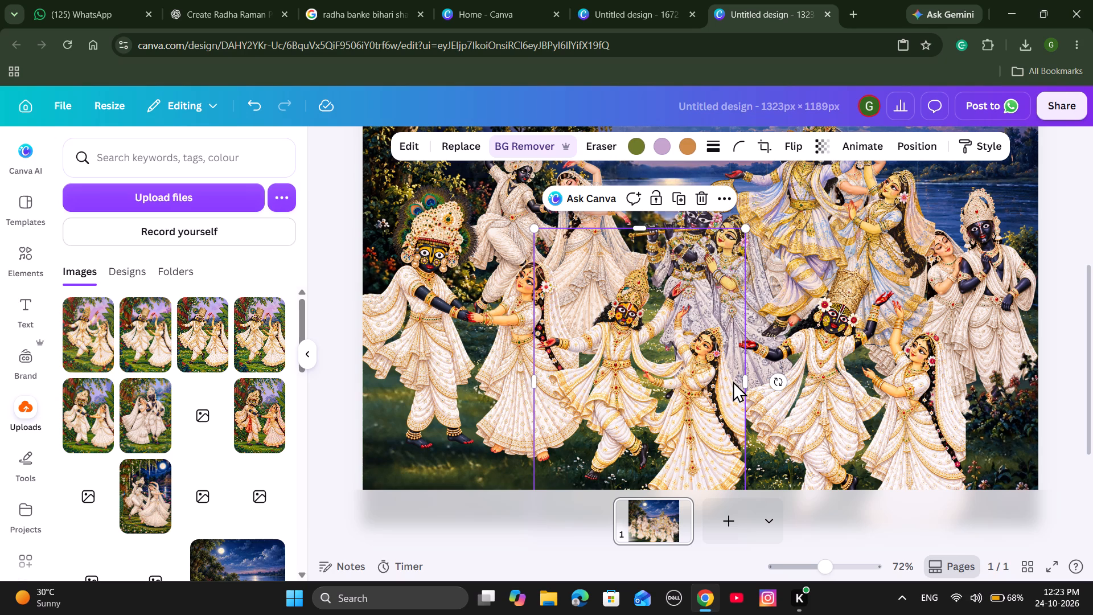
Enlarge the pasted front couple slightly and shift it left and down toward the design's bottom edge.
scroll(812, 388, down, 2)
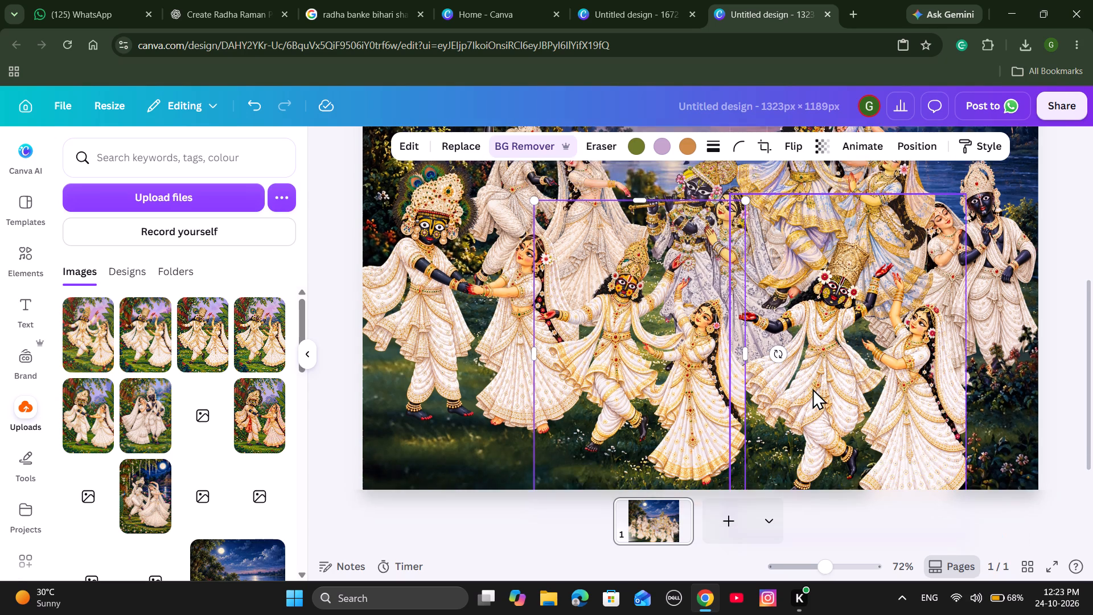
scroll(812, 388, down, 1)
drag(745, 485, 763, 496)
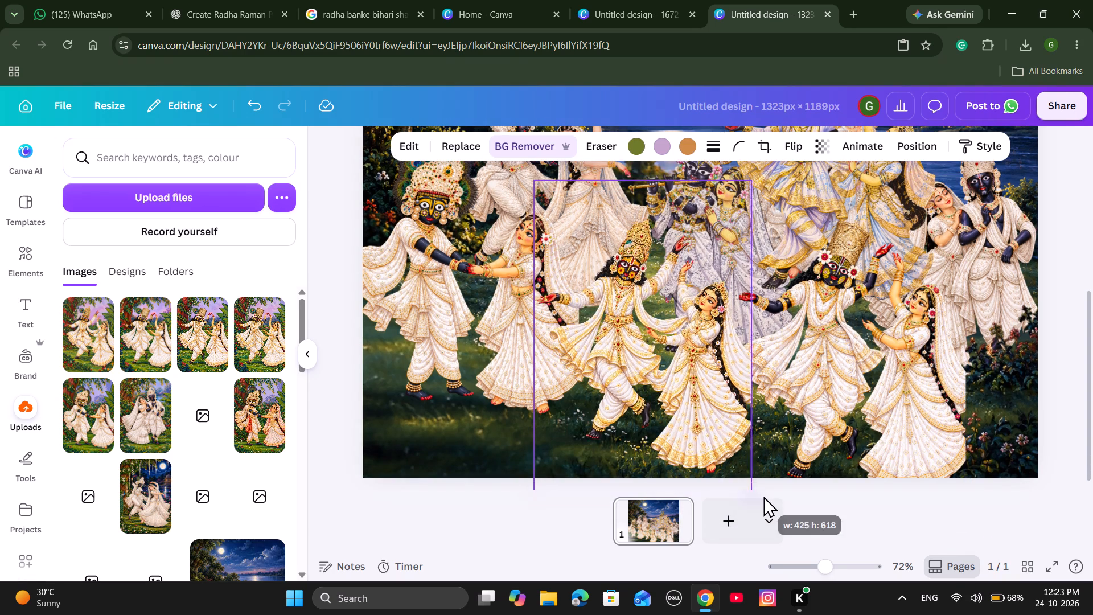
drag(763, 496, 770, 506)
drag(706, 387, 701, 388)
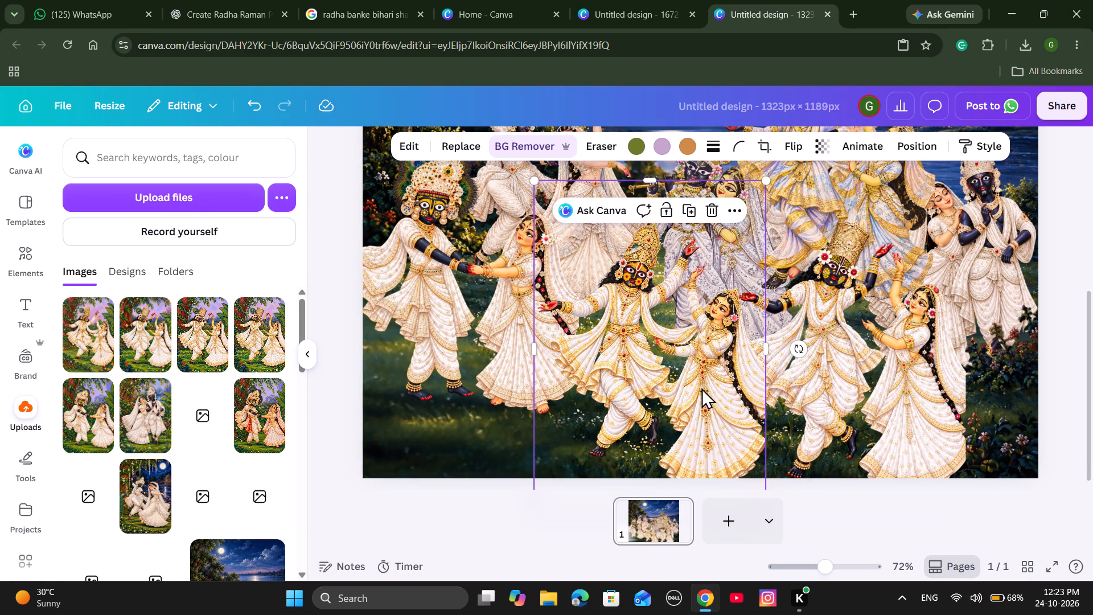
drag(701, 388, 690, 401)
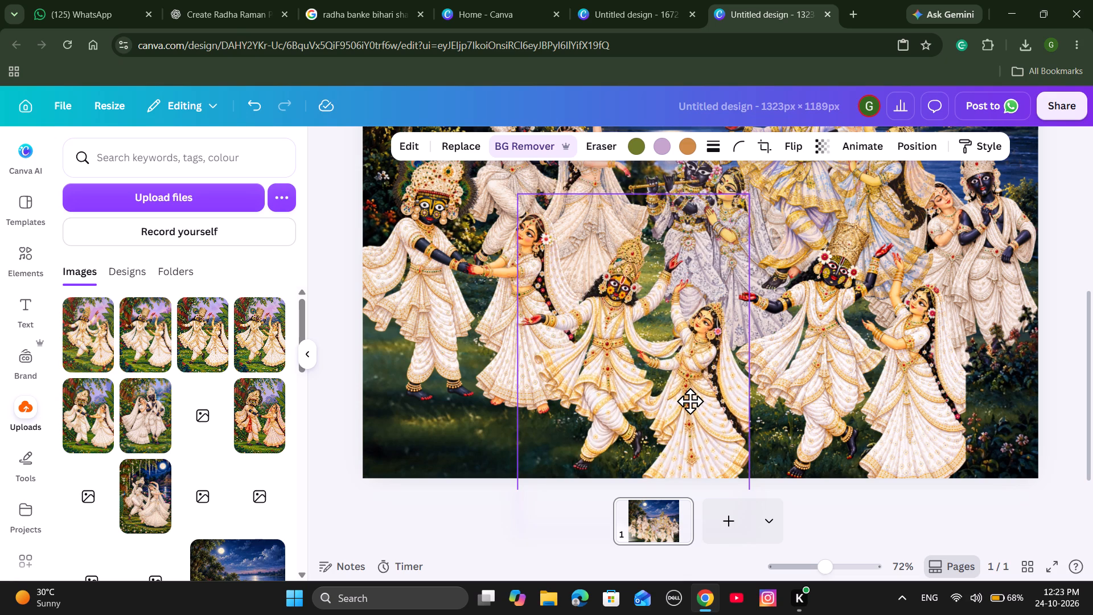
drag(690, 401, 685, 402)
Shrink the front right white-dress couple slightly and move it further right, leaving a gap beside the pasted couple.
click(791, 458)
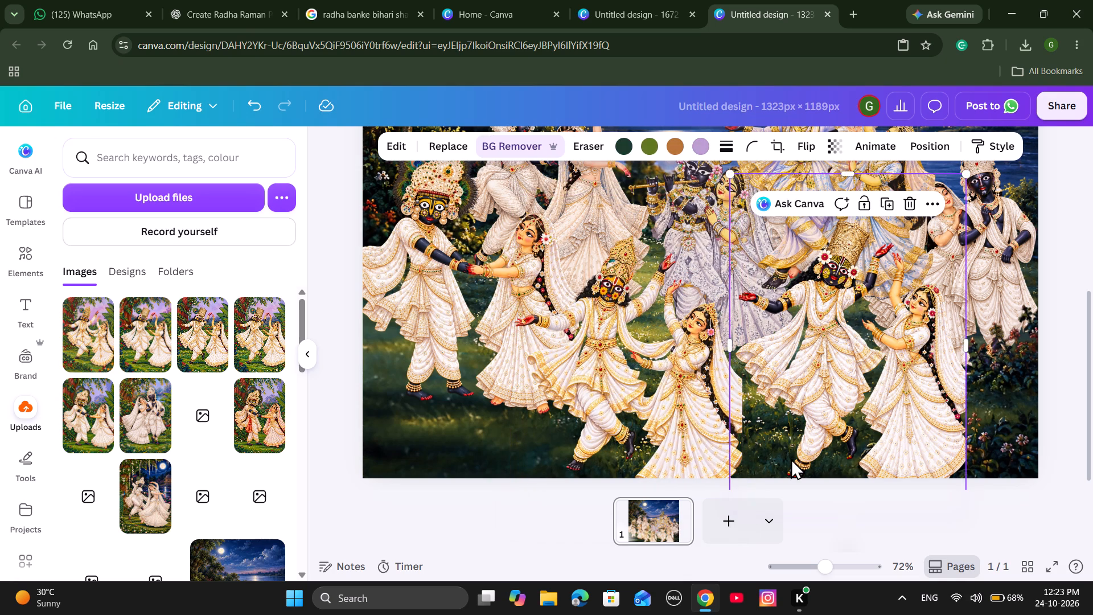
drag(896, 429, 905, 441)
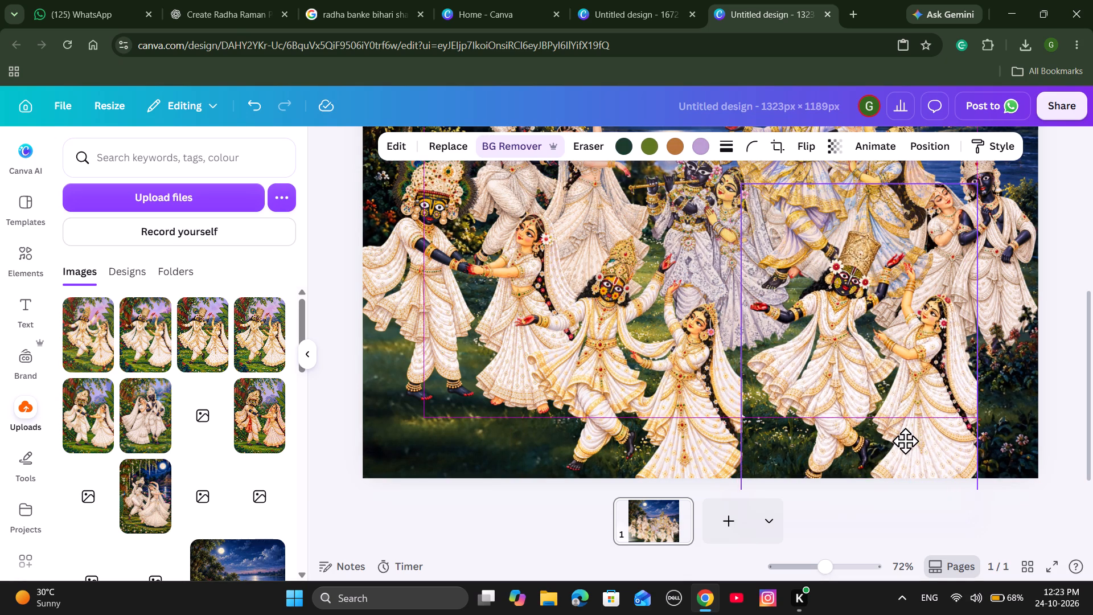
drag(905, 441, 887, 378)
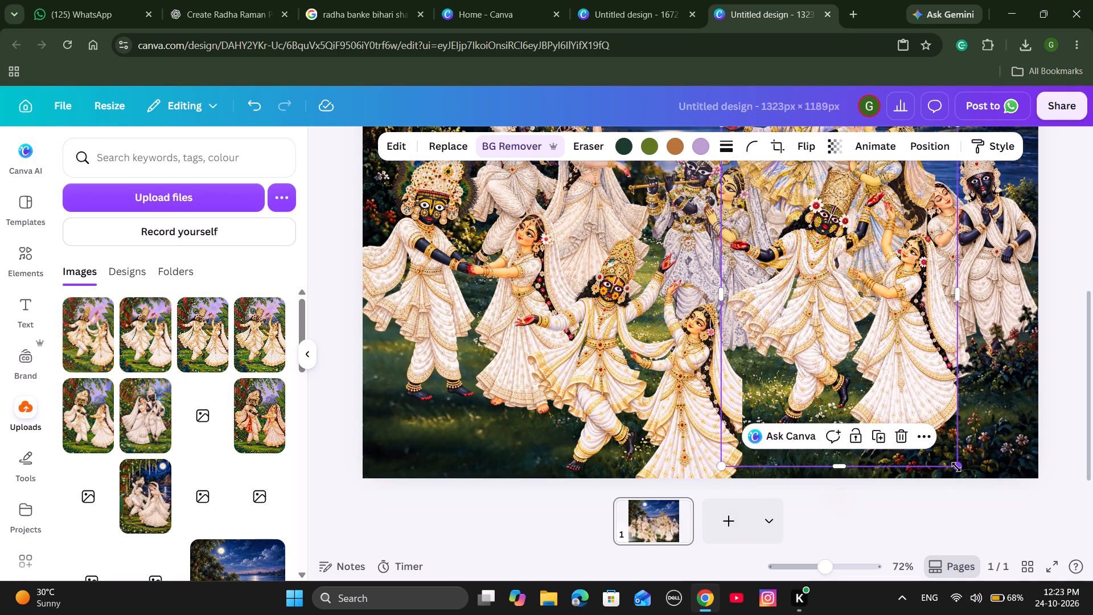
drag(957, 466, 952, 459)
drag(909, 411, 932, 464)
drag(922, 401, 929, 402)
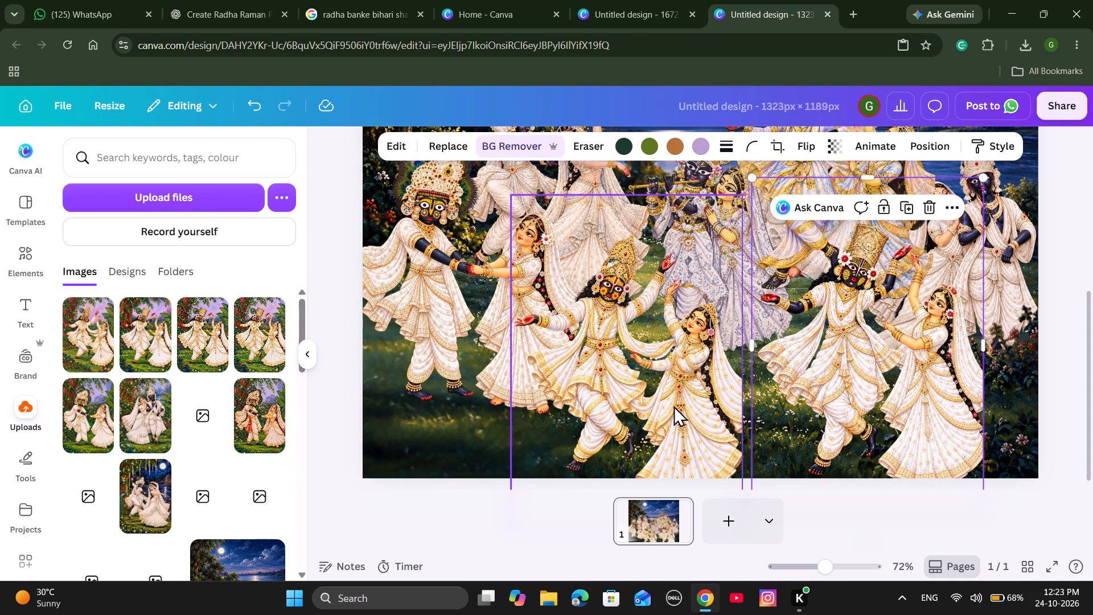
Shift the pasted front couple further left, keeping the female figure's skirt at the design's bottom edge.
drag(679, 408, 696, 397)
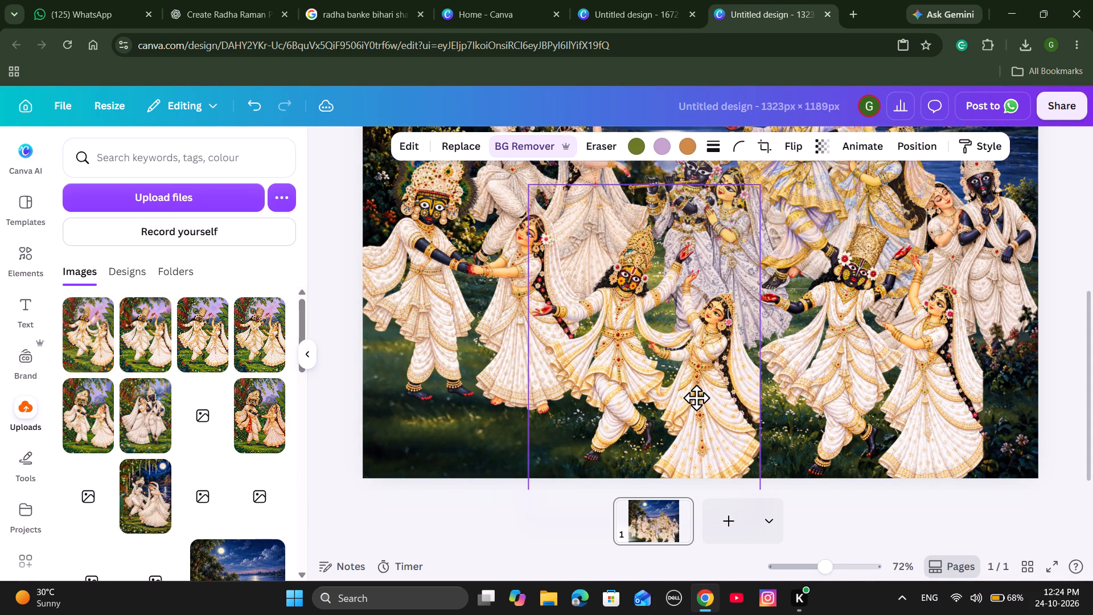
drag(696, 397, 675, 413)
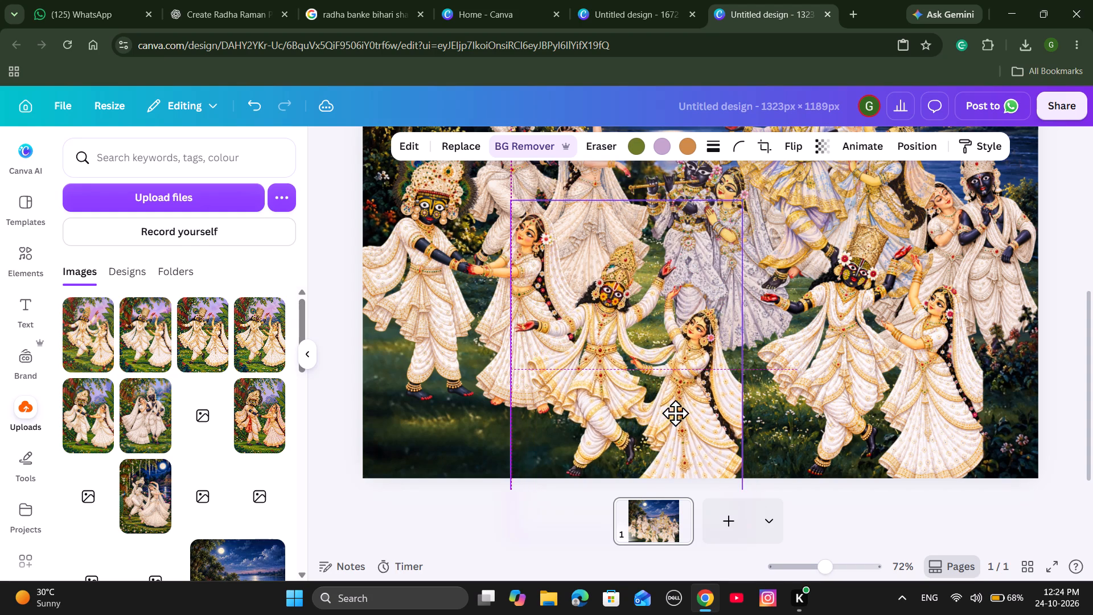
drag(675, 413, 670, 413)
click(822, 507)
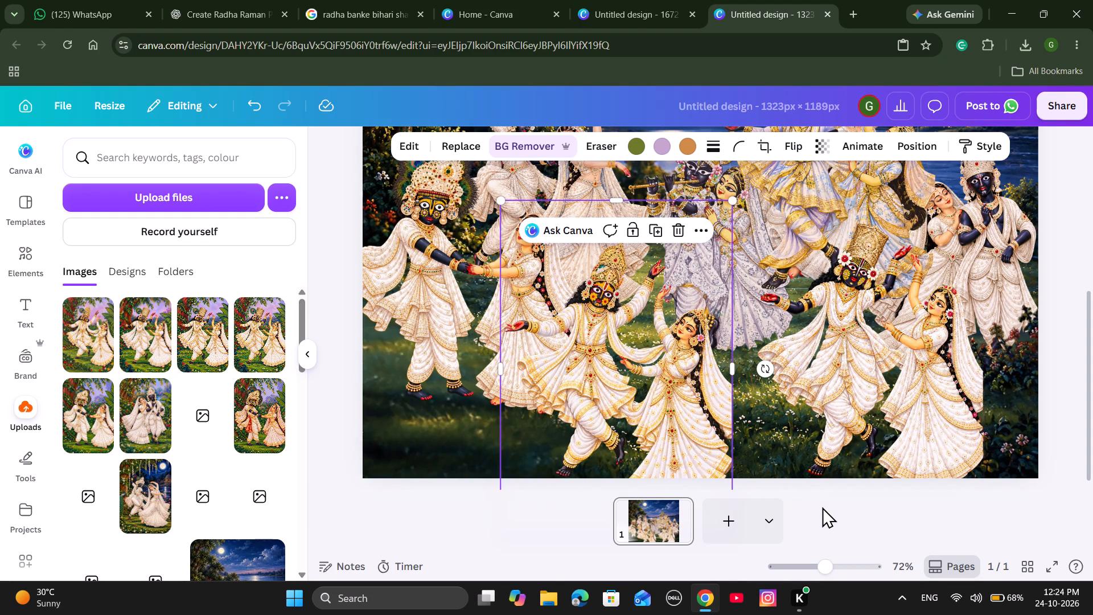
scroll(822, 507, down, 1)
click(679, 451)
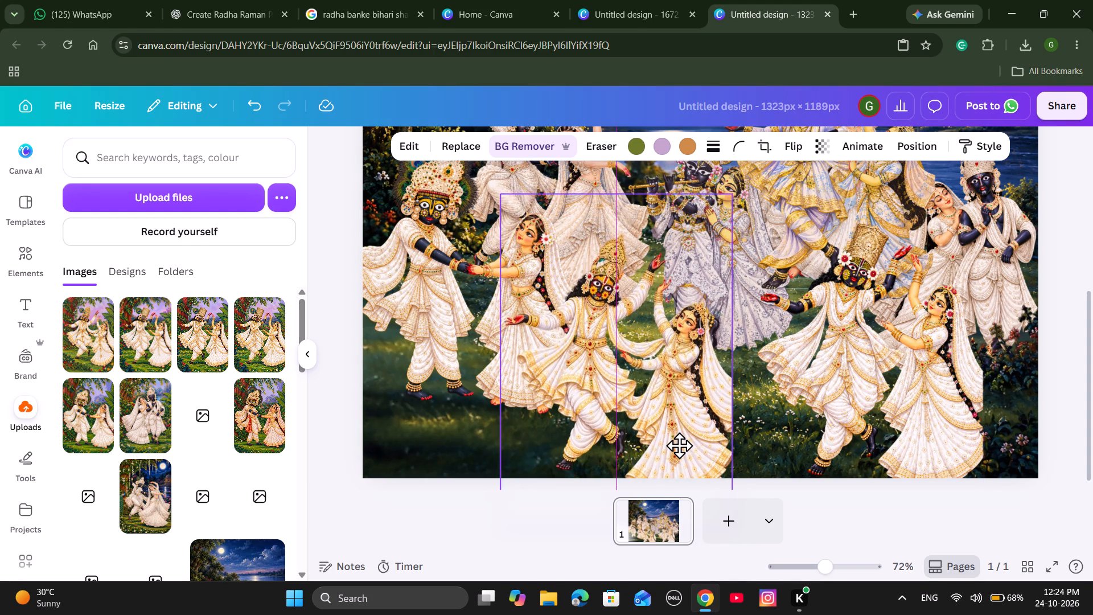
click(801, 523)
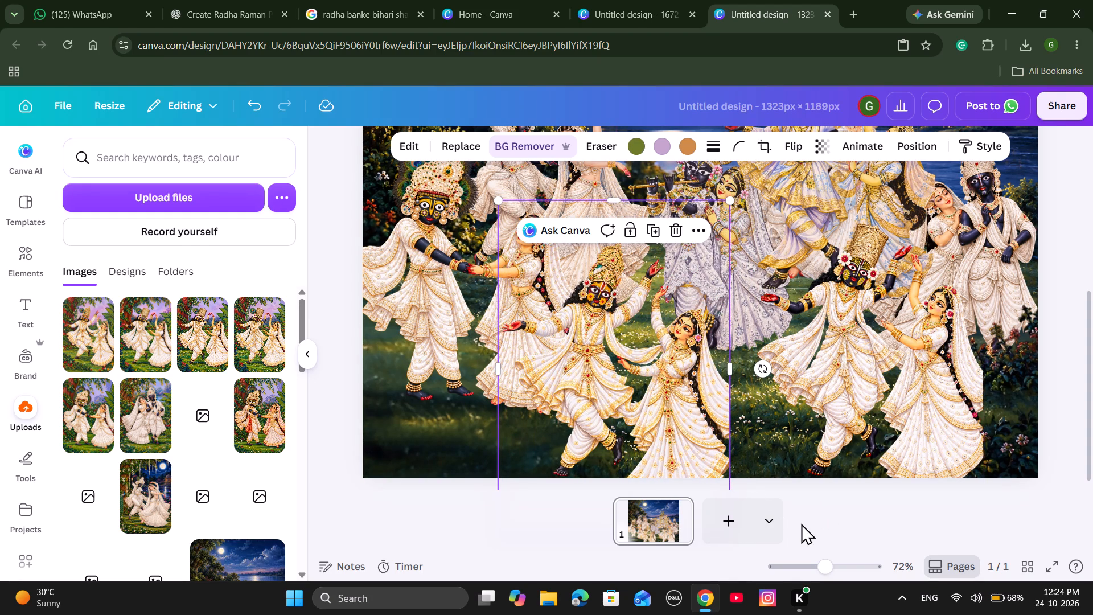
Move the old blue-and-gold couple from the upper right over to the left-hand dancers and delete it from the design.
click(758, 437)
scroll(758, 437, up, 2)
scroll(758, 437, down, 1)
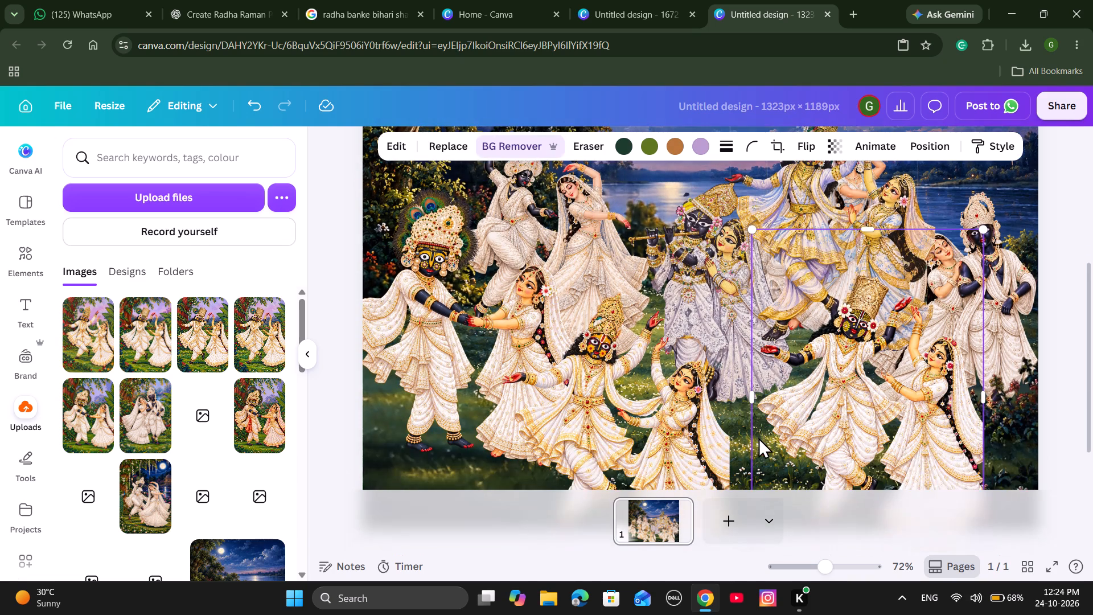
drag(852, 172, 876, 216)
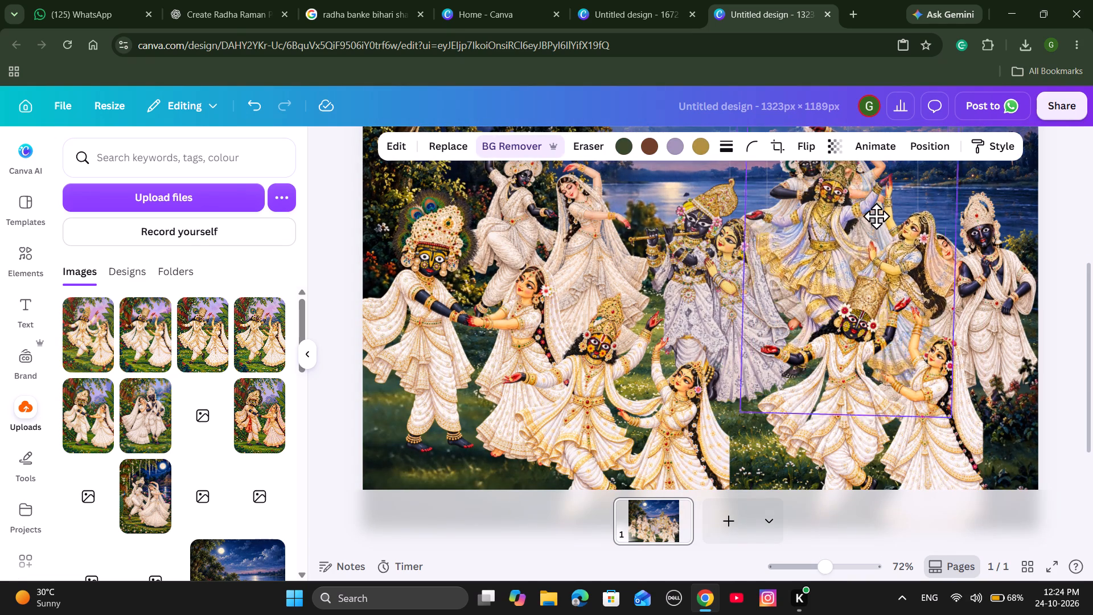
drag(876, 216, 568, 361)
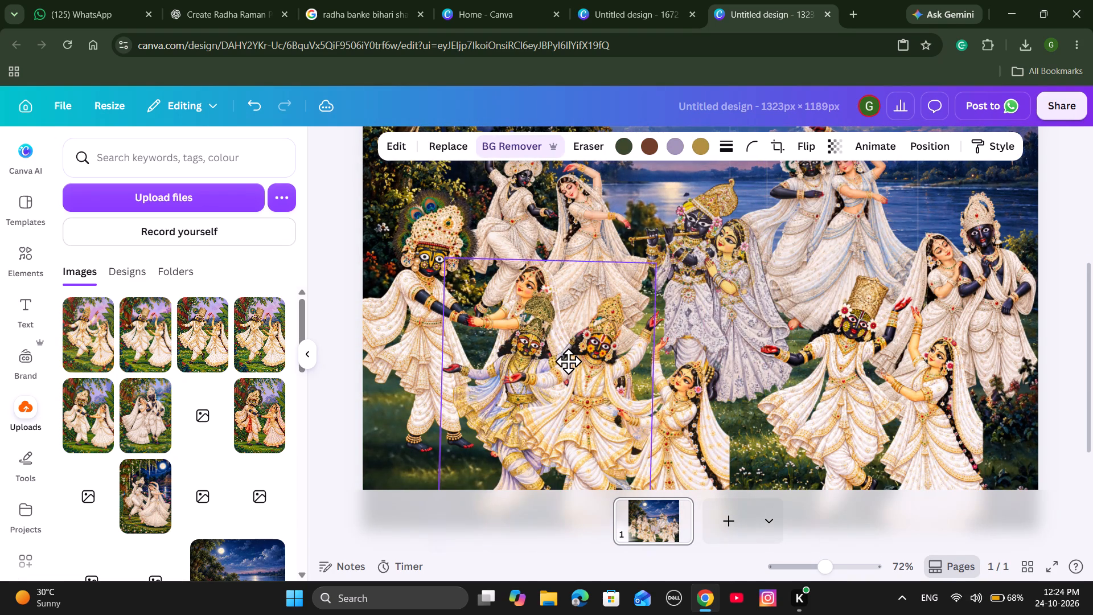
drag(568, 361, 568, 360)
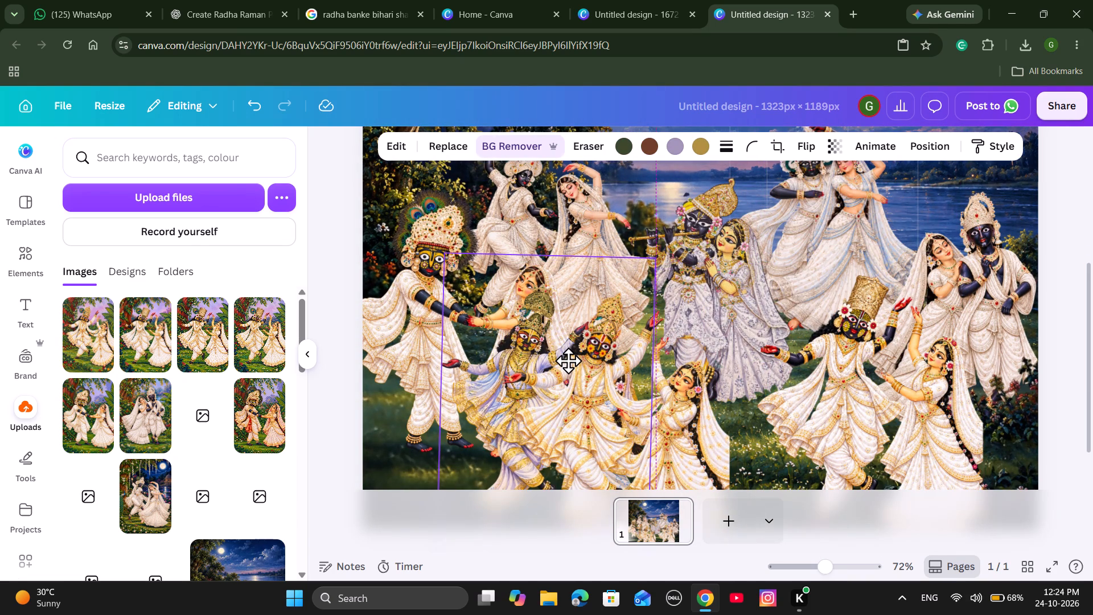
drag(568, 360, 535, 252)
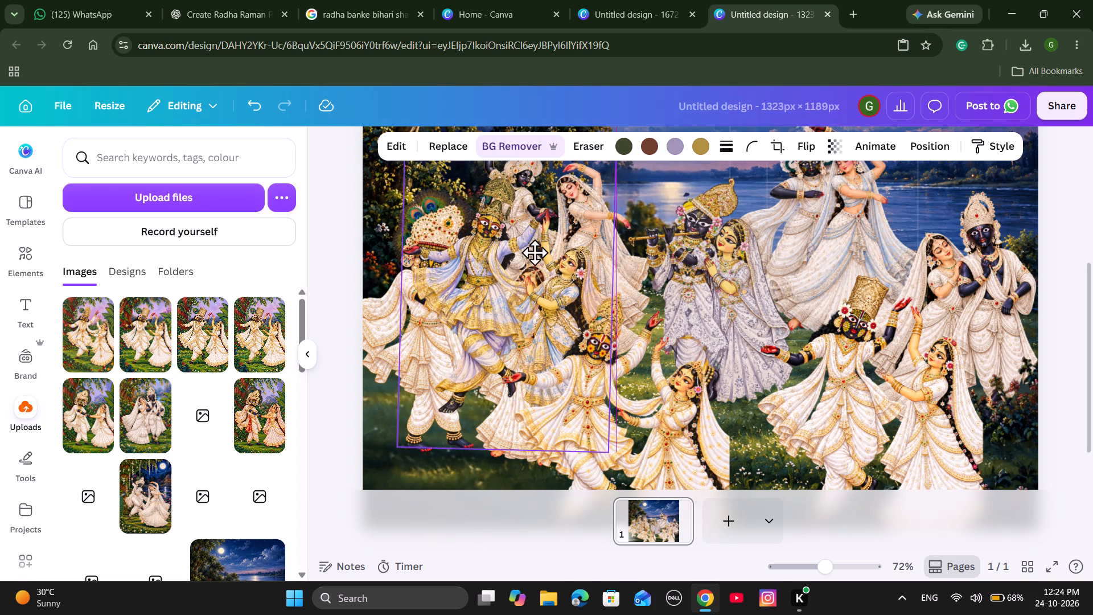
drag(535, 252, 540, 272)
click(585, 179)
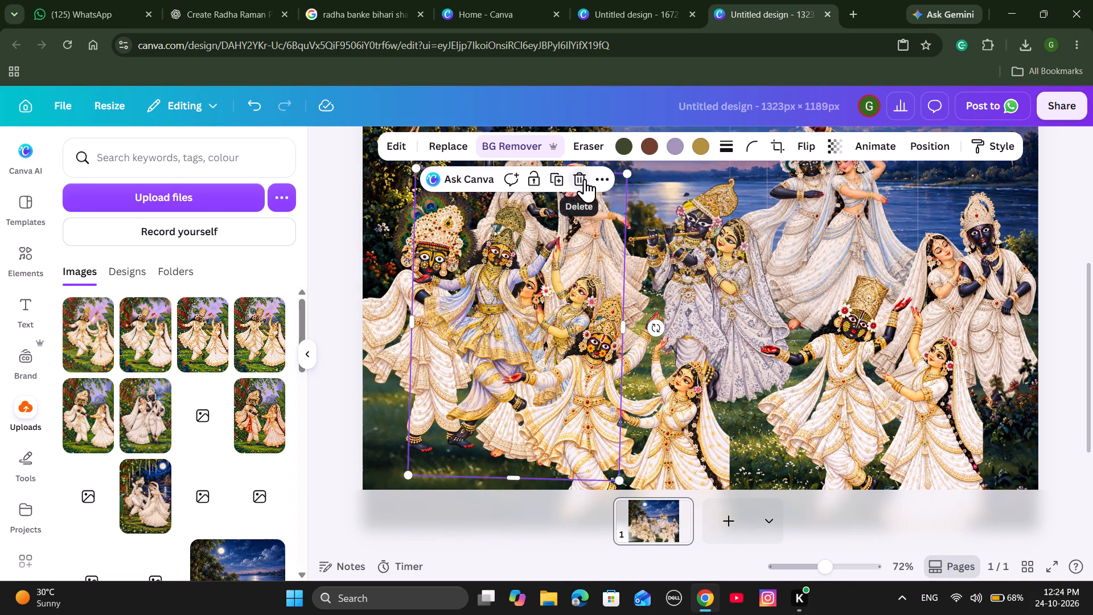
Raise the pasted front couple slightly and nudge it right, then shift the front right couple slightly left toward it.
drag(709, 420, 714, 395)
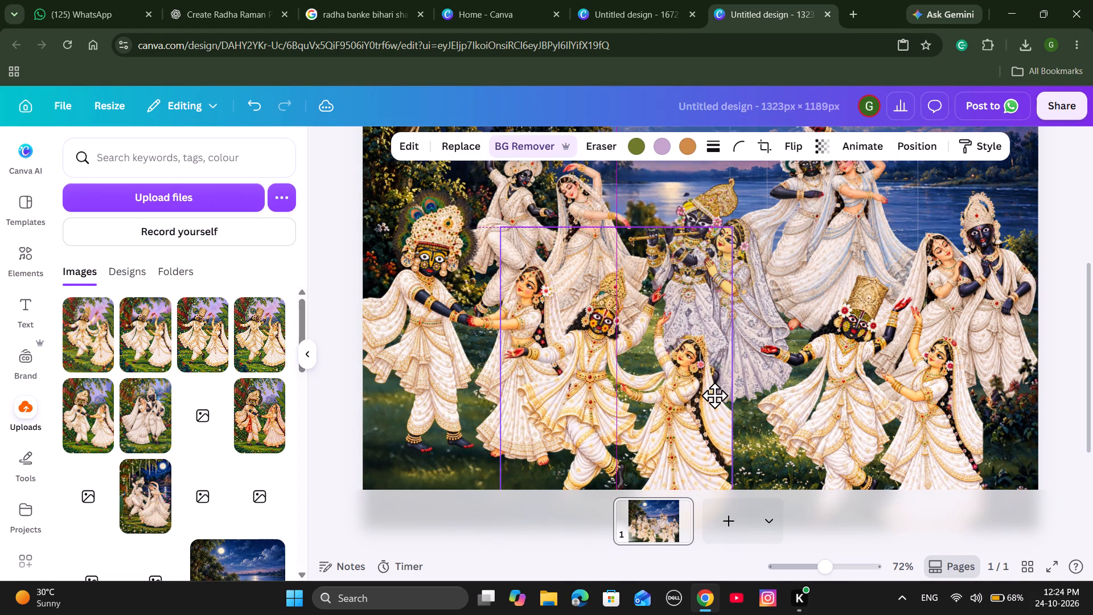
drag(714, 395, 721, 396)
drag(815, 396, 807, 396)
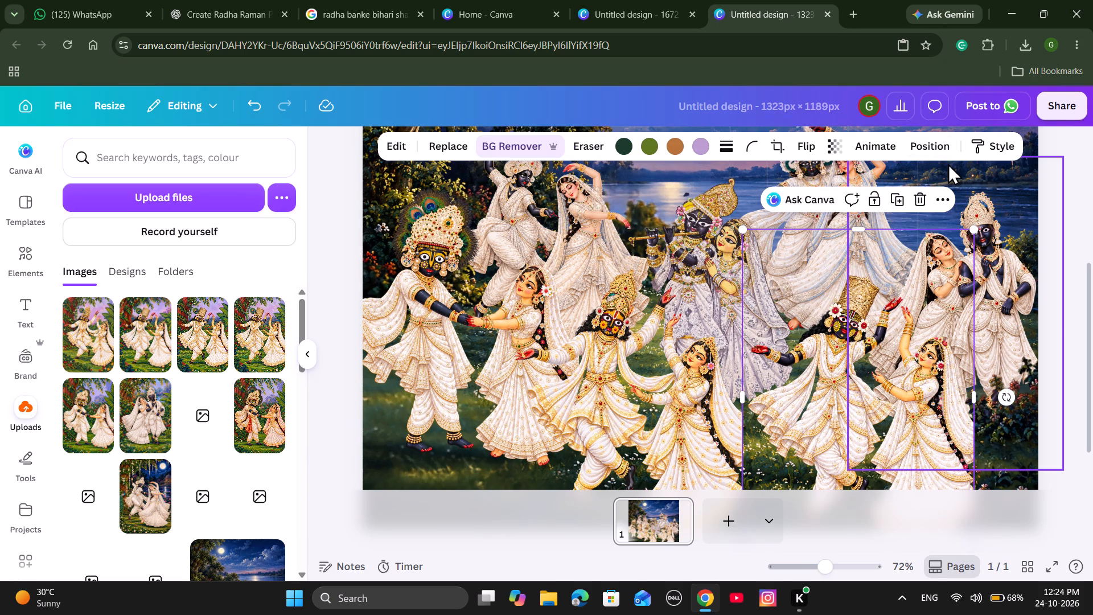
click(1084, 182)
scroll(909, 202, down, 5)
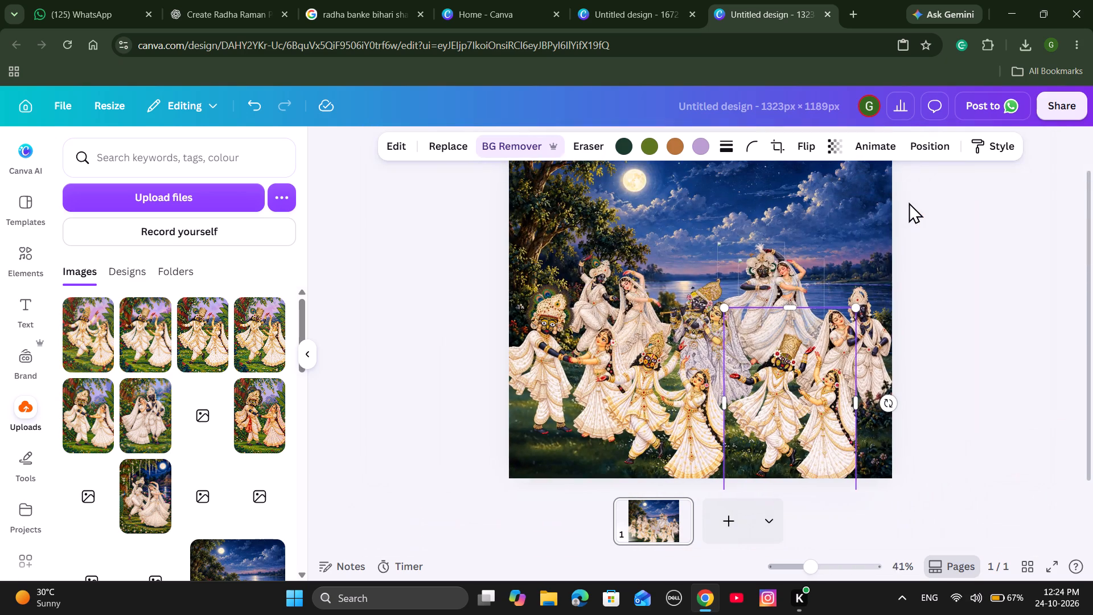
click(951, 281)
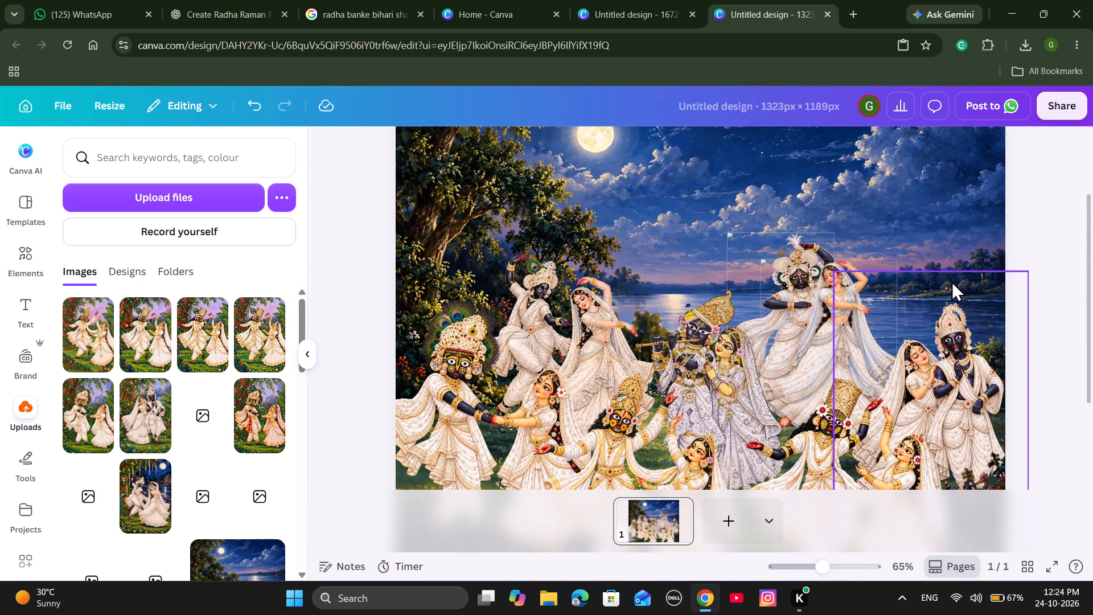
scroll(951, 281, down, 3)
click(668, 405)
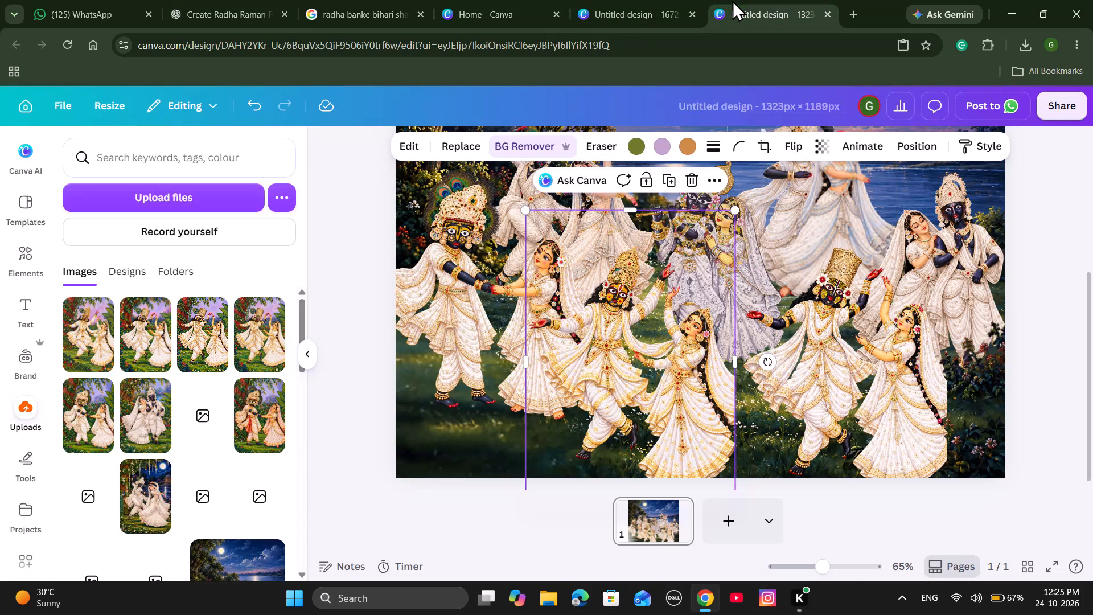
Move the front couple left and down, closer to the far-left couple and the design's bottom edge.
click(1081, 389)
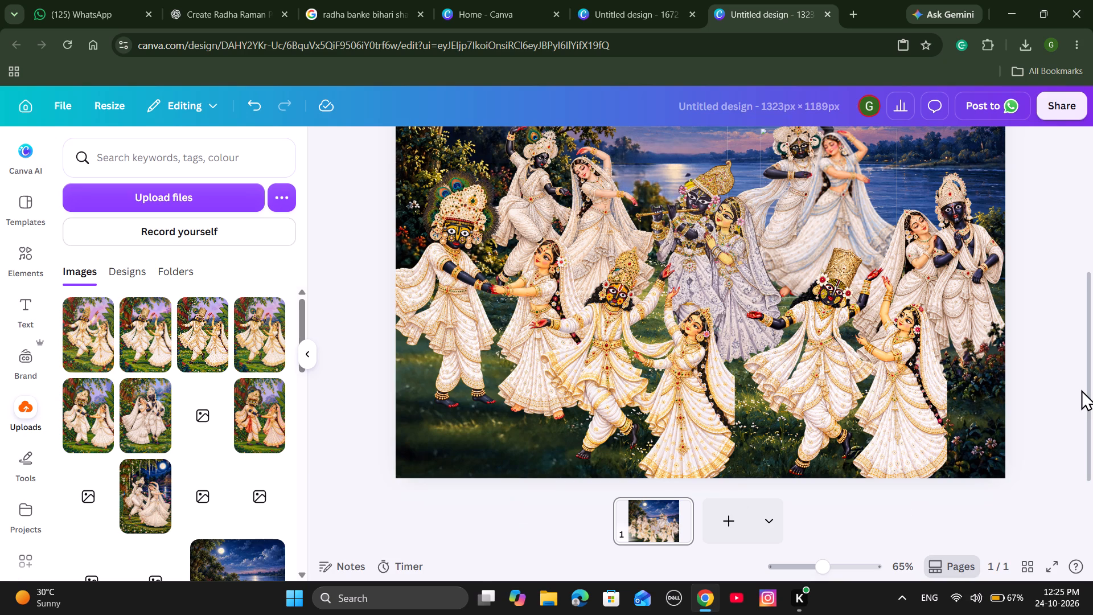
click(473, 323)
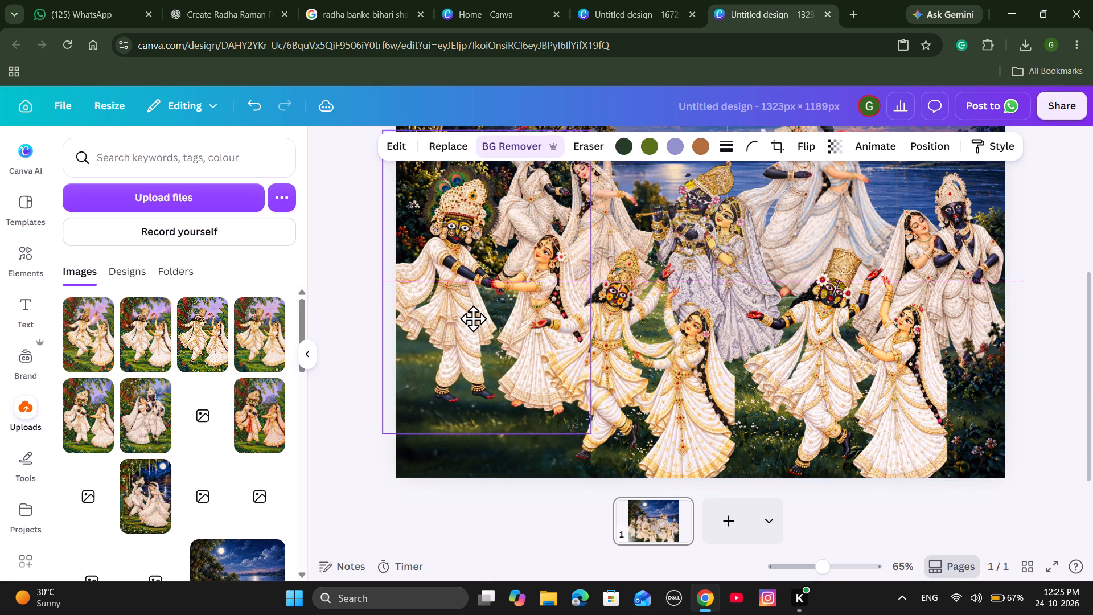
drag(659, 378, 610, 405)
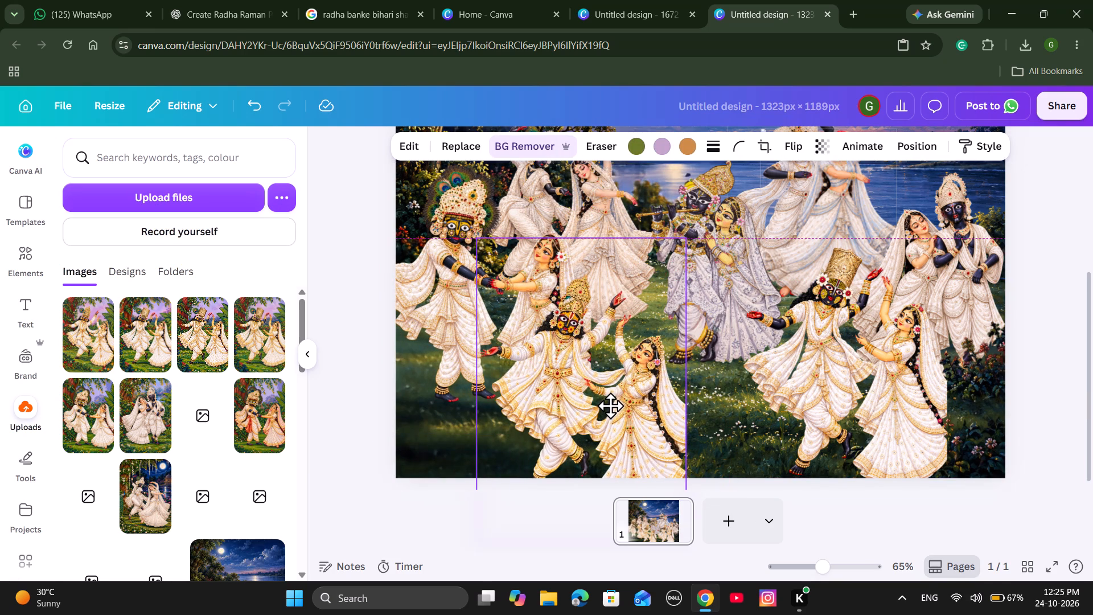
drag(610, 405, 635, 399)
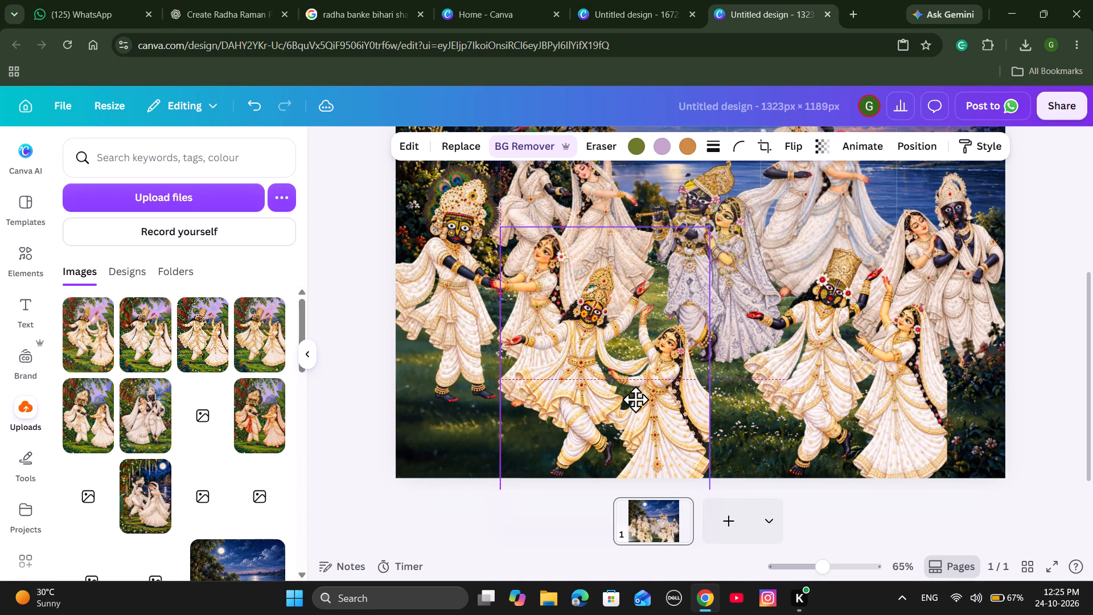
drag(635, 399, 622, 404)
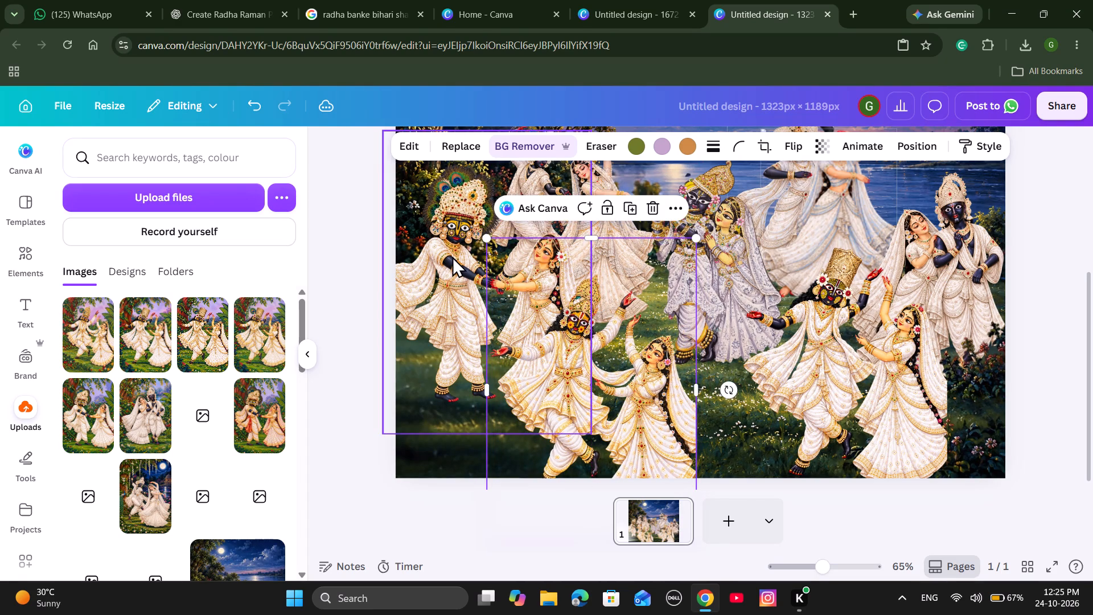
Nudge the far-left couple toward the design's left edge and resettle the front couple slightly right and up beside it.
click(452, 256)
drag(452, 256, 442, 264)
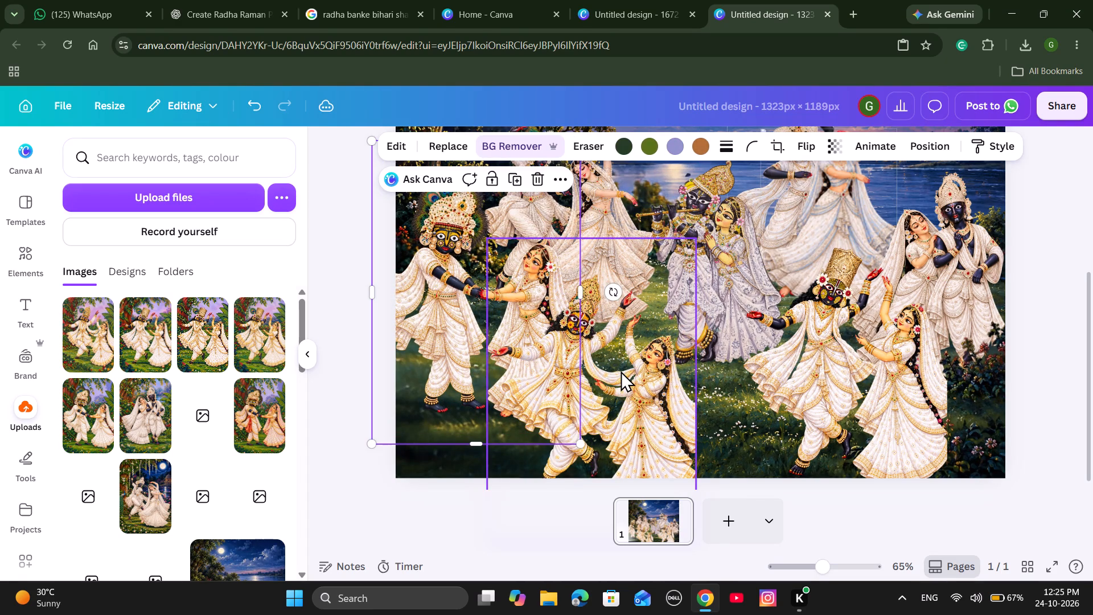
drag(621, 371, 610, 343)
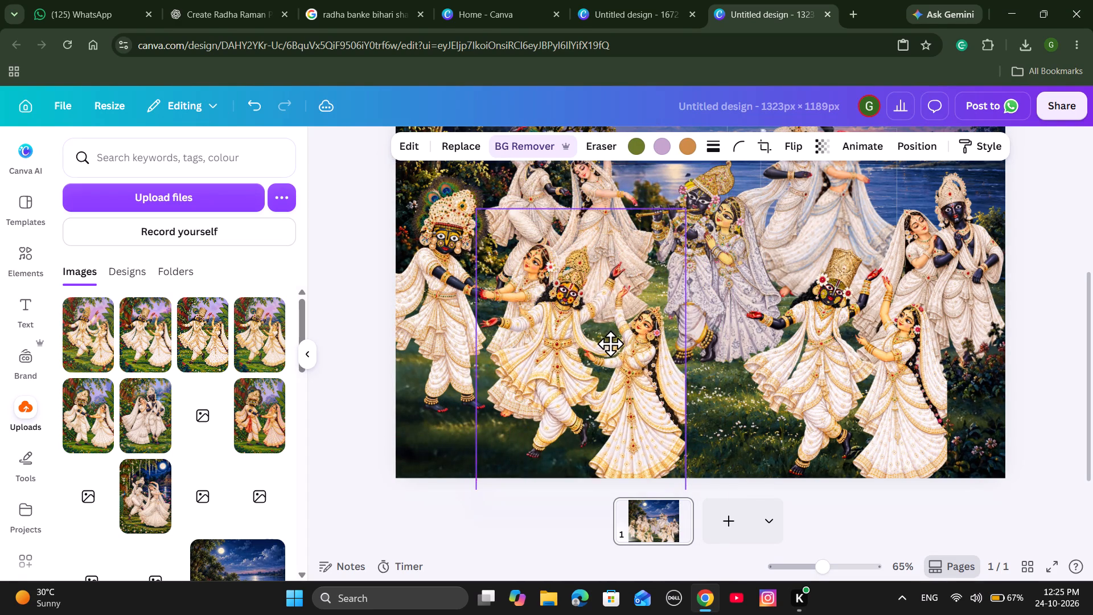
drag(610, 343, 630, 354)
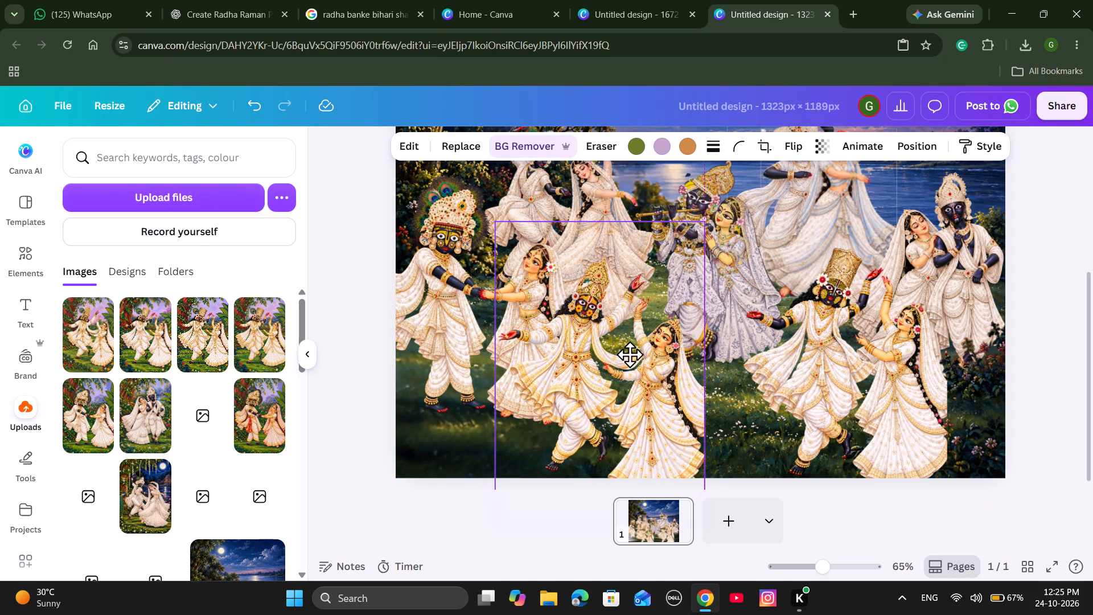
drag(630, 354, 631, 363)
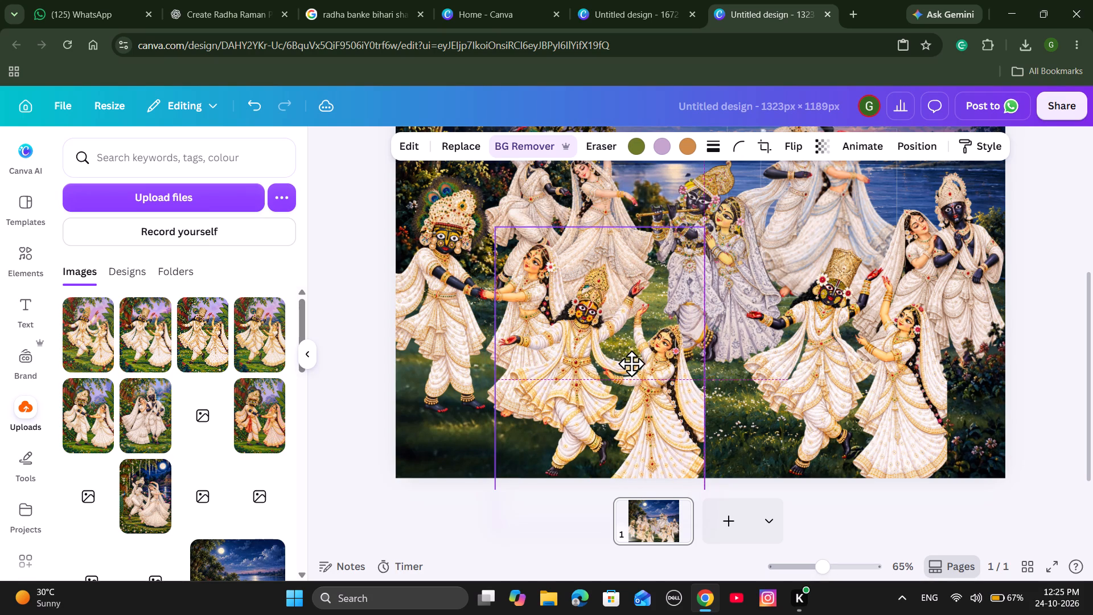
drag(631, 363, 631, 358)
Shrink the front right couple slightly and set it a little lower and further right, with the woman's skirt at the design's bottom edge.
drag(850, 393, 846, 416)
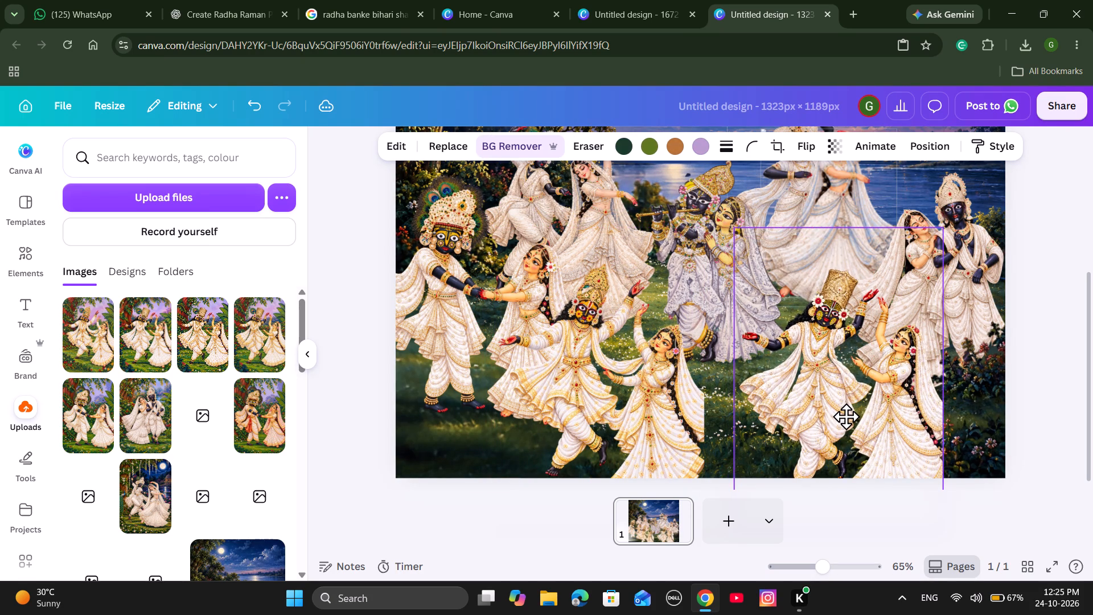
drag(846, 416, 849, 405)
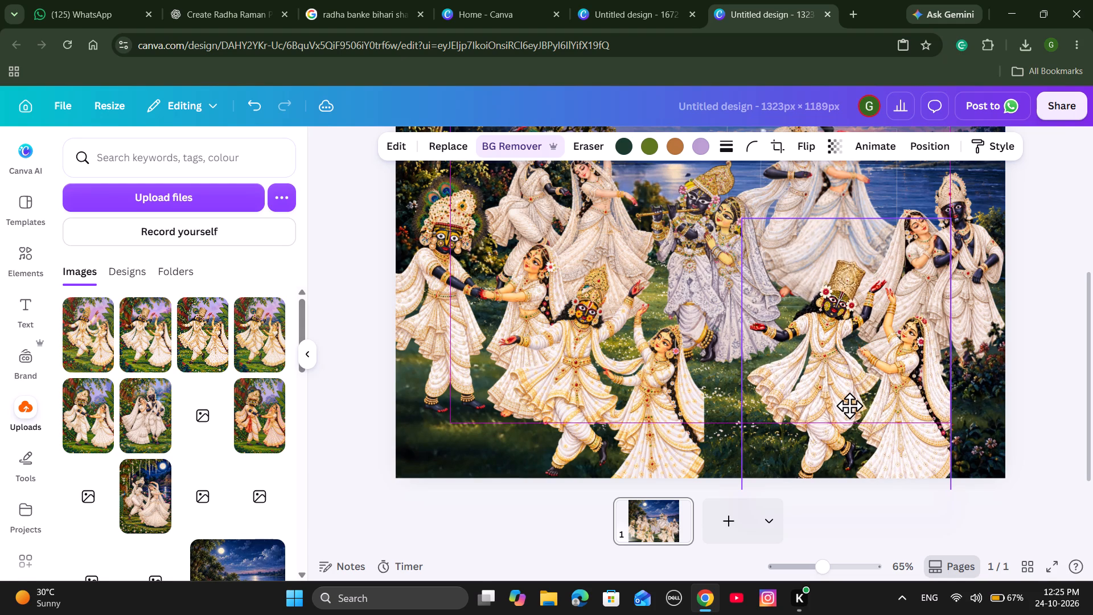
drag(849, 405, 849, 415)
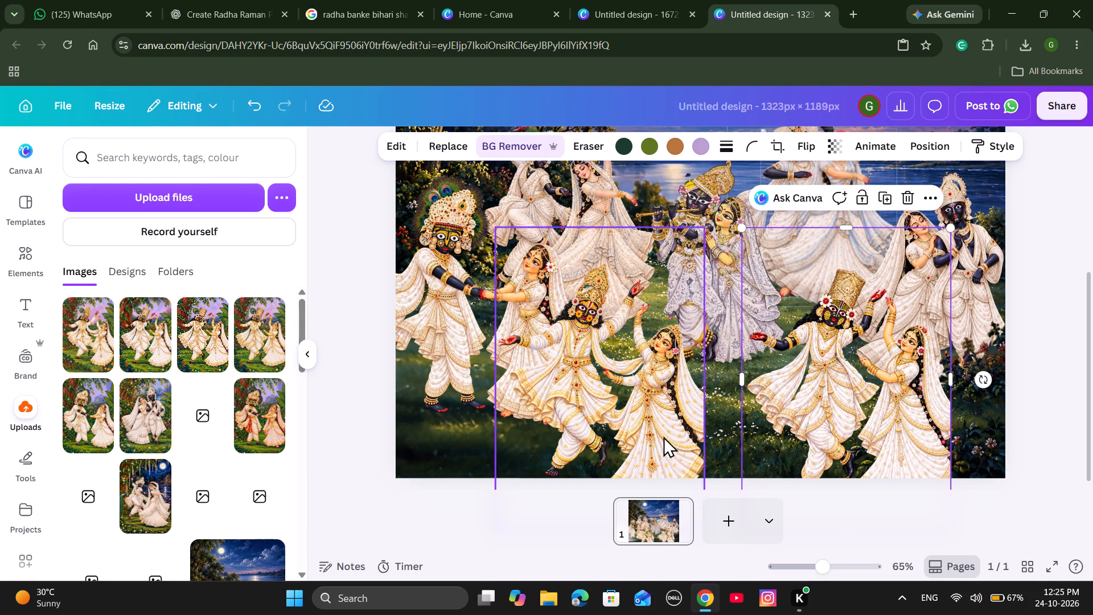
drag(885, 426, 873, 372)
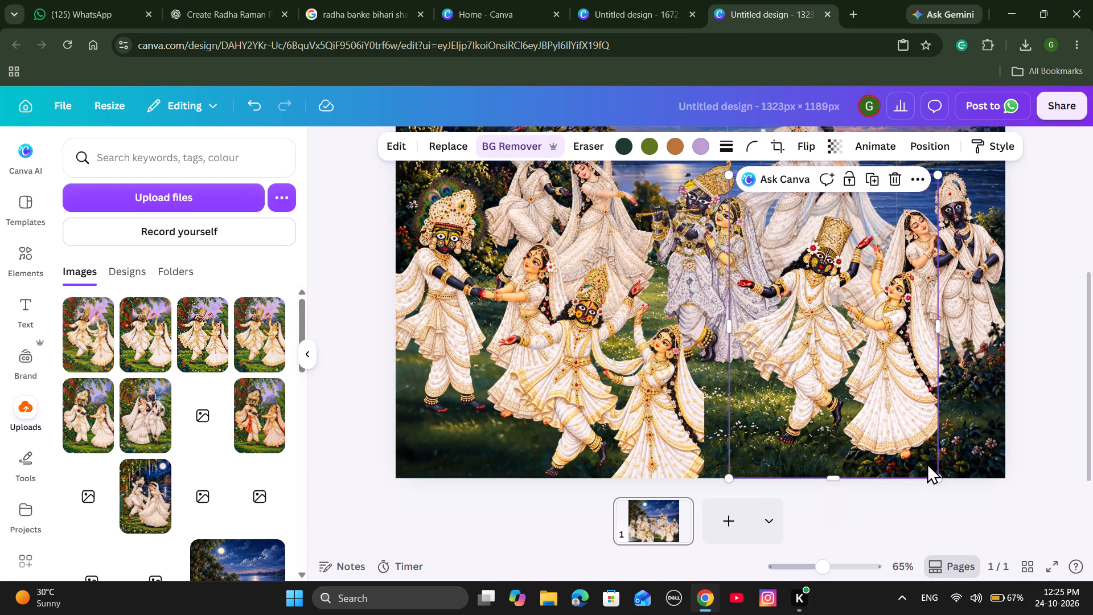
drag(934, 474, 931, 466)
drag(874, 383, 897, 429)
Lay the front couple over the front right couple to compare sizes, and enlarge the front couple to about 470 × 683.
drag(681, 416, 738, 405)
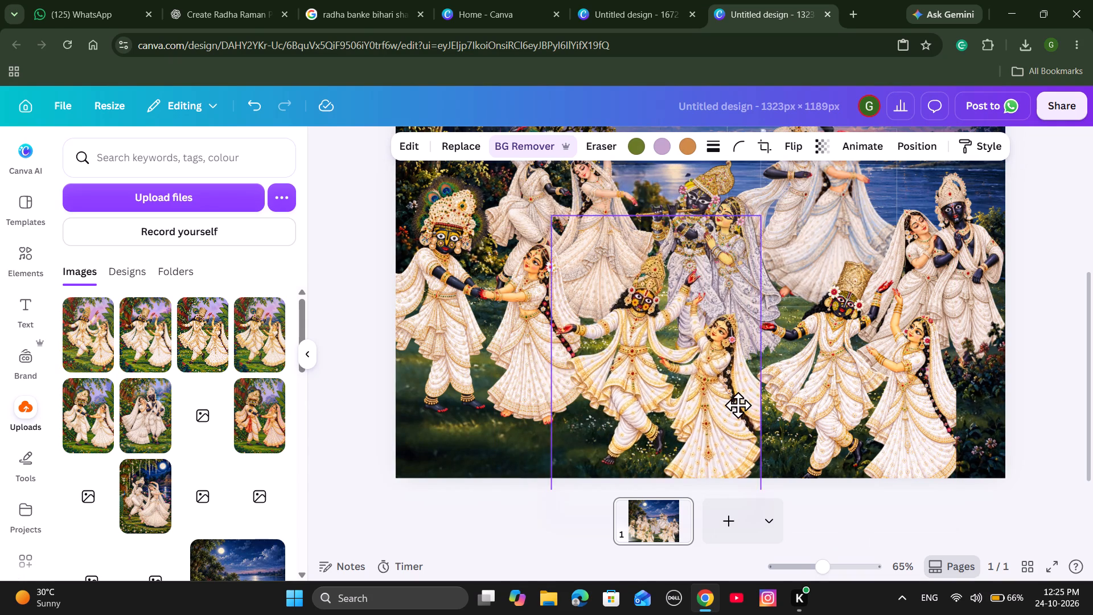
drag(738, 405, 932, 416)
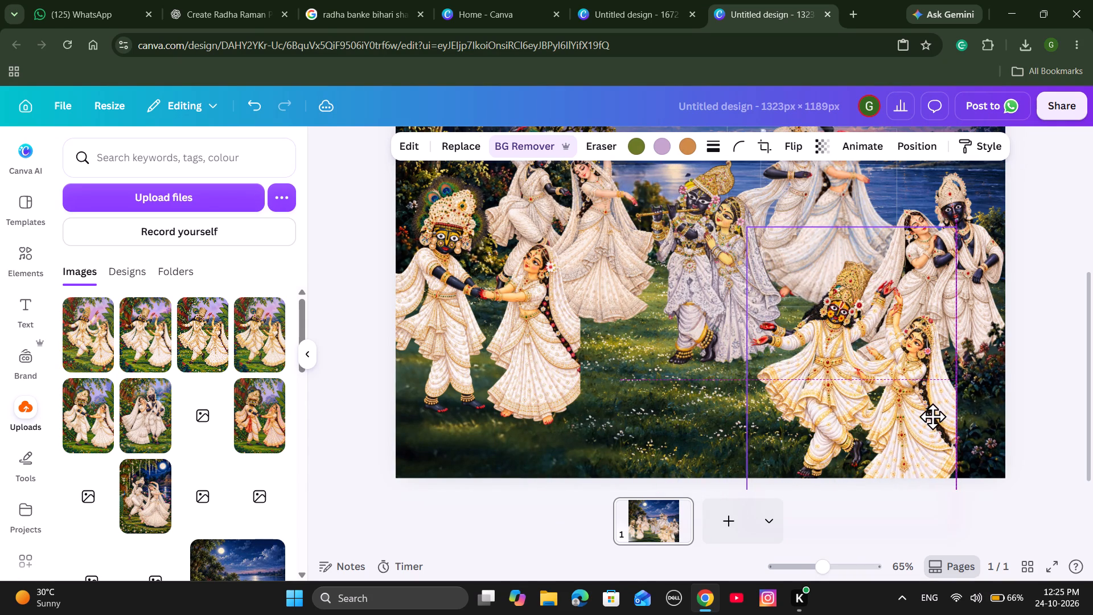
drag(932, 416, 803, 327)
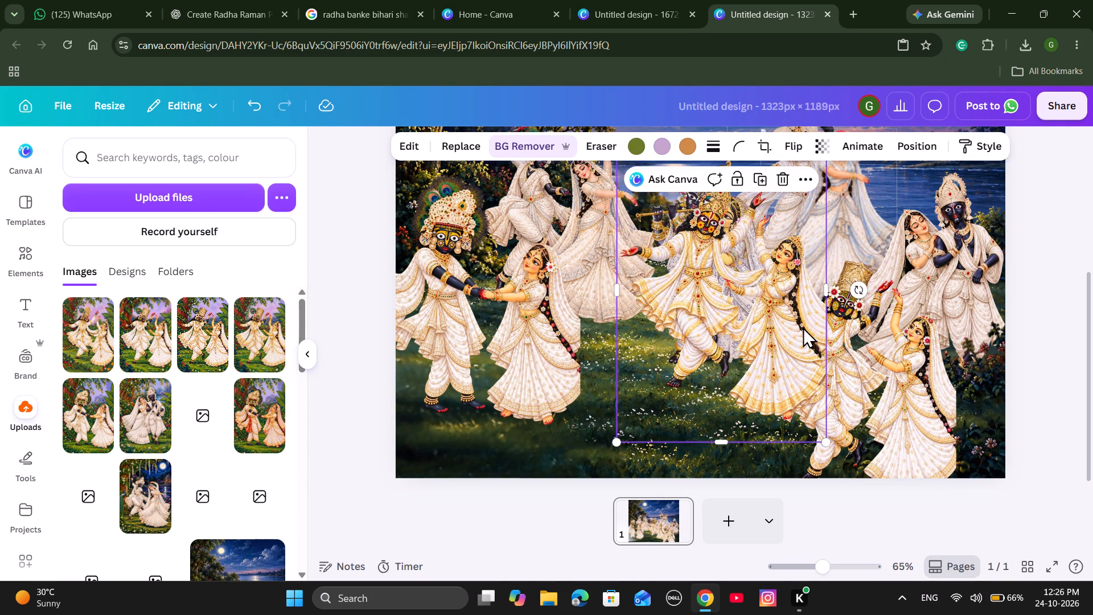
drag(825, 440, 833, 451)
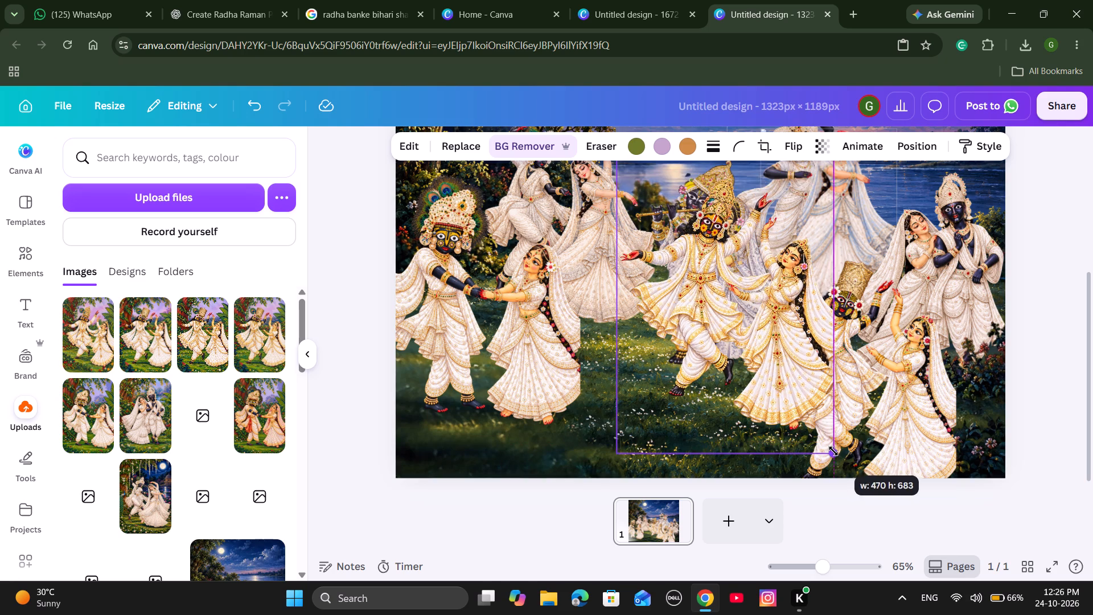
drag(833, 451, 835, 452)
Enlarge the front couple to about 499 × 726, compare it against the front right couple, and place it at the design's bottom centre.
drag(765, 376, 897, 449)
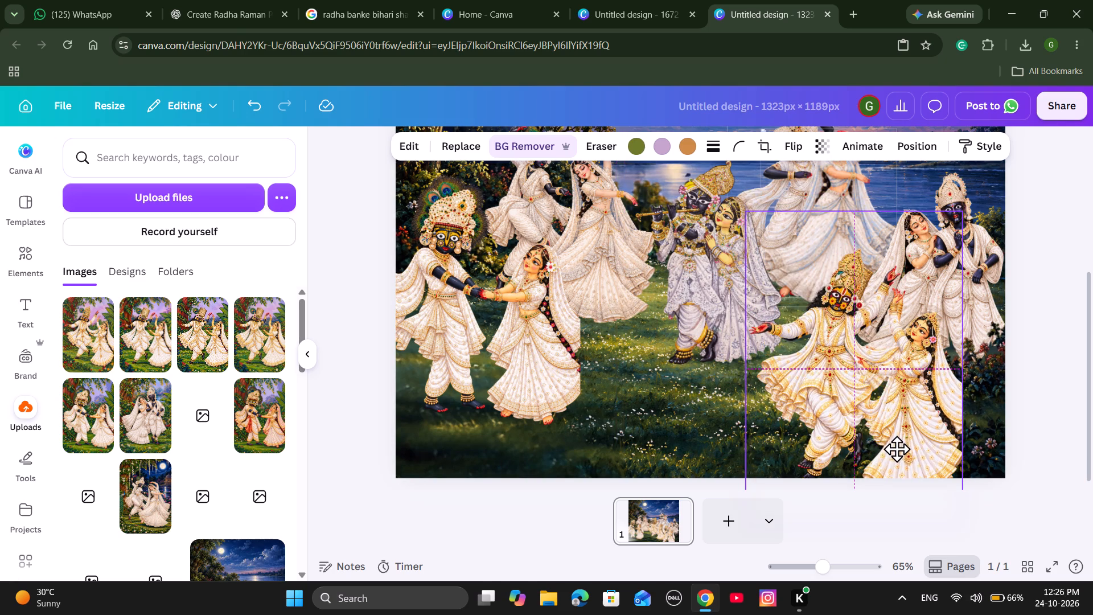
drag(897, 449, 751, 366)
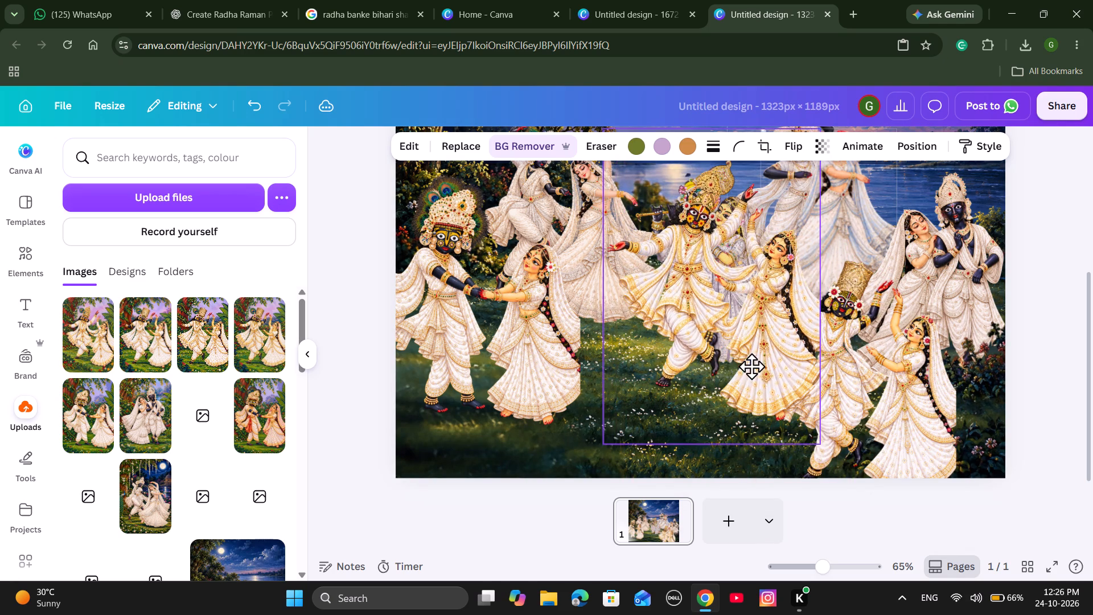
drag(819, 448, 834, 462)
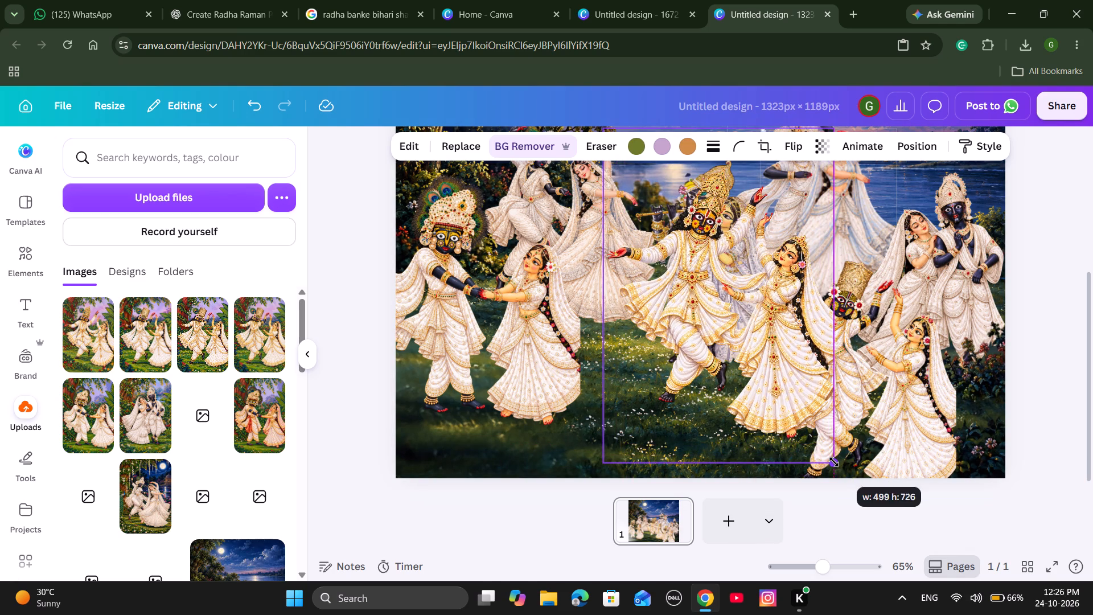
drag(769, 379, 948, 461)
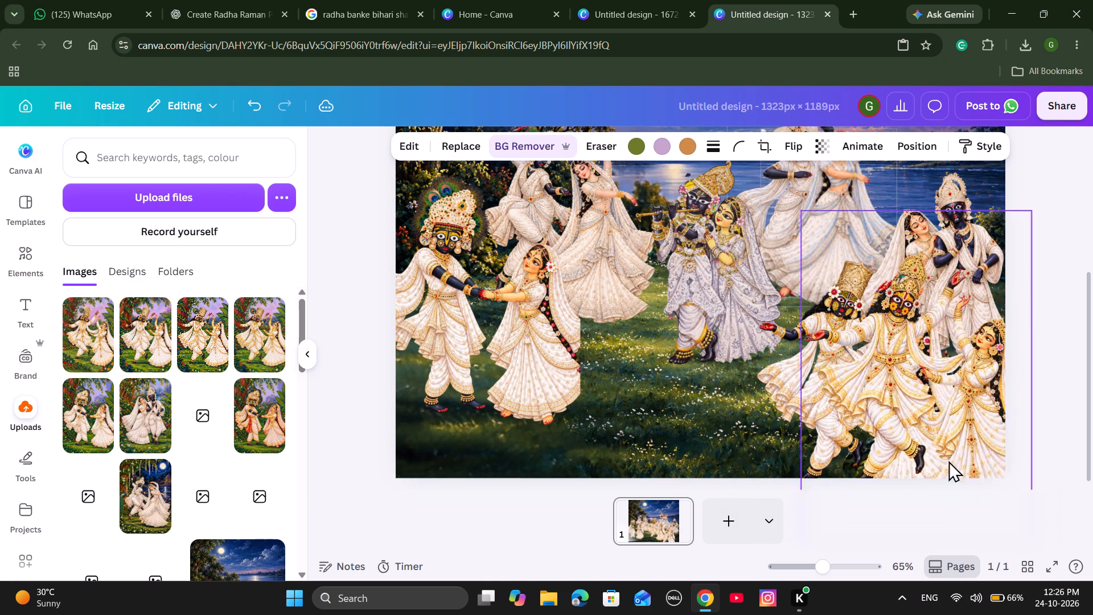
drag(948, 461, 901, 469)
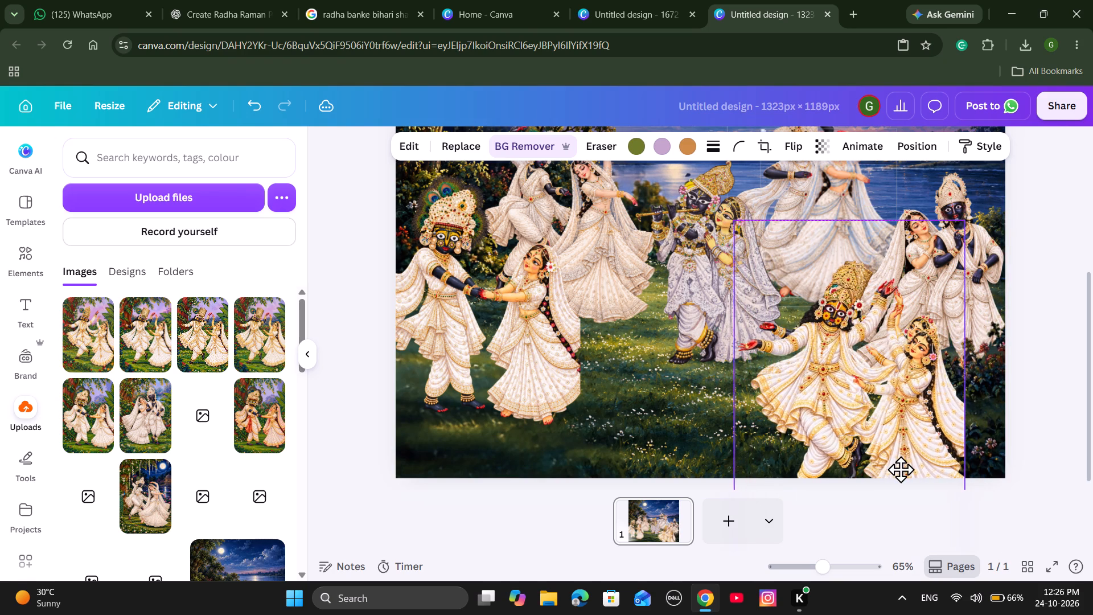
drag(901, 469, 718, 482)
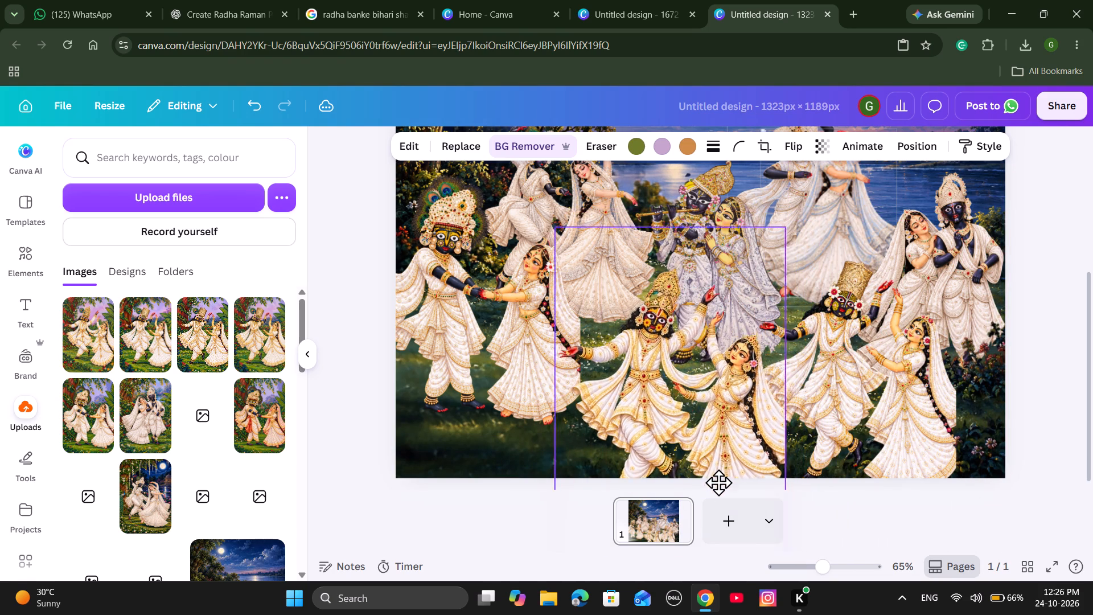
Shift the front couple slightly left and up, keeping it between the far-left couple and the front right couple.
drag(718, 482, 714, 471)
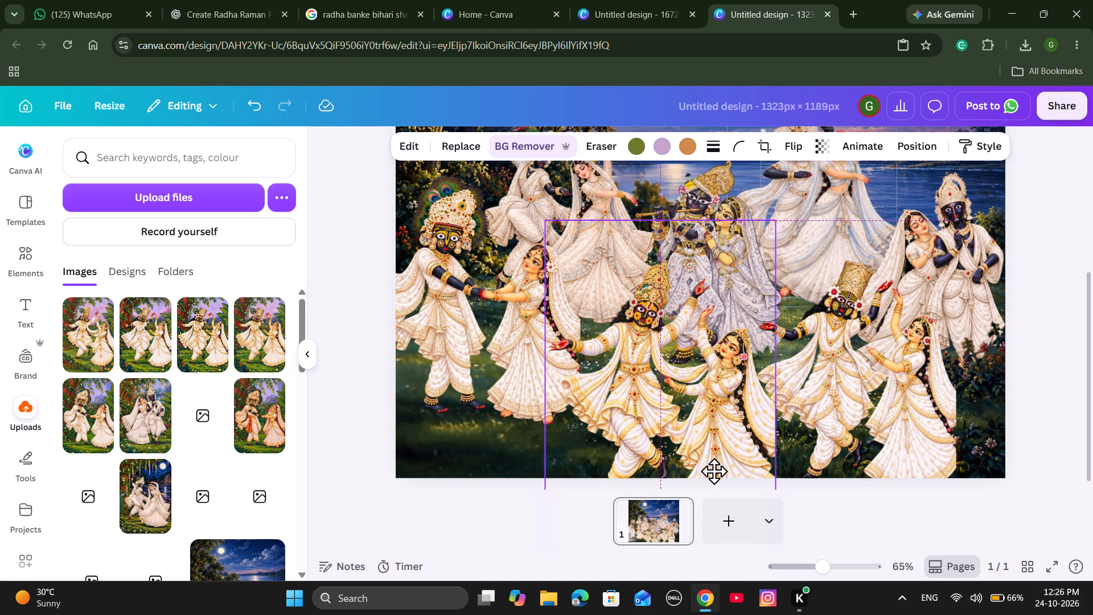
drag(714, 471, 710, 457)
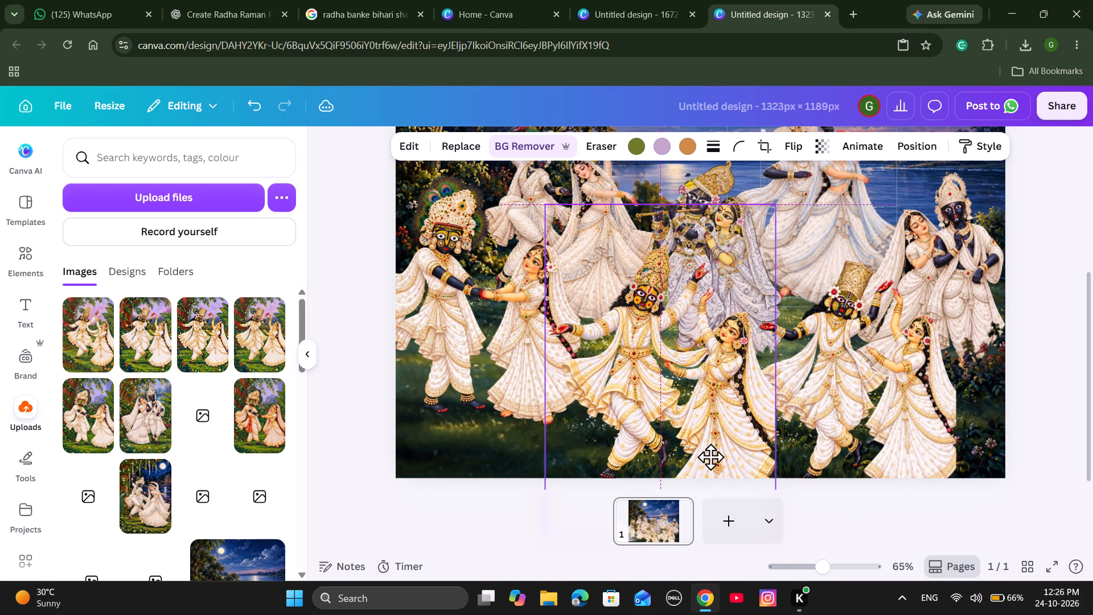
drag(710, 457, 705, 458)
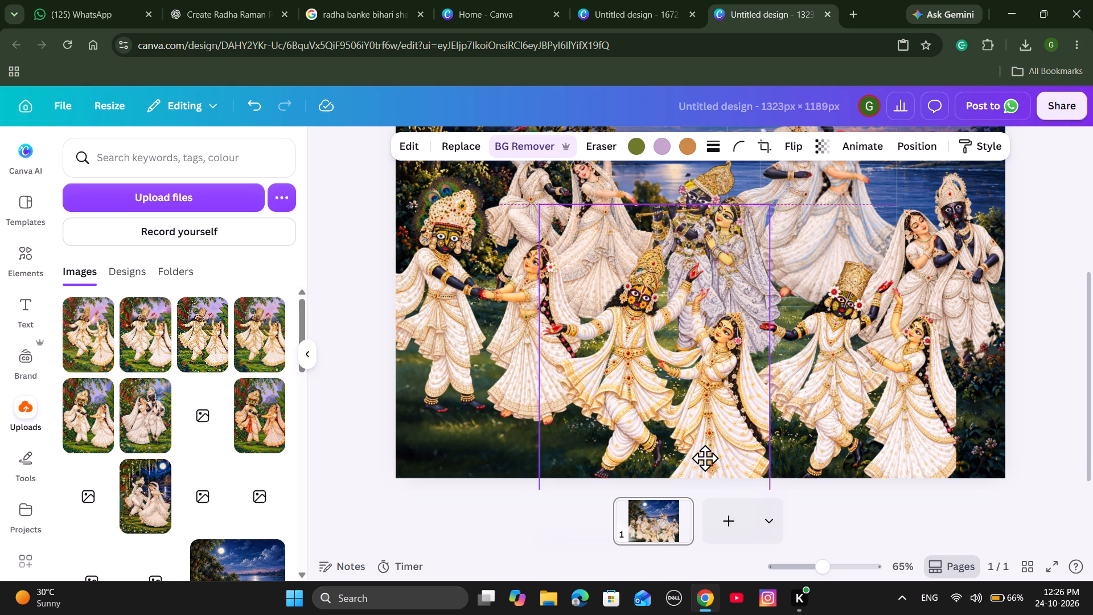
drag(705, 458, 704, 462)
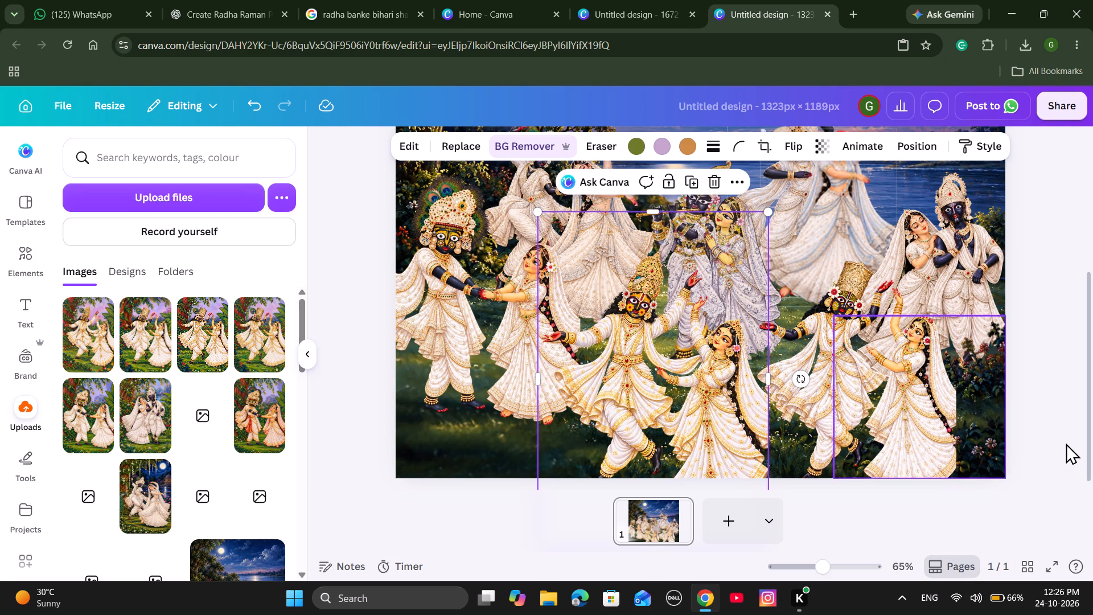
click(1063, 443)
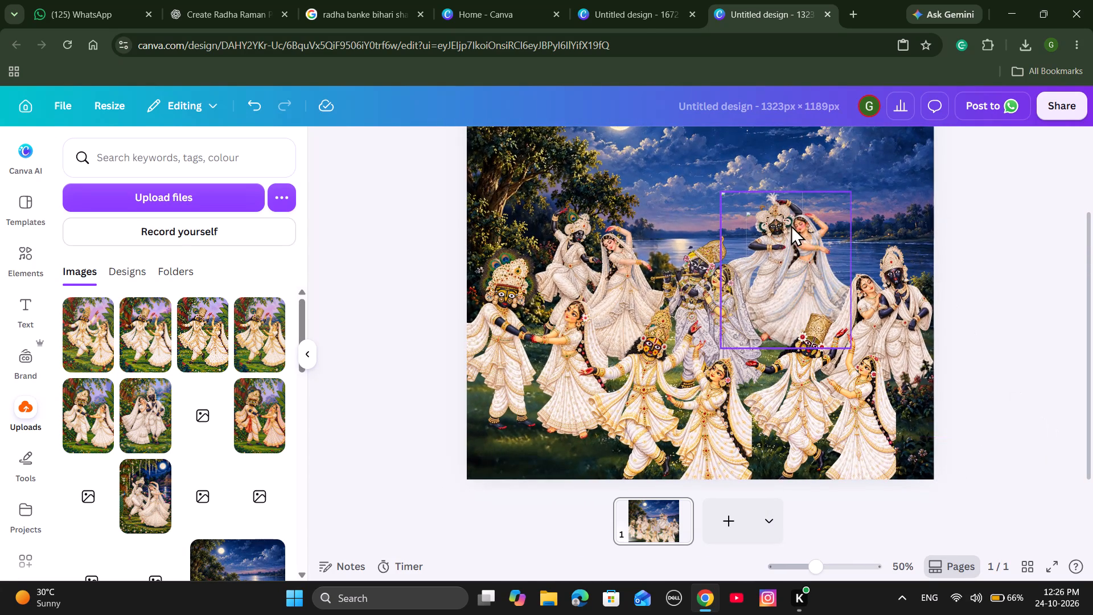
Set the far-left couple slightly lower and further left, and bring the front couple a little left and down beside it.
drag(538, 338, 534, 347)
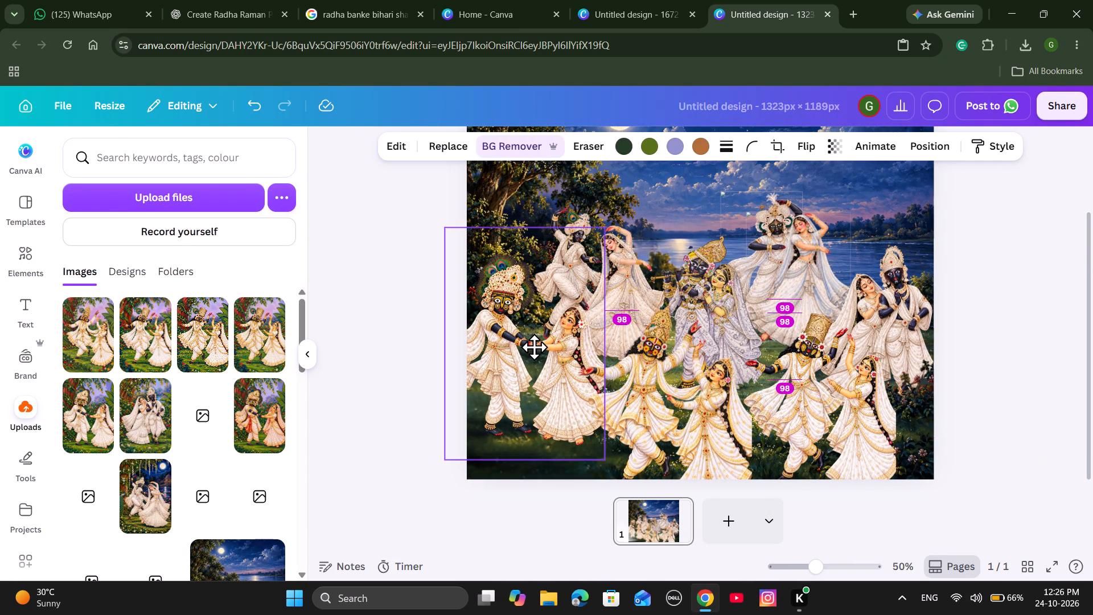
drag(534, 347, 534, 348)
drag(660, 380, 652, 383)
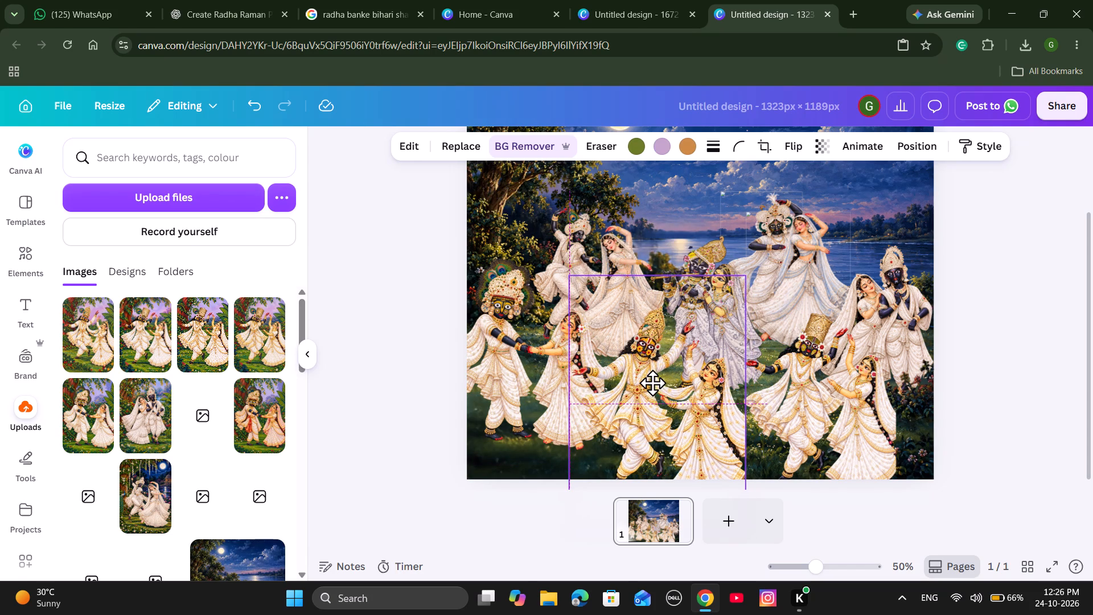
drag(652, 383, 650, 384)
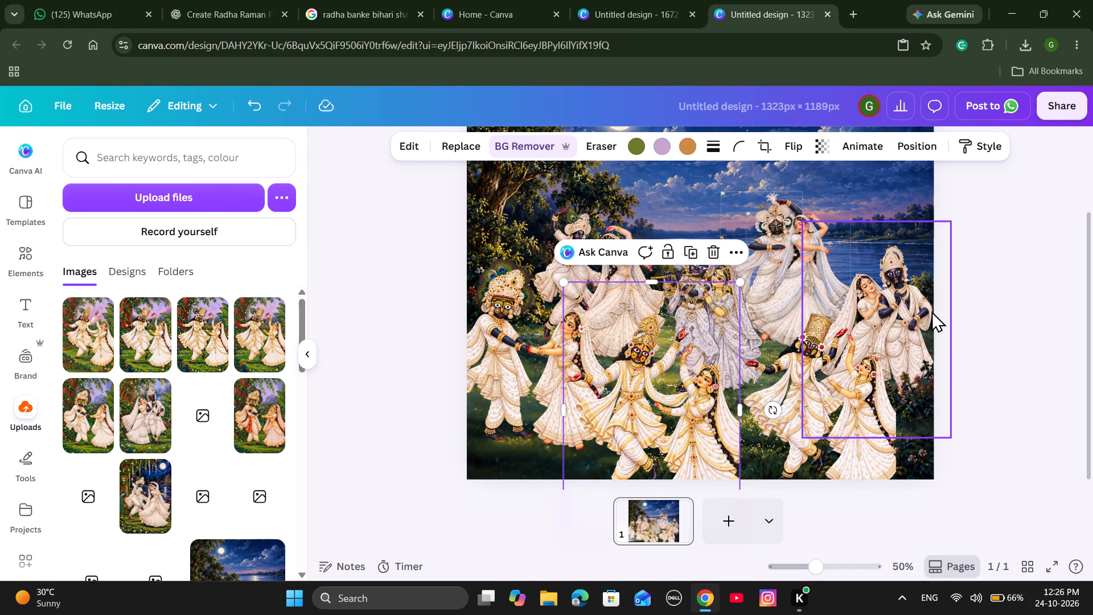
click(1008, 313)
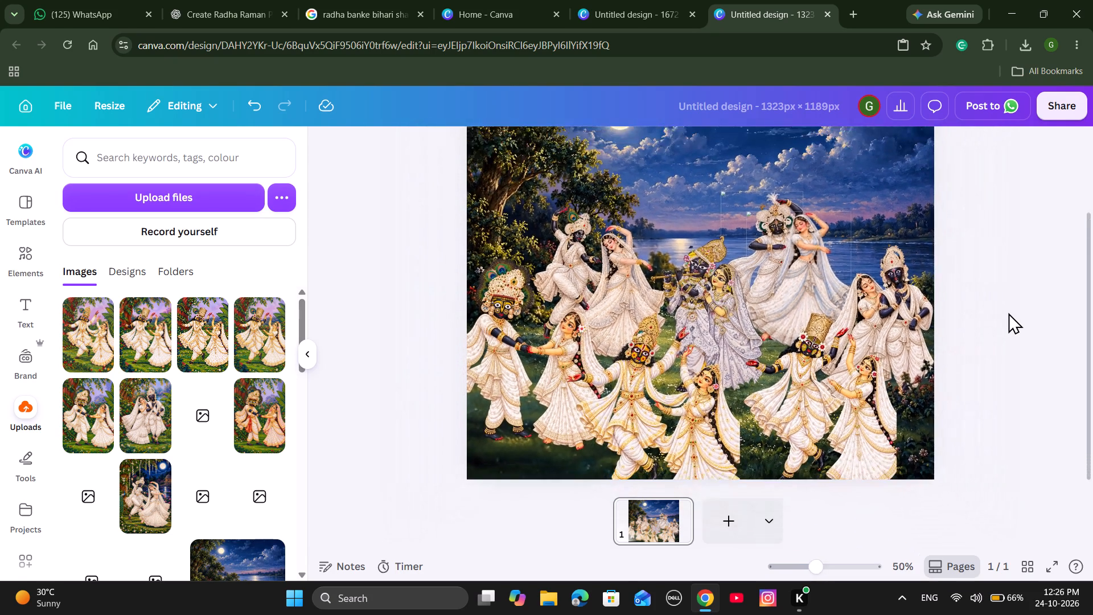
Move the central flute-playing couple slightly up and to the right within the ring of dancers.
scroll(1008, 313, down, 1)
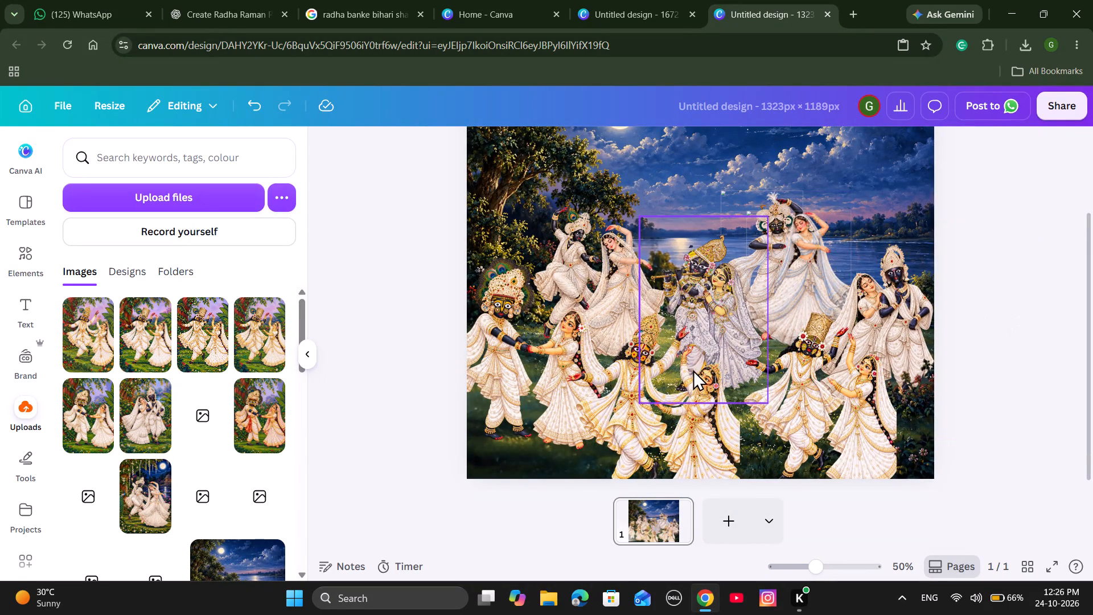
scroll(693, 371, down, 2)
click(1092, 346)
scroll(1092, 346, down, 4)
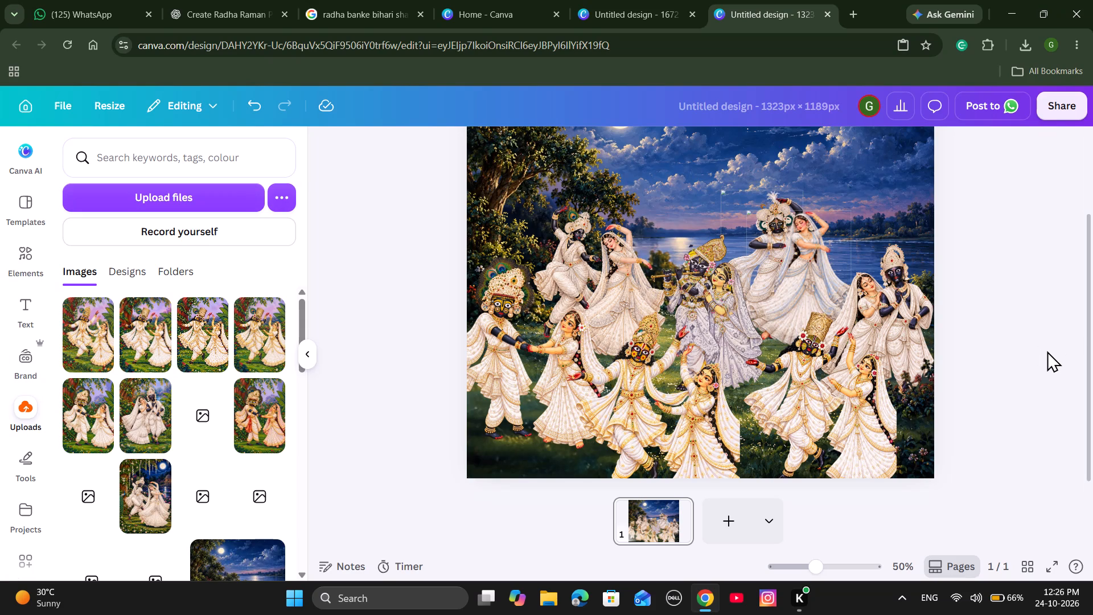
drag(717, 256, 724, 229)
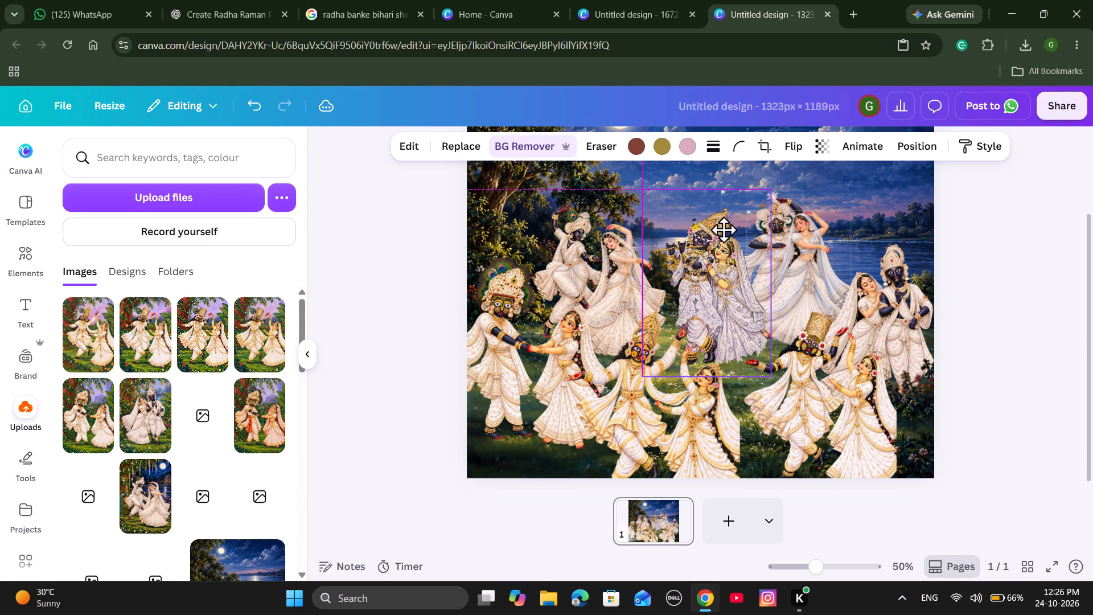
Move the central flute-playing couple slightly down and to the left within the ring of dancers, leaving nothing selected.
drag(724, 229, 714, 241)
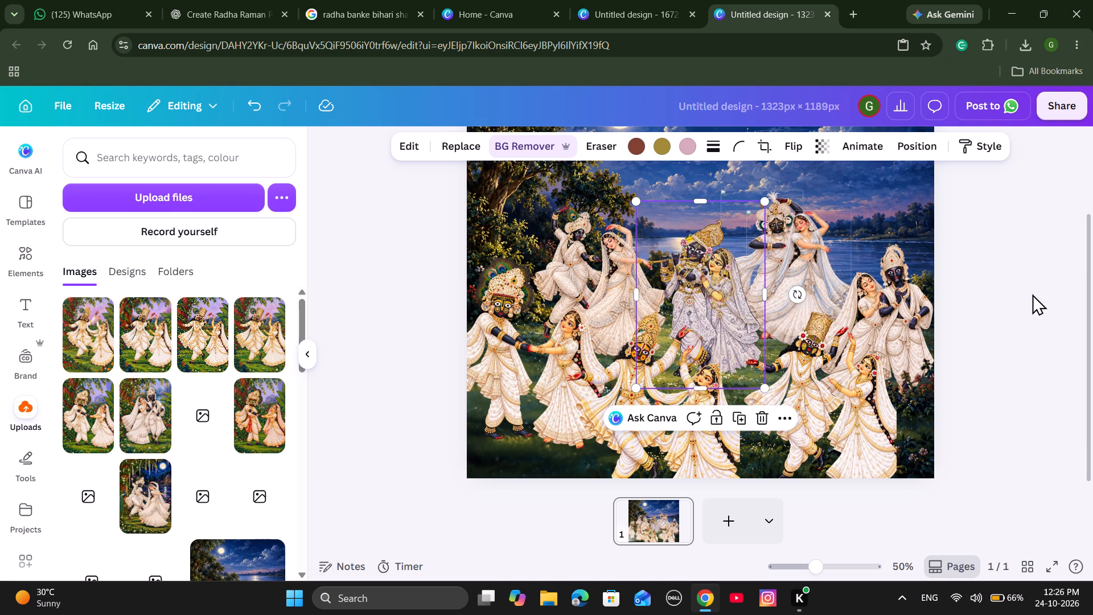
click(1032, 294)
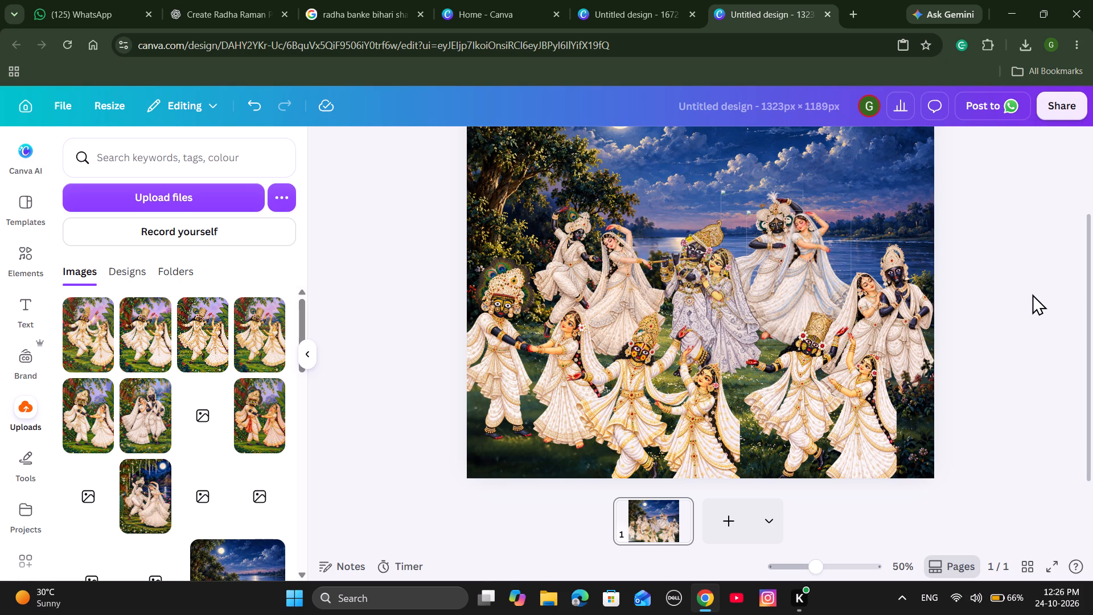
Switch to the other open design, 1672px × 941px, to view its moonlit arrangement of dancing couples.
click(396, 0)
click(628, 1)
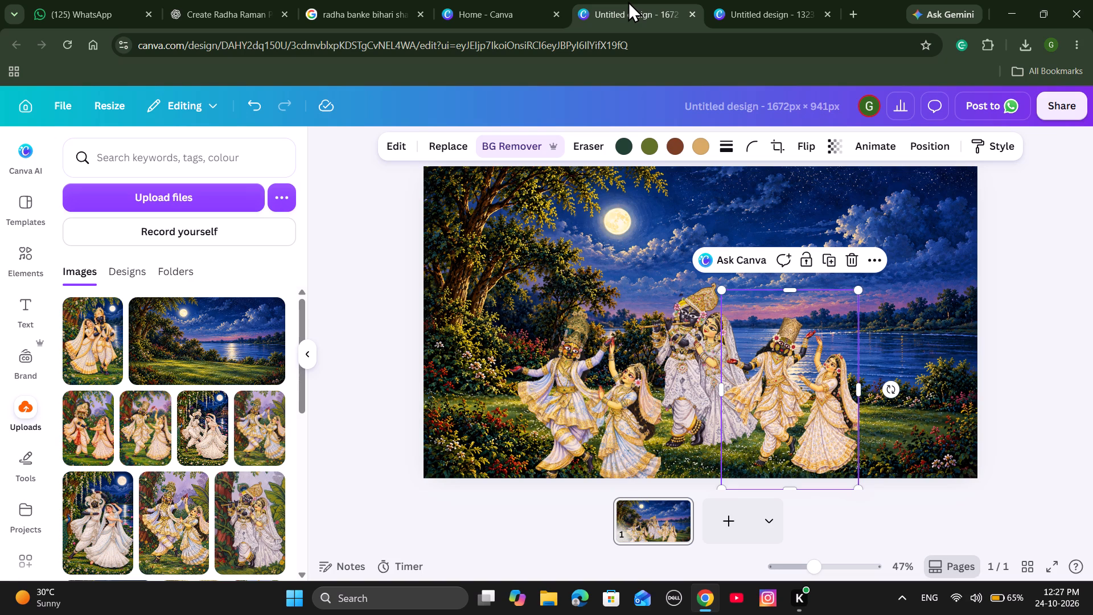
scroll(628, 1, up, 2)
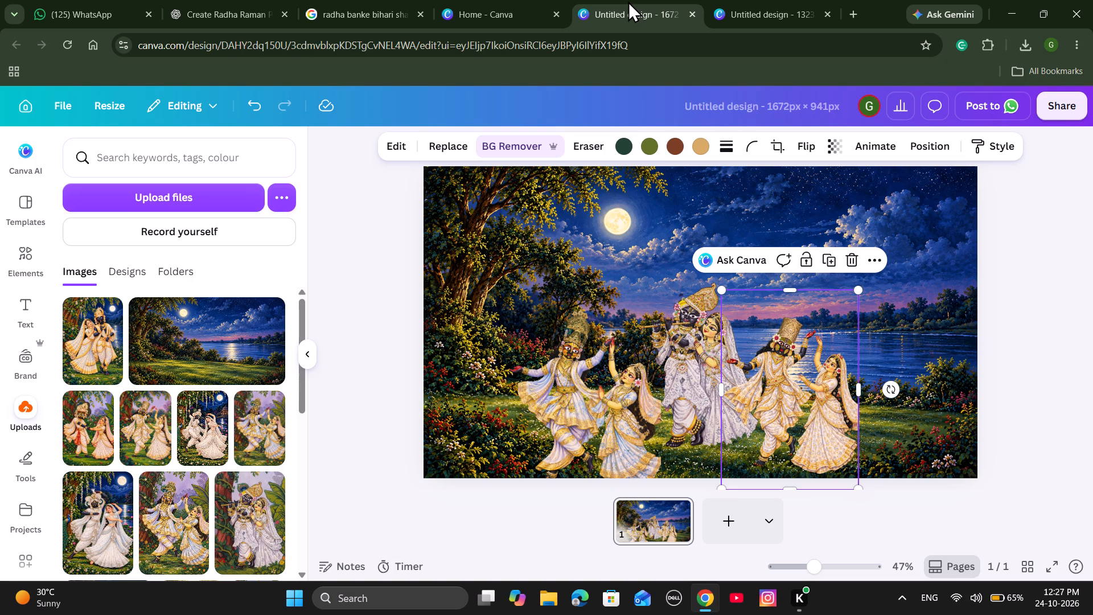
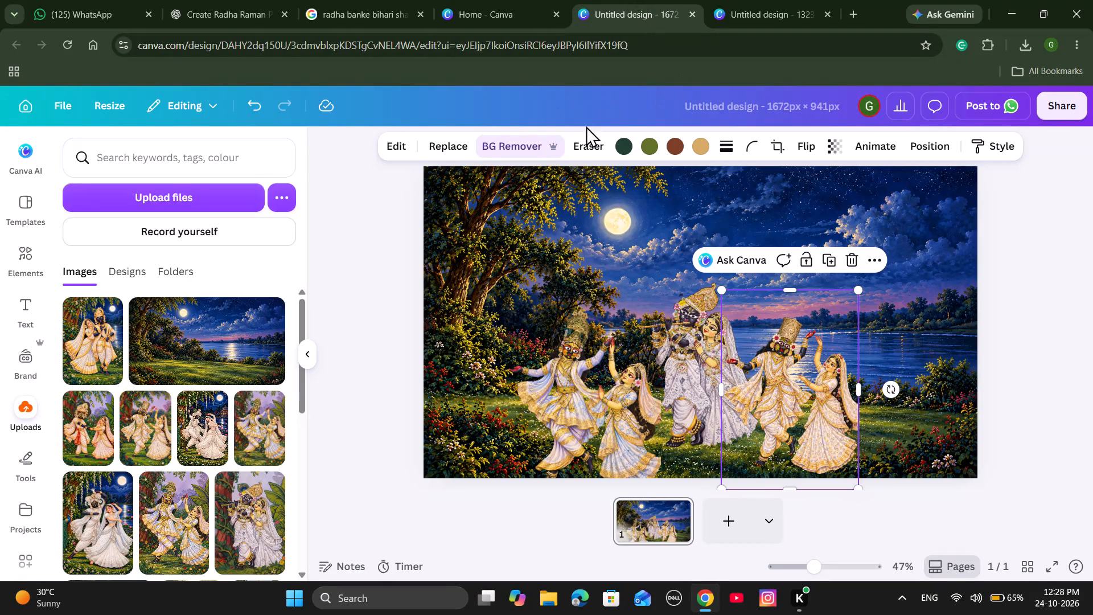
Switch to the 1323 × 1189 px design and ungroup the two images of the back right dancing couple.
click(709, 0)
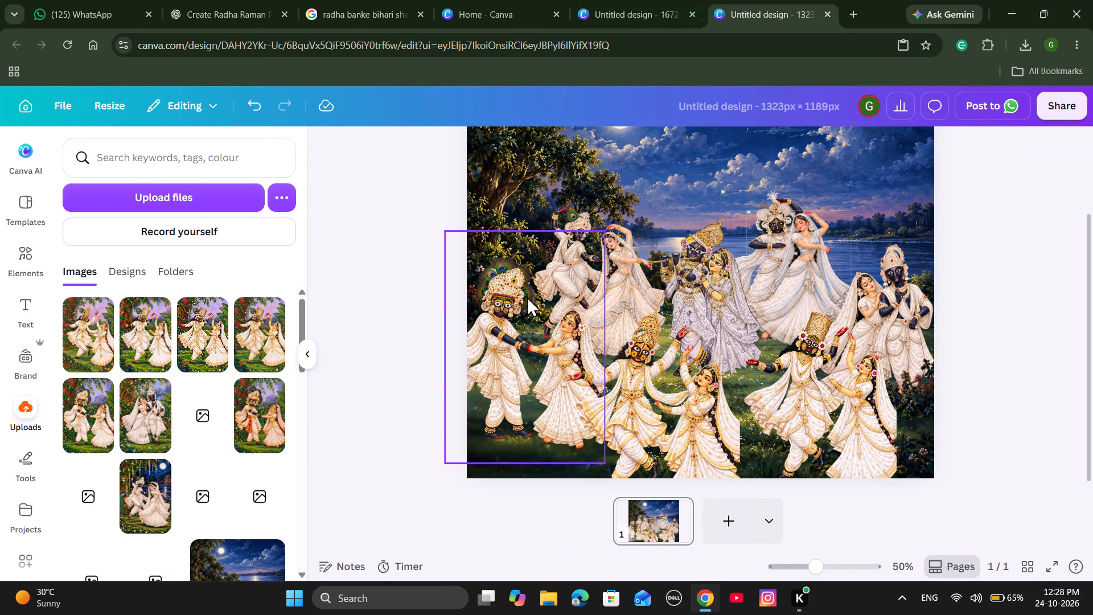
click(1057, 301)
scroll(1057, 292, down, 2)
click(773, 195)
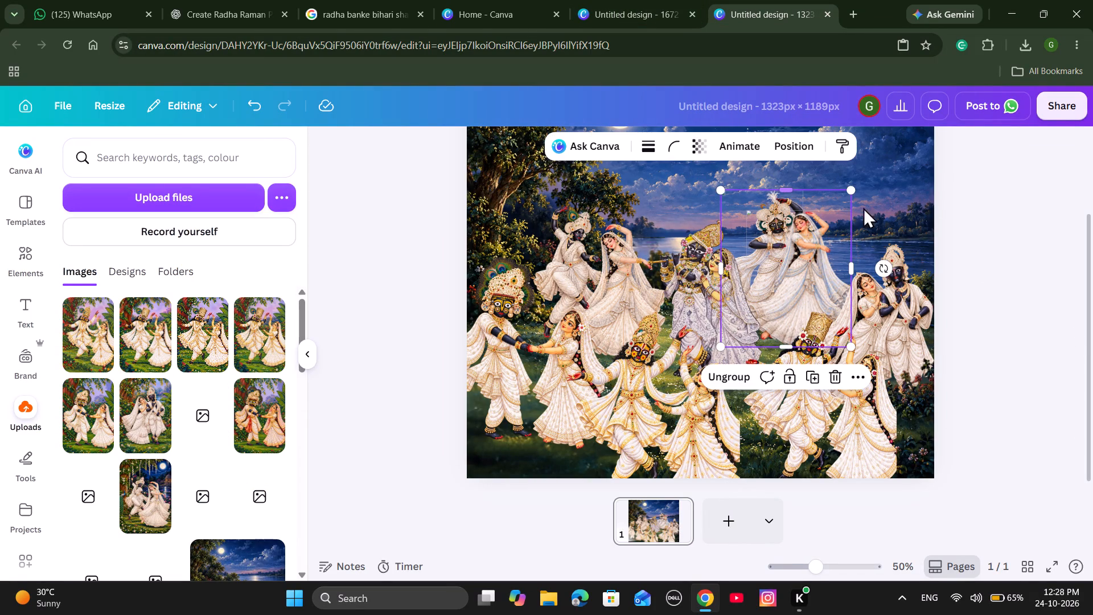
click(979, 220)
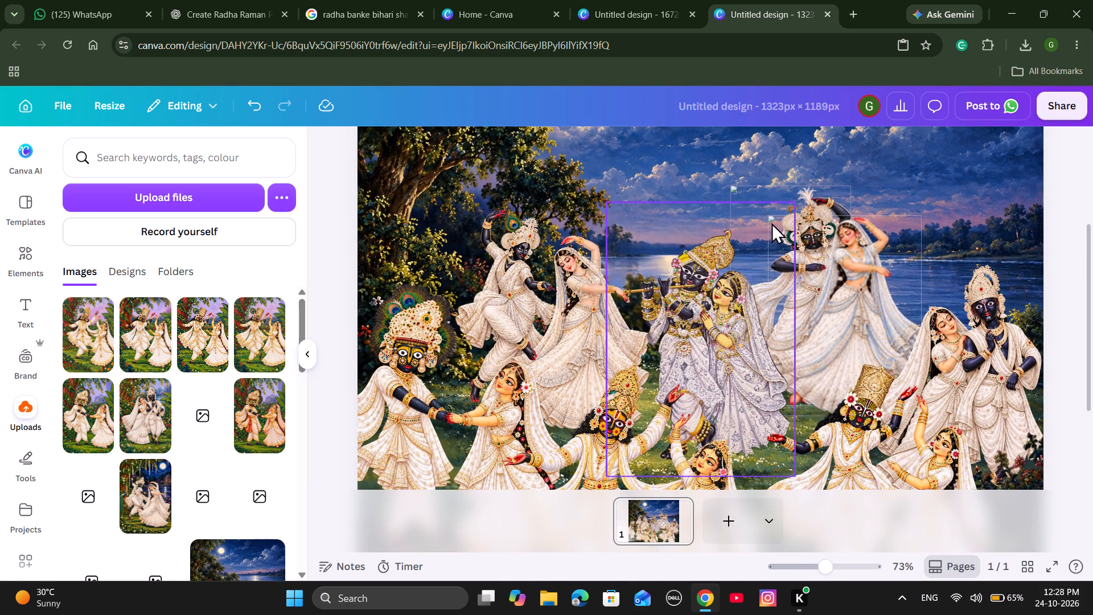
click(774, 219)
triple_click(867, 225)
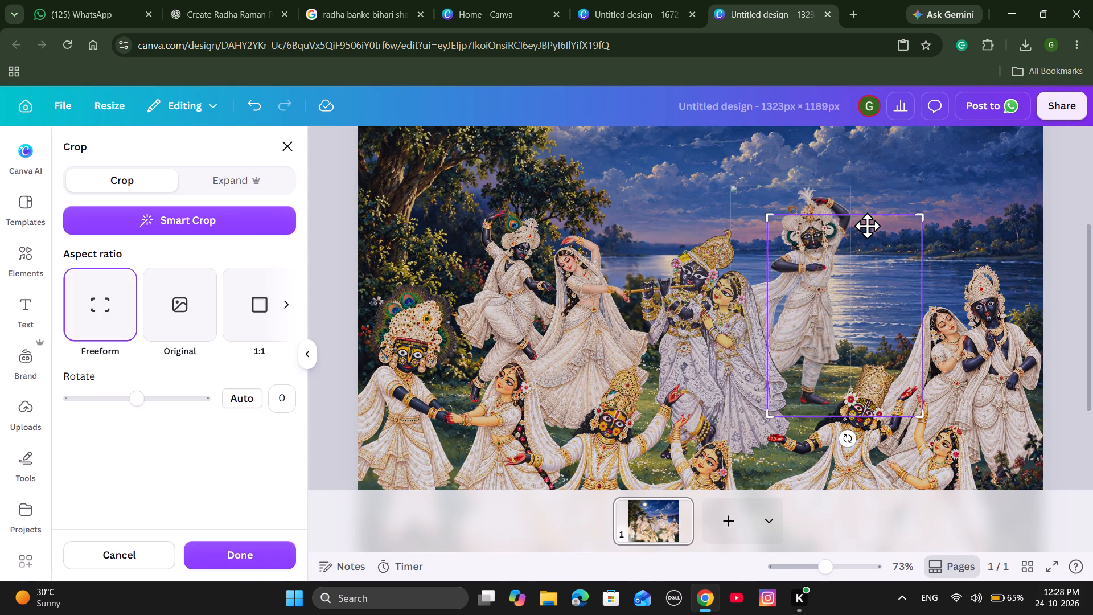
click(1071, 240)
click(797, 177)
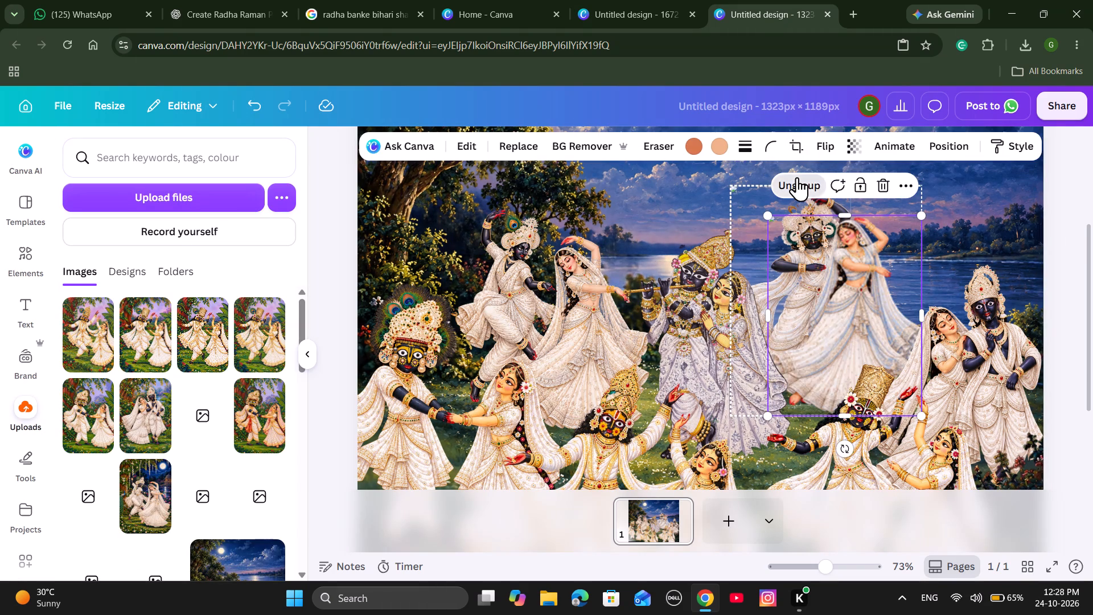
click(1086, 241)
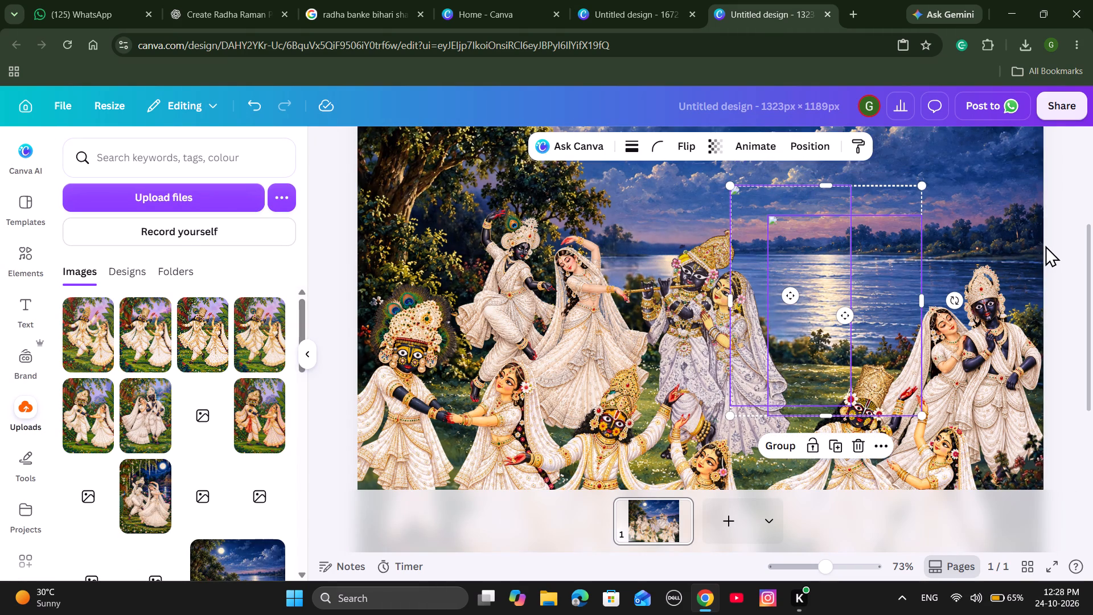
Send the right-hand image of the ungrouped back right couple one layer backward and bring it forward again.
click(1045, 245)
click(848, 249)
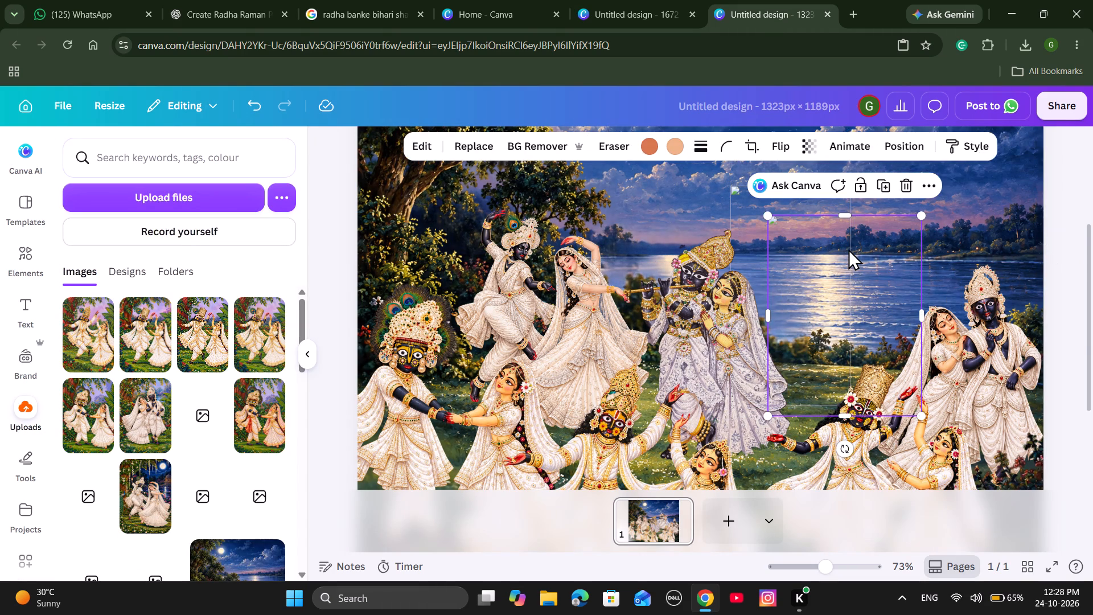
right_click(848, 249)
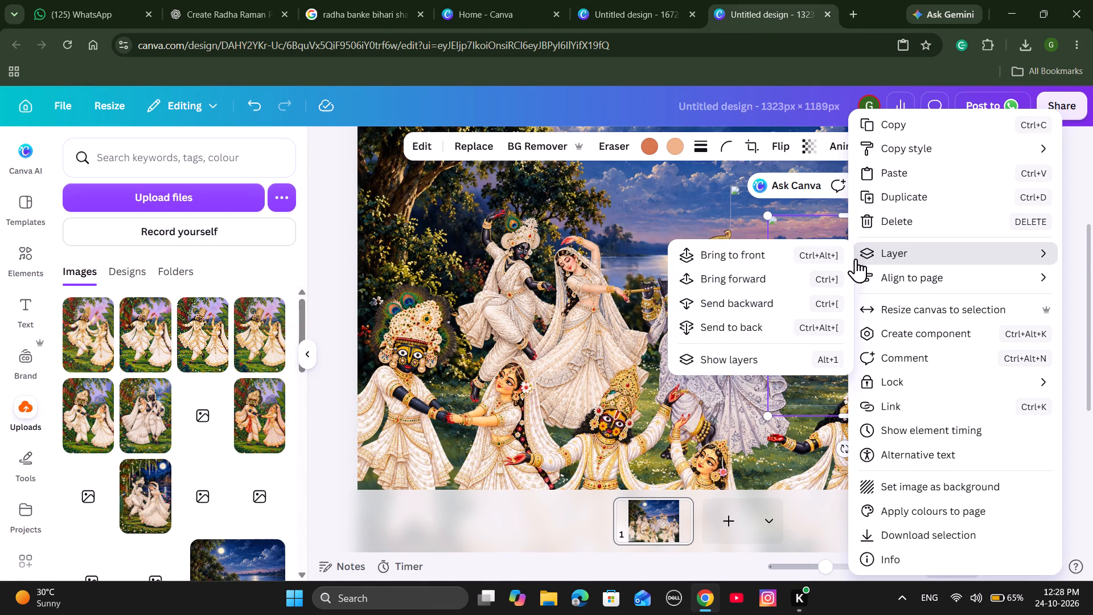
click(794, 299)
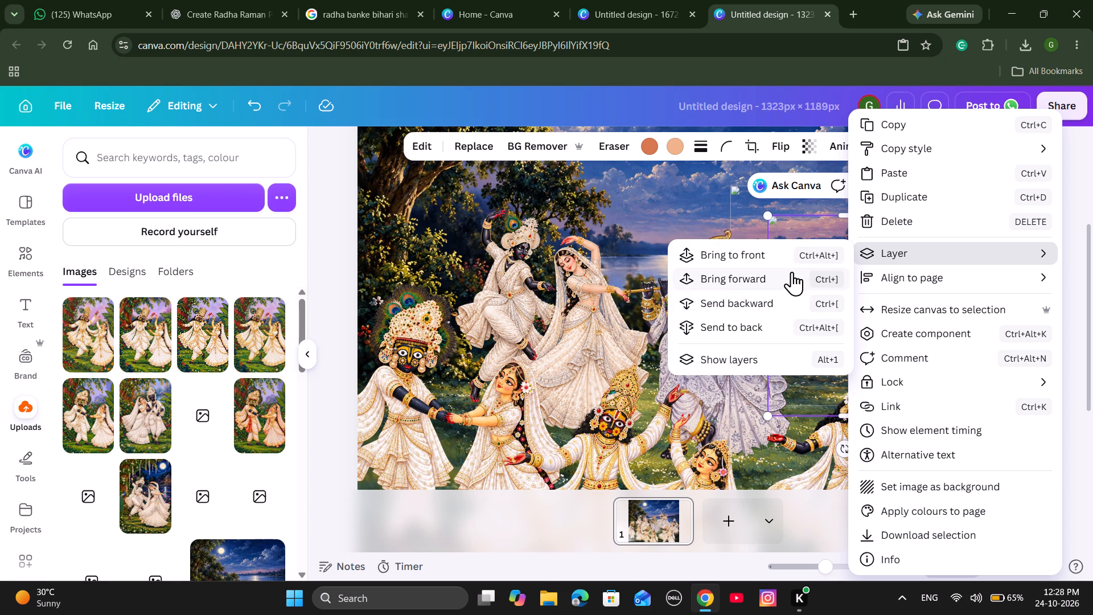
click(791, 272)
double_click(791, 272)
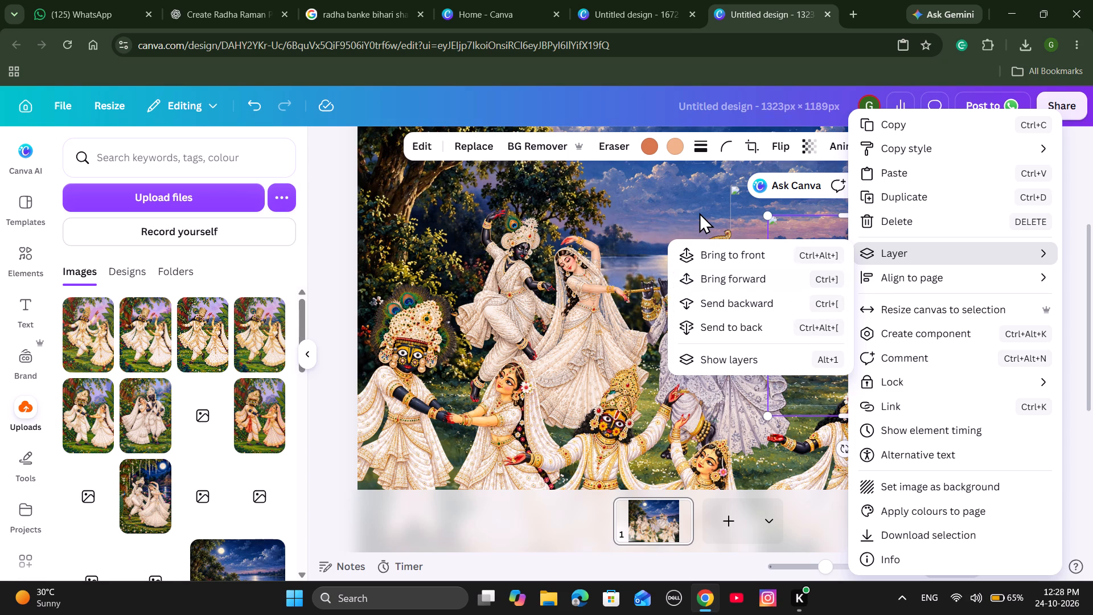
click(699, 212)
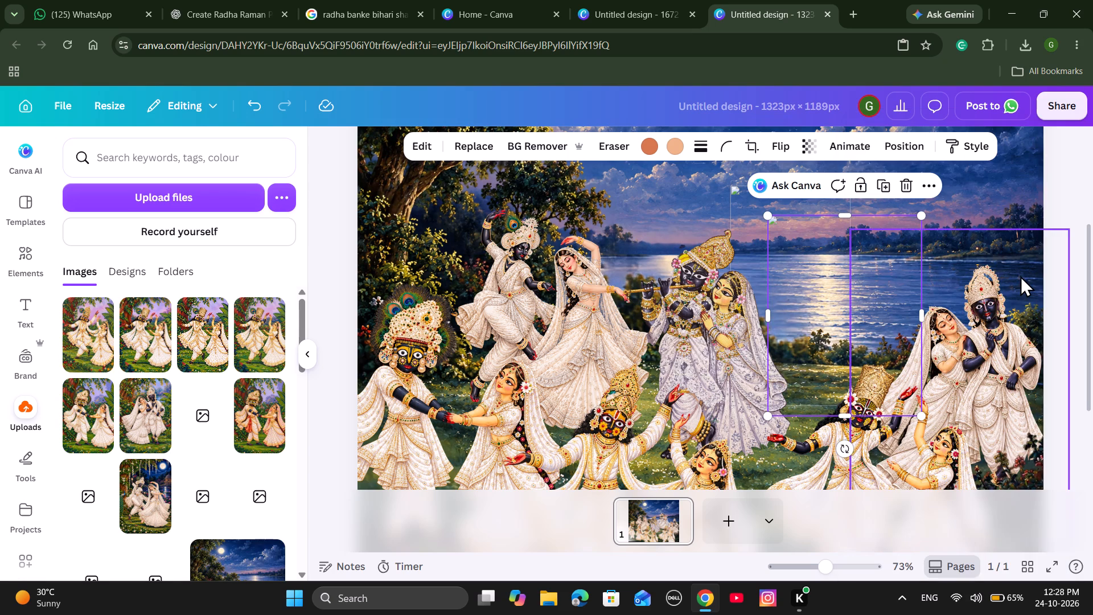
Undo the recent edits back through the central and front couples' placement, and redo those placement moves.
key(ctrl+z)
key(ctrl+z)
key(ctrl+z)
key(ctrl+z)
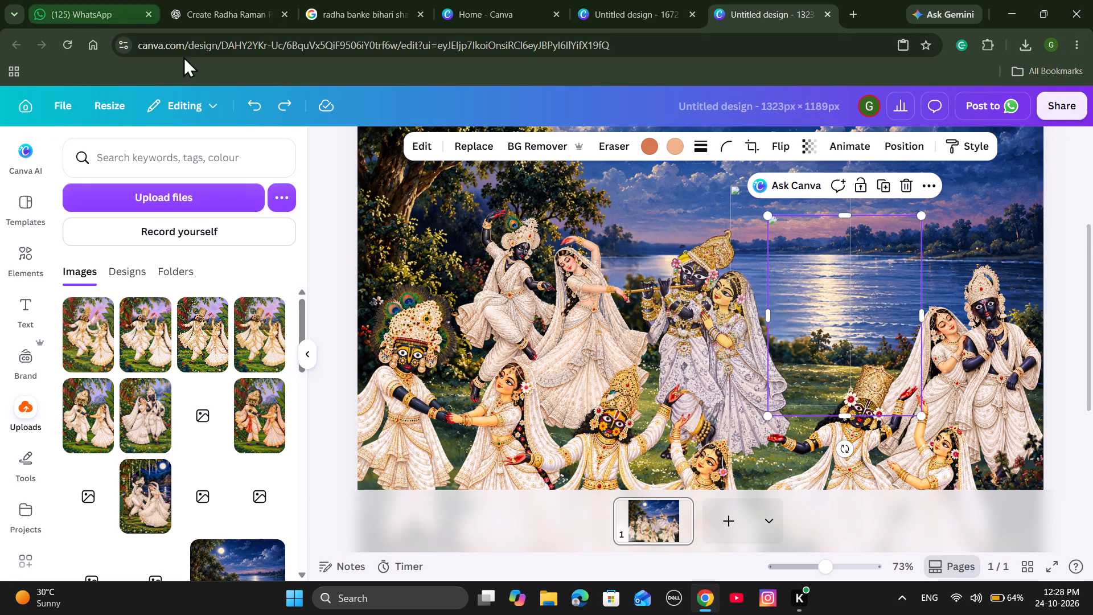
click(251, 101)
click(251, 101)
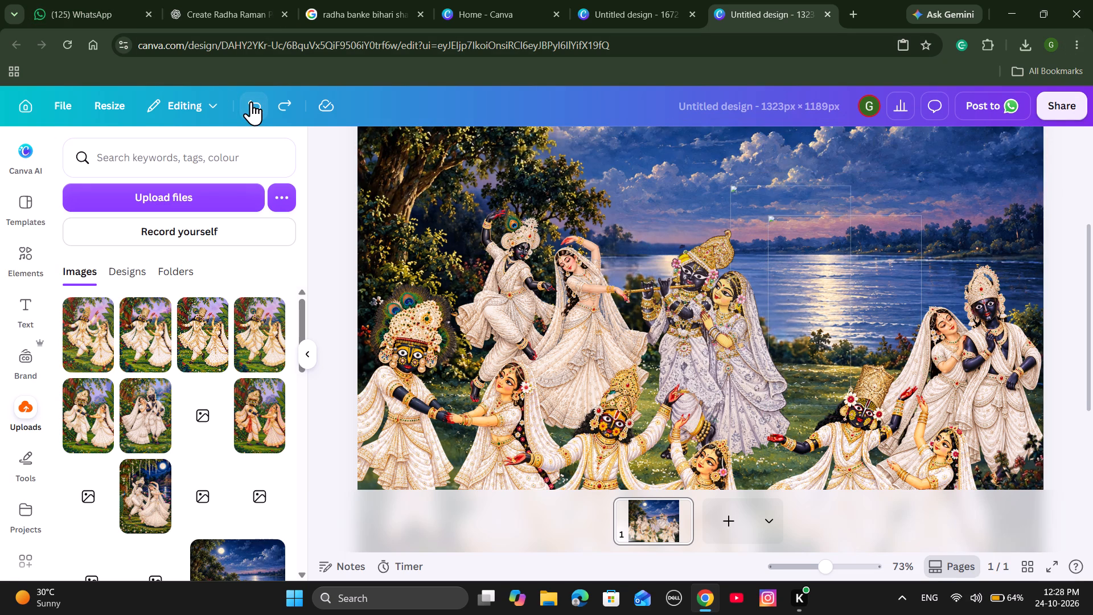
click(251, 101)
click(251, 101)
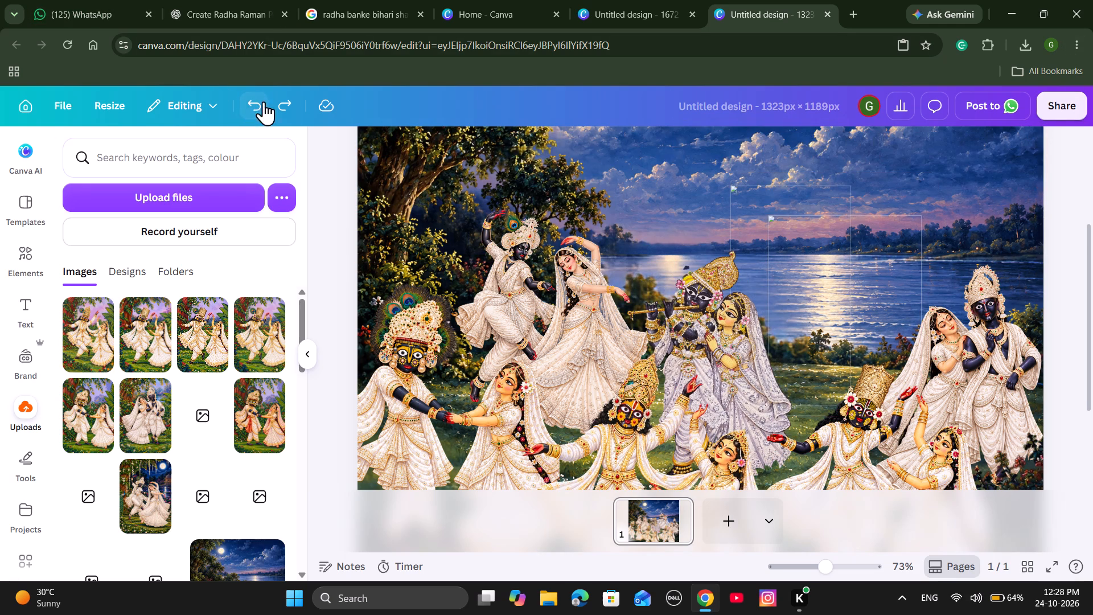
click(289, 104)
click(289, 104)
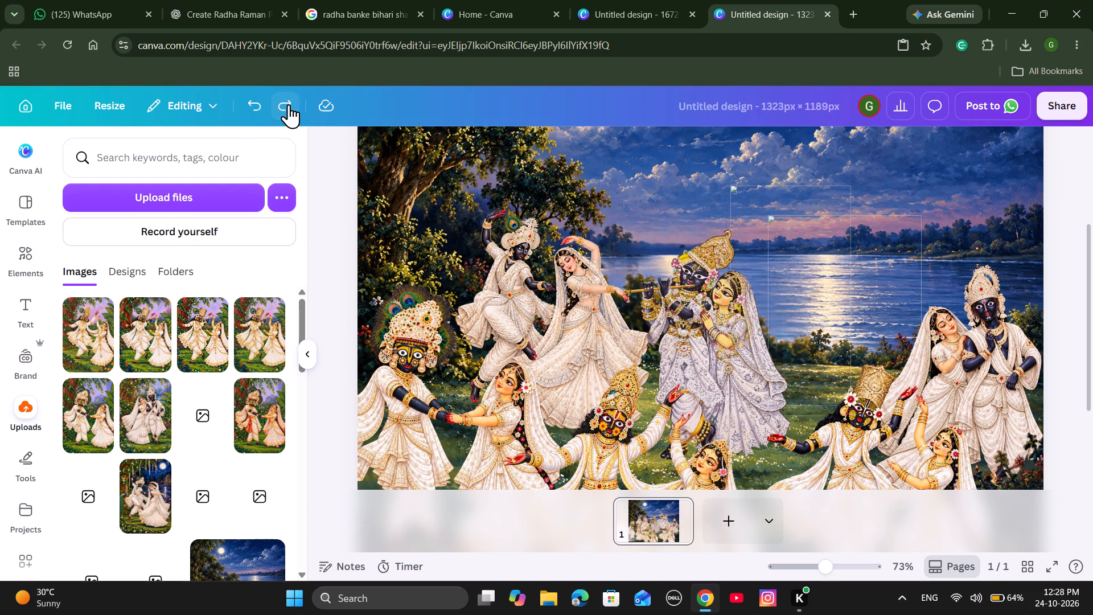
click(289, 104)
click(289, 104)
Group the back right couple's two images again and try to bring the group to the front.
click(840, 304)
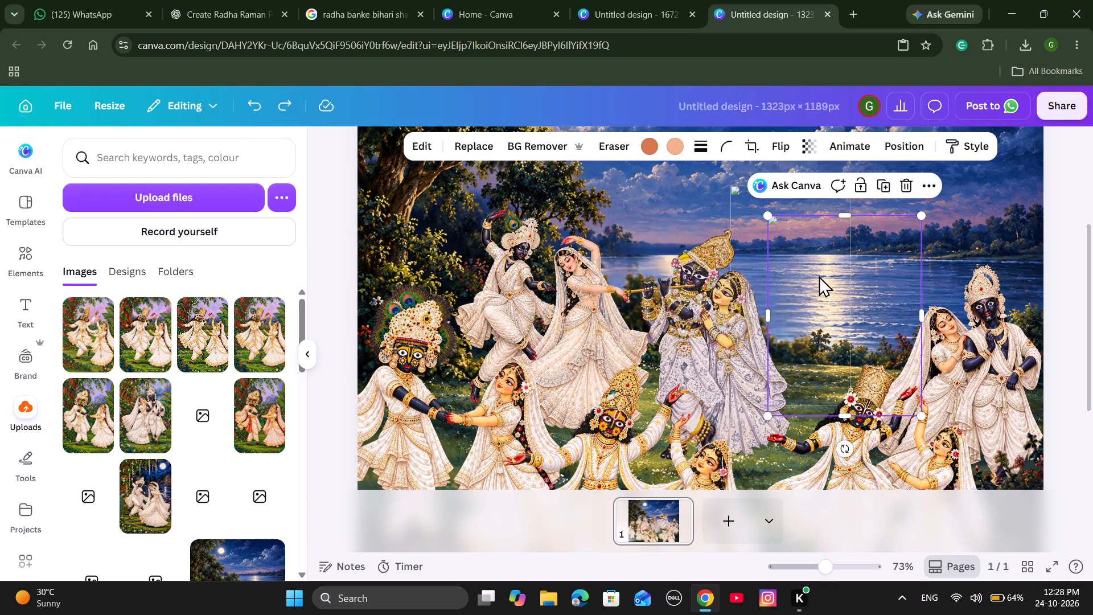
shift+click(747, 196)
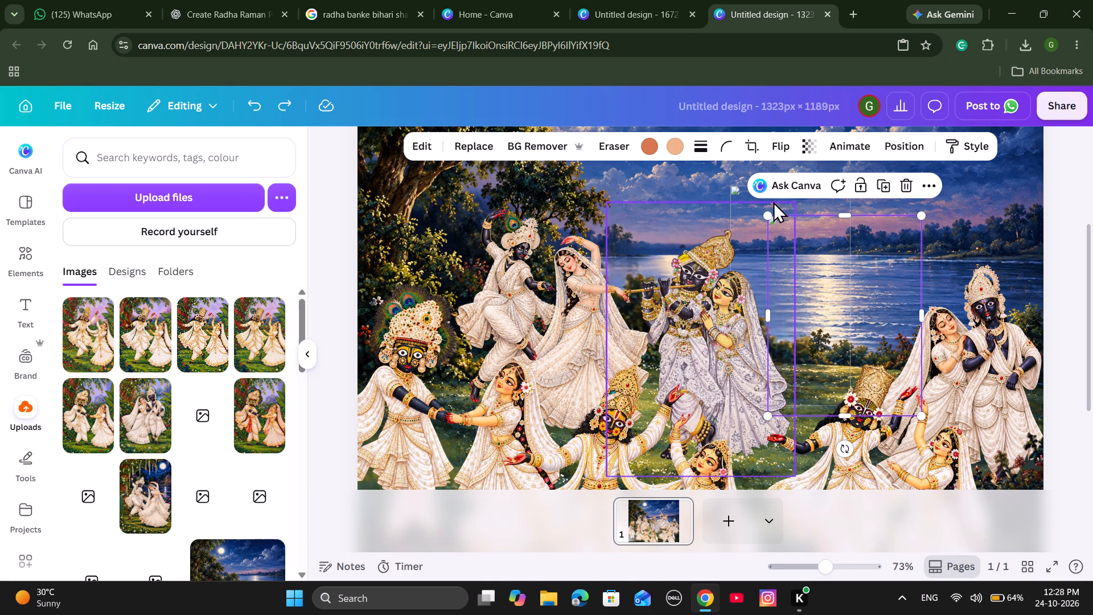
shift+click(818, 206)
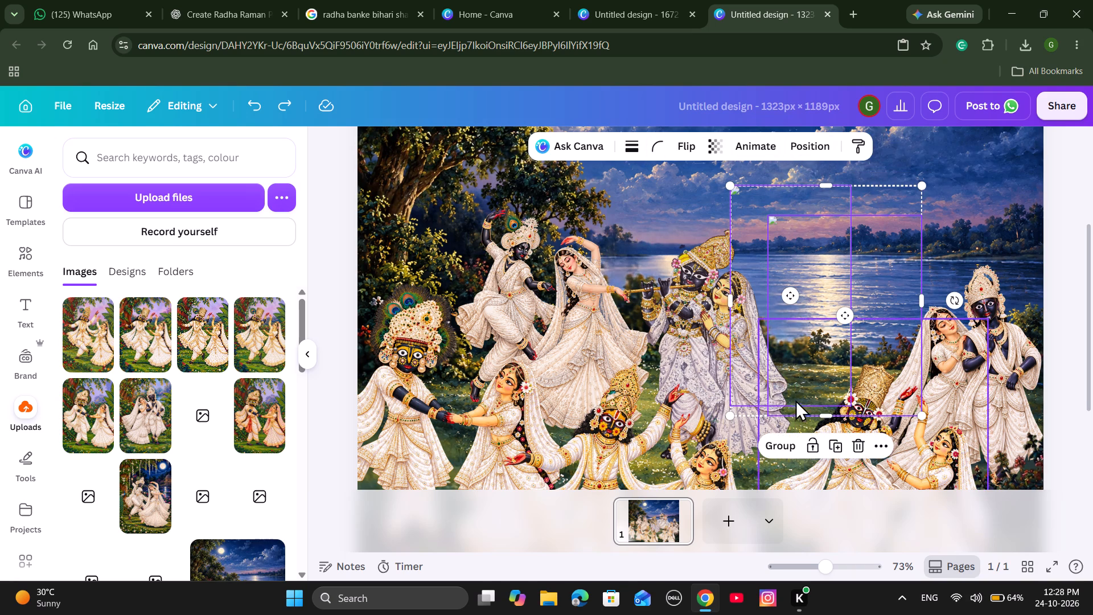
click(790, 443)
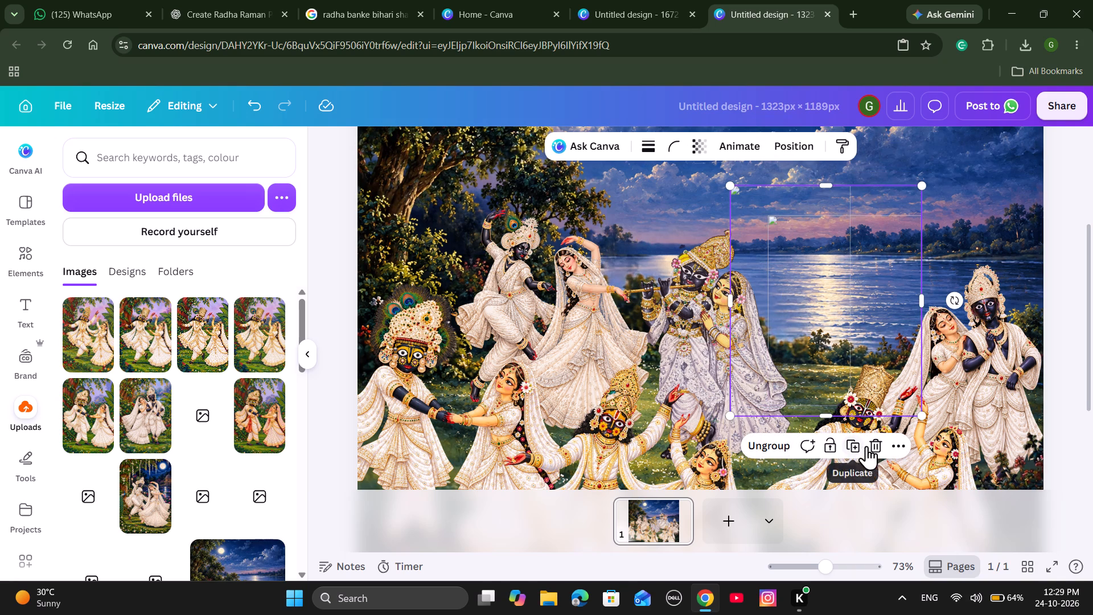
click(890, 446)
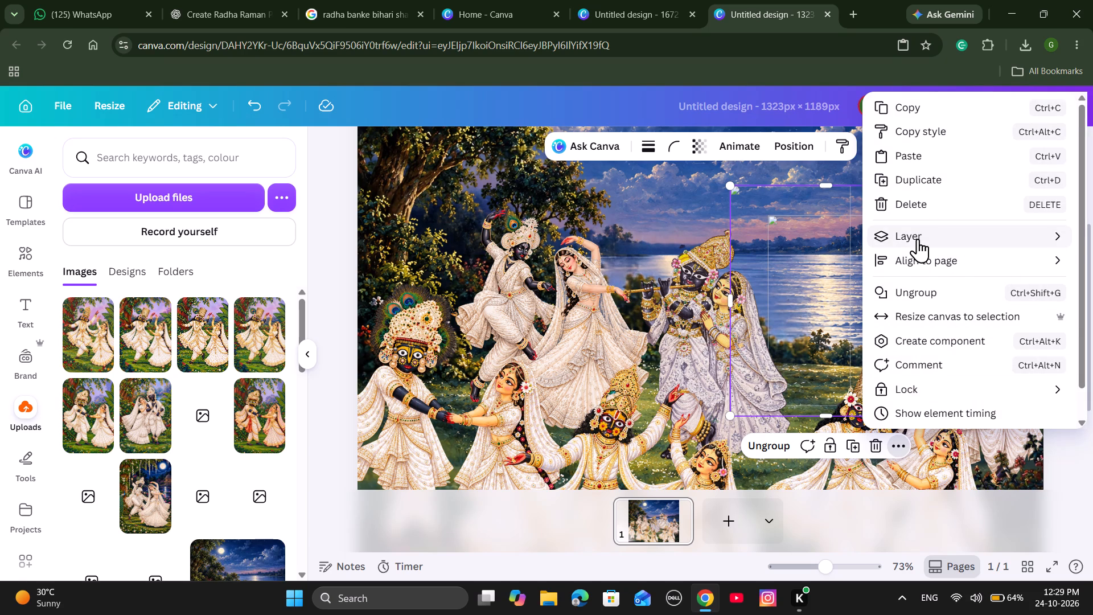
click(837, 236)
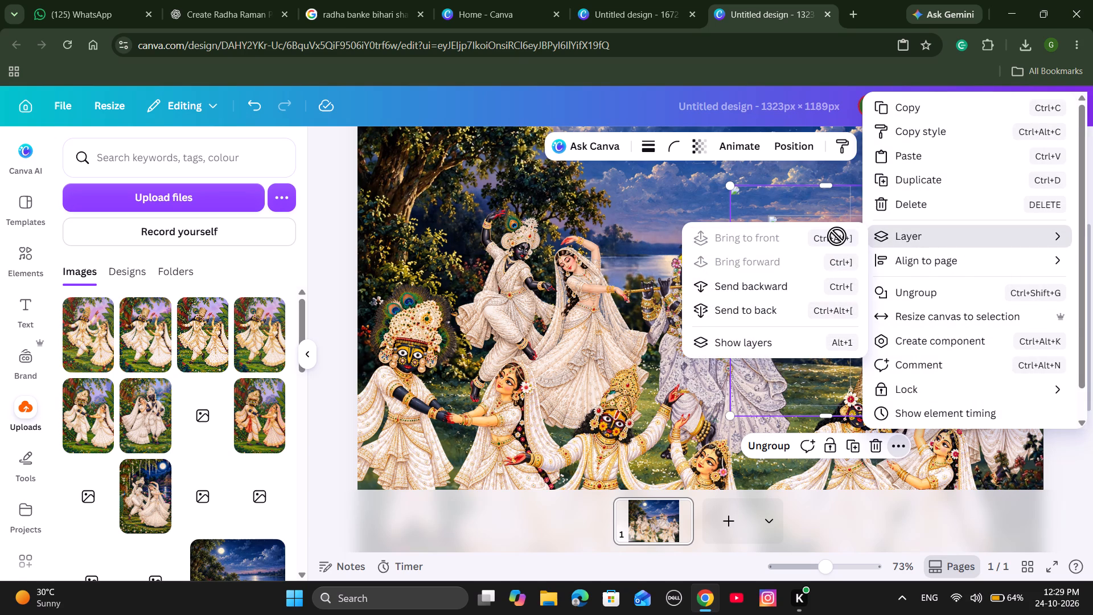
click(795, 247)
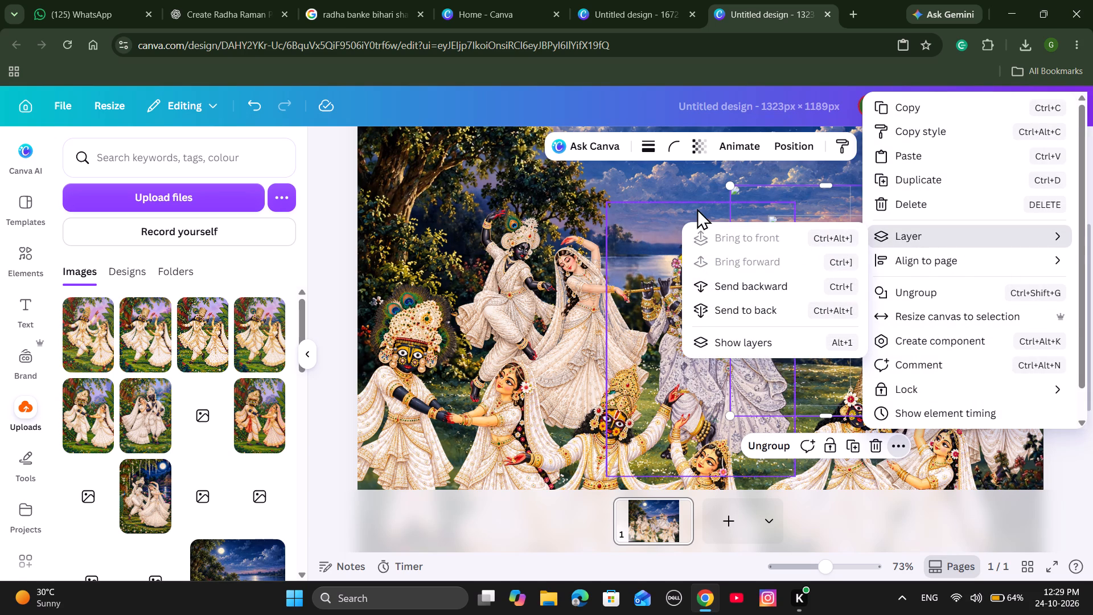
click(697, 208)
Move the back right couple's group slightly up and to the right, between the central couple and the far-right couple.
click(833, 208)
drag(833, 208, 946, 272)
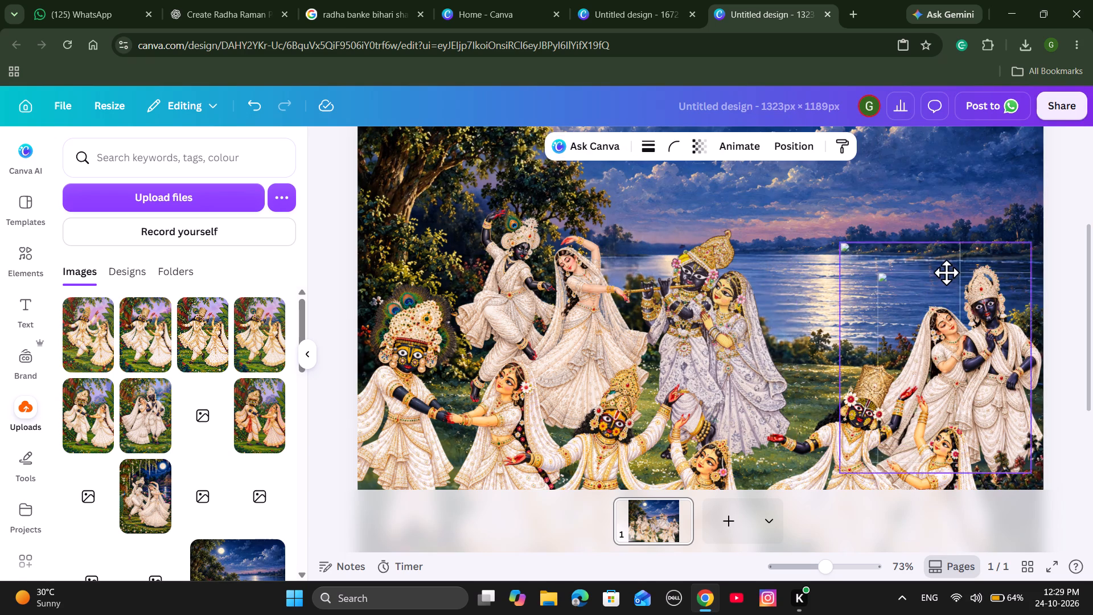
drag(946, 272, 856, 183)
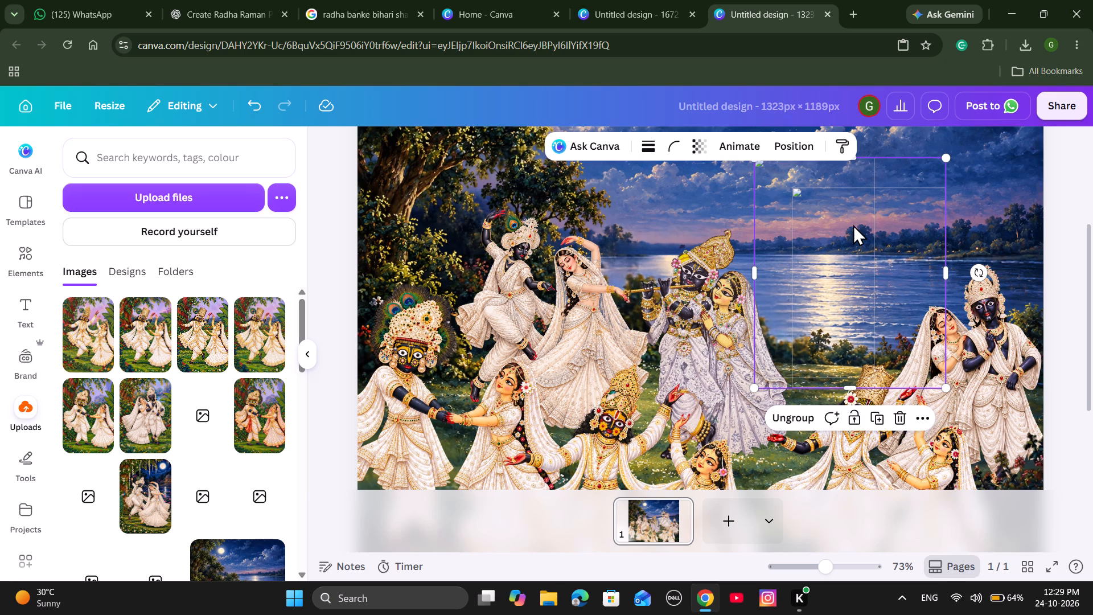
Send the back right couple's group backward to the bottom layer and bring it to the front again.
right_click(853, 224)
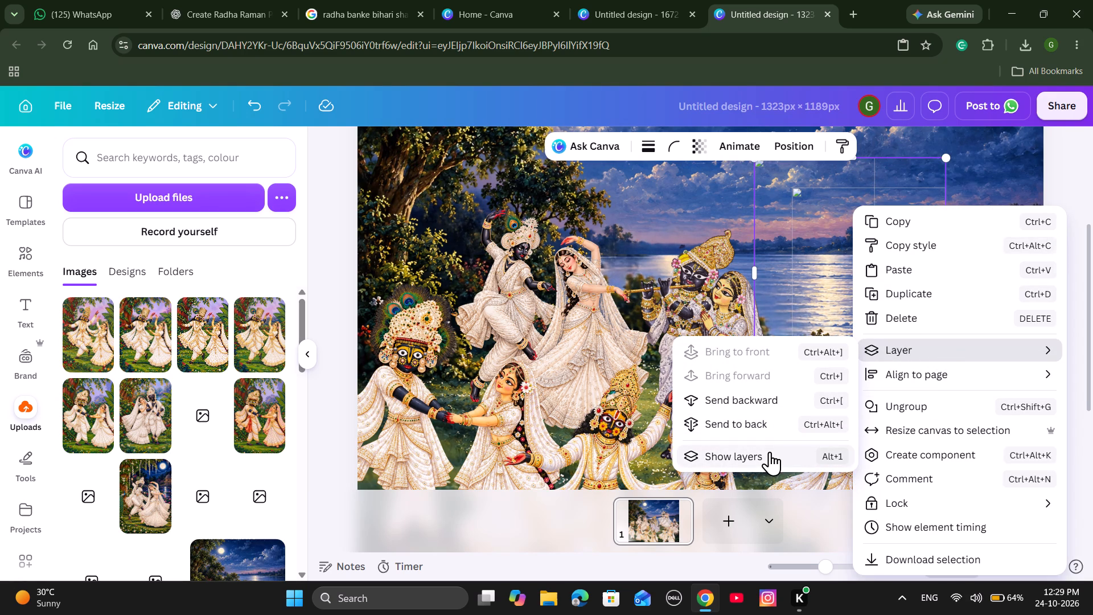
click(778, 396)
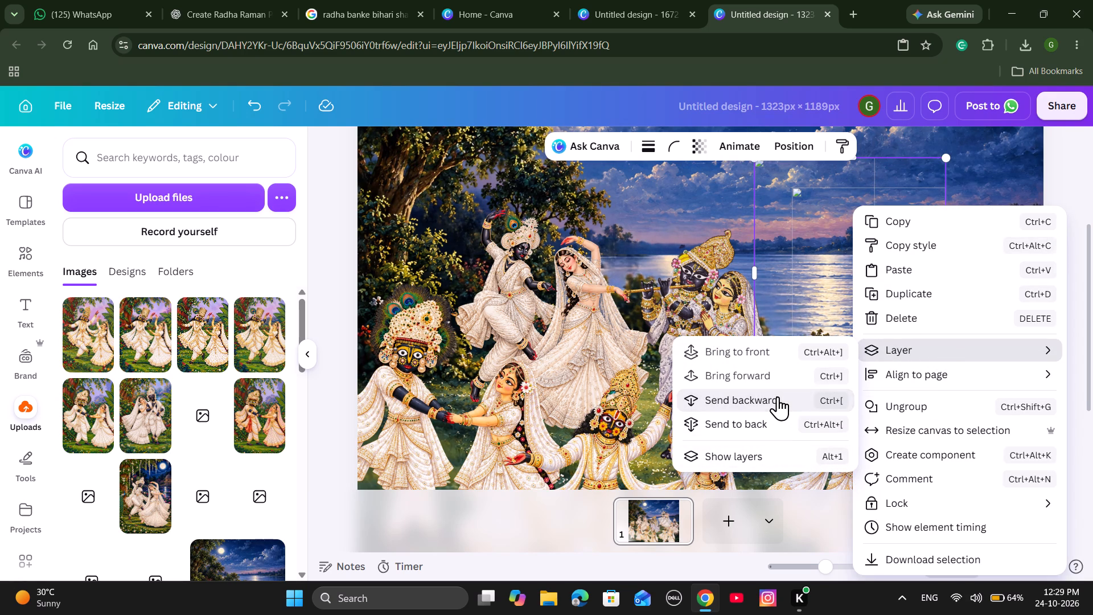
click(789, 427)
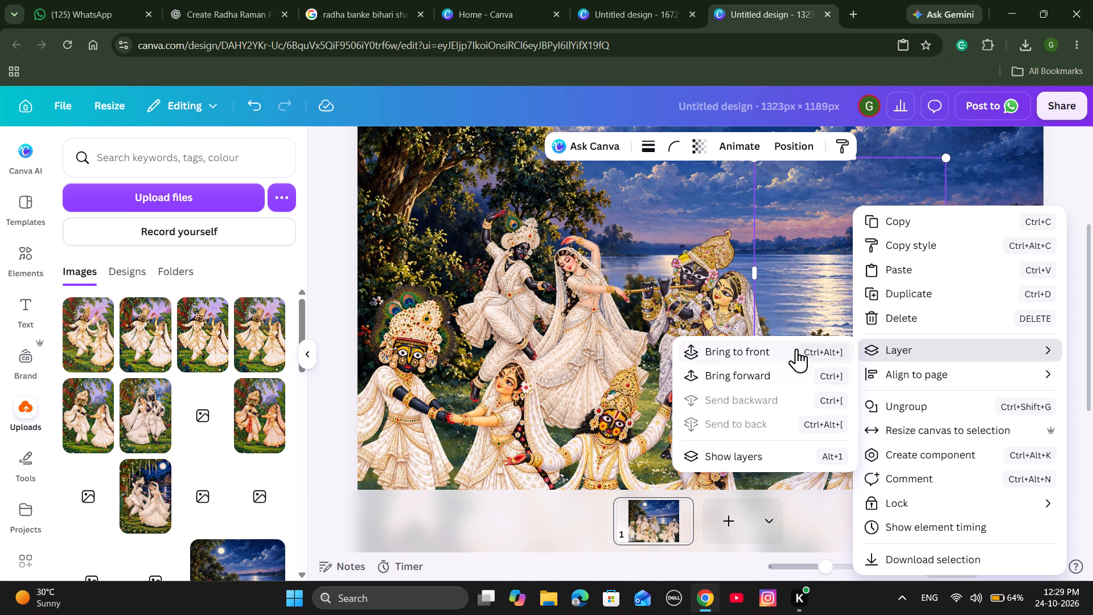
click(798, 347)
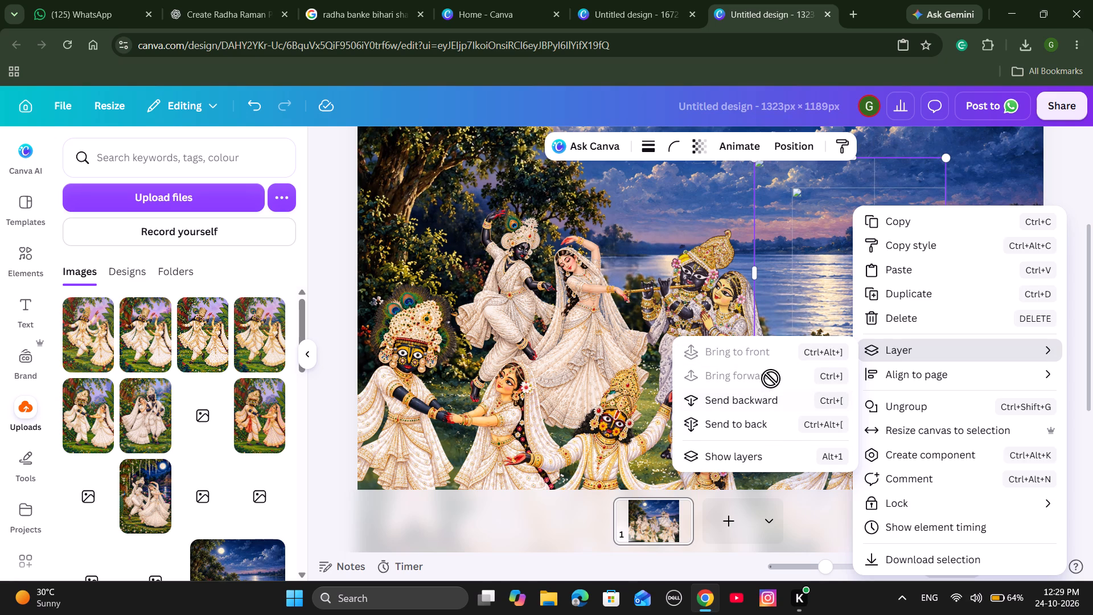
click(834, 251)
Ungroup the back right couple and check the layer options for its right-hand image.
click(806, 420)
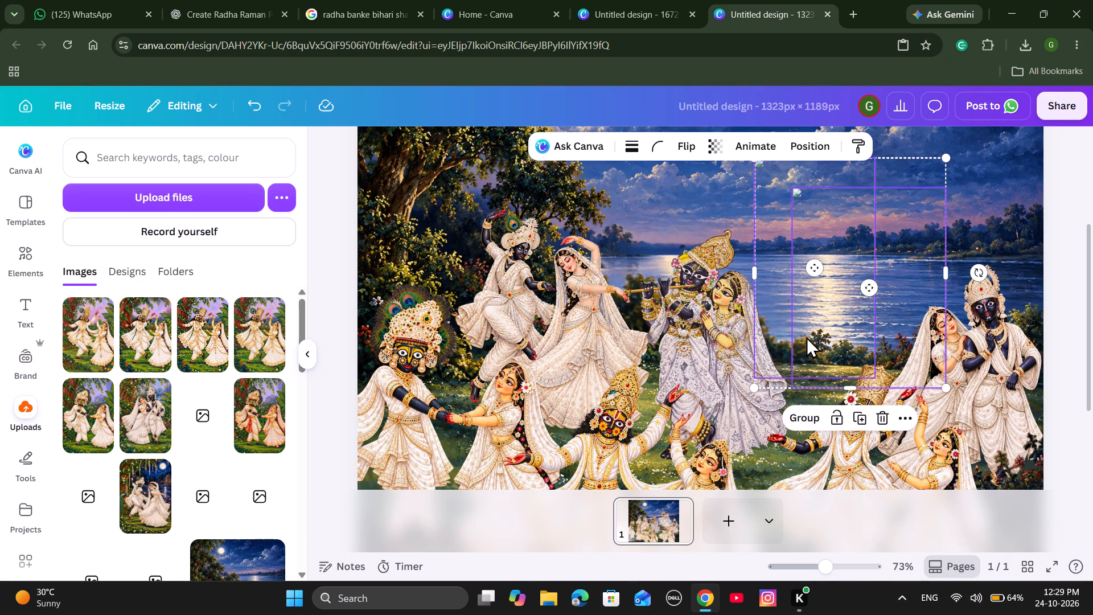
click(806, 337)
double_click(806, 337)
right_click(806, 337)
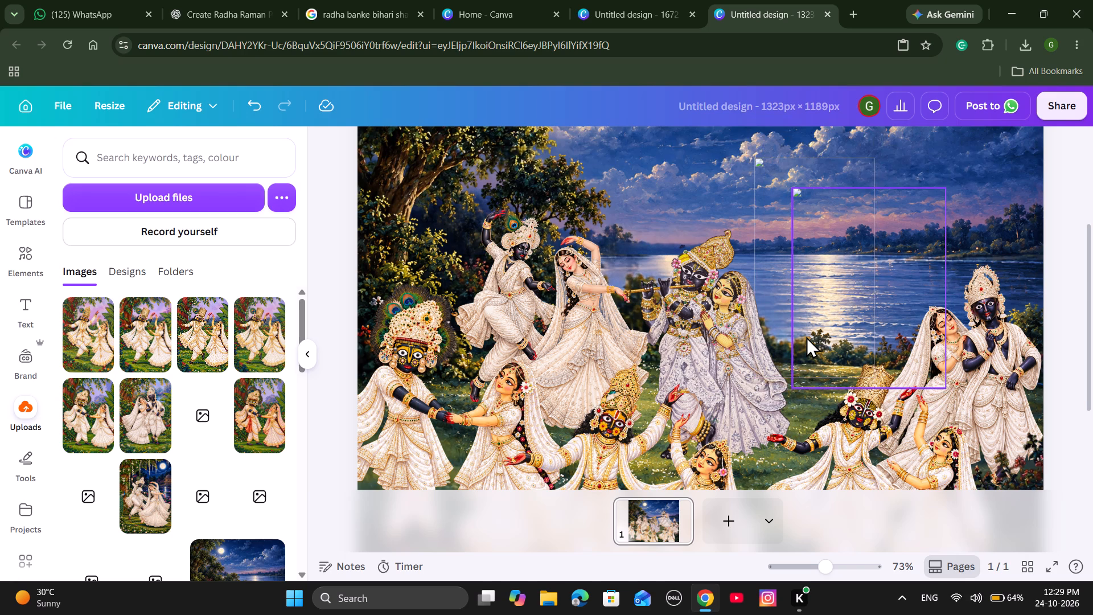
right_click(806, 337)
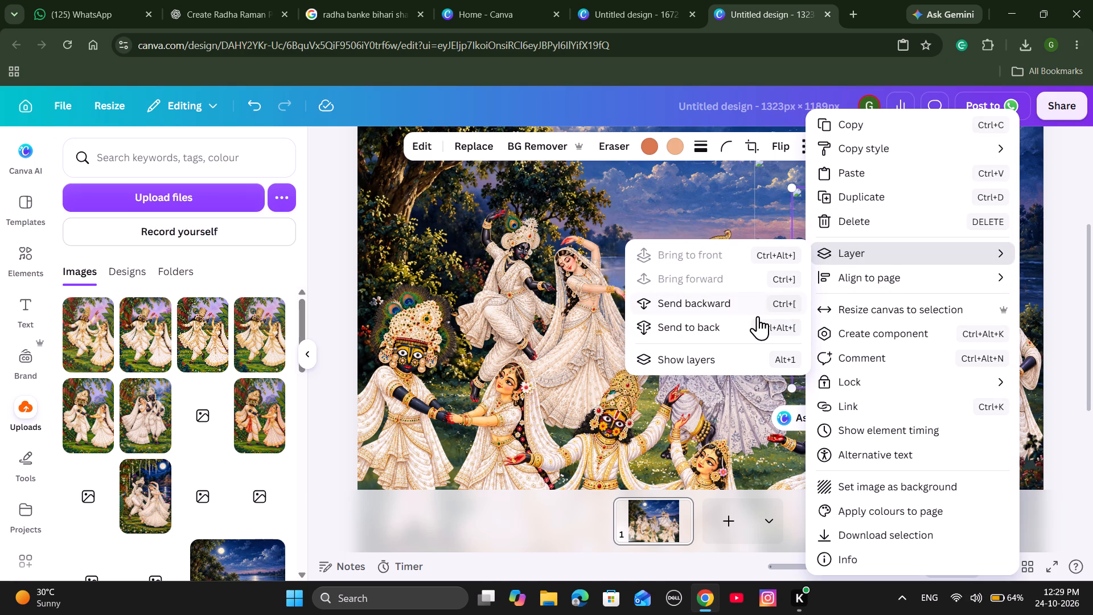
click(782, 204)
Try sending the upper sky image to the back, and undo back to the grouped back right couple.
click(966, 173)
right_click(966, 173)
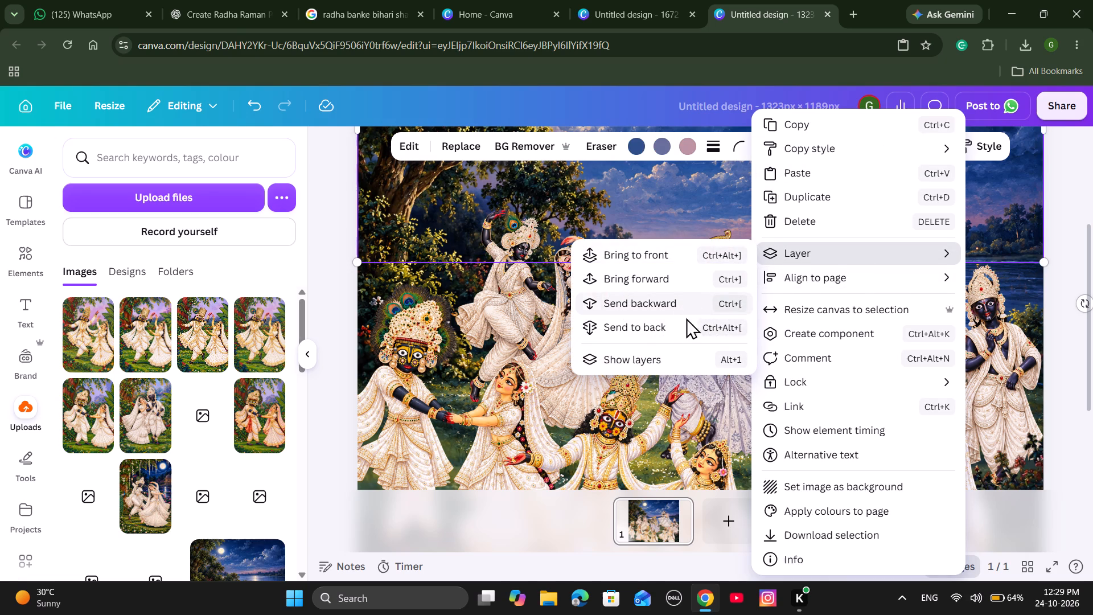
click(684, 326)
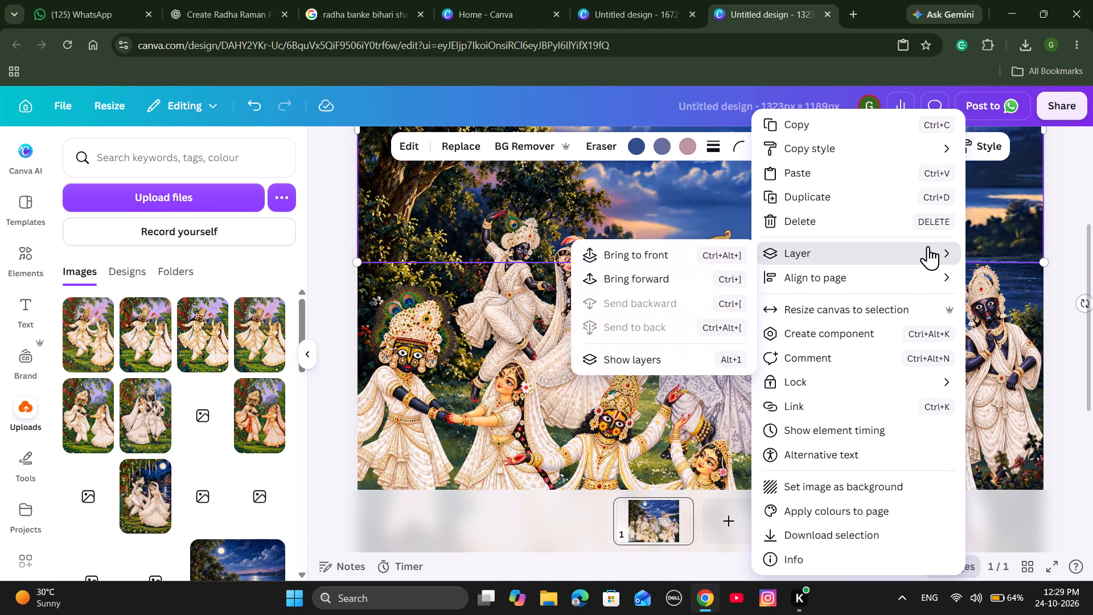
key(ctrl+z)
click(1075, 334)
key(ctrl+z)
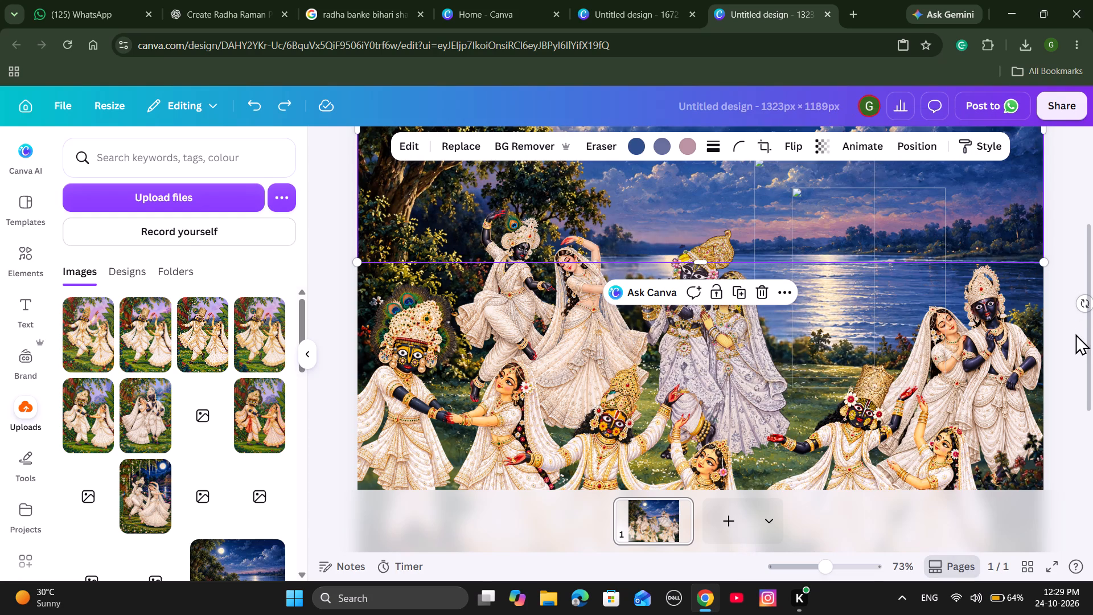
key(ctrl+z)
Delete the back right couple's group from between the central and far-right couples.
click(847, 279)
drag(847, 279, 857, 305)
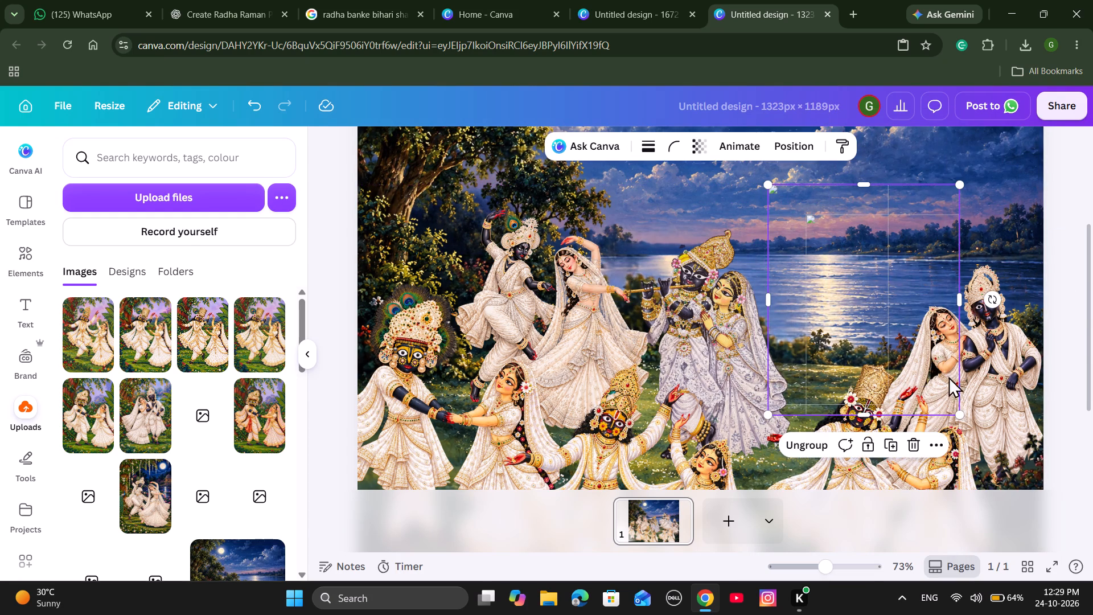
click(913, 450)
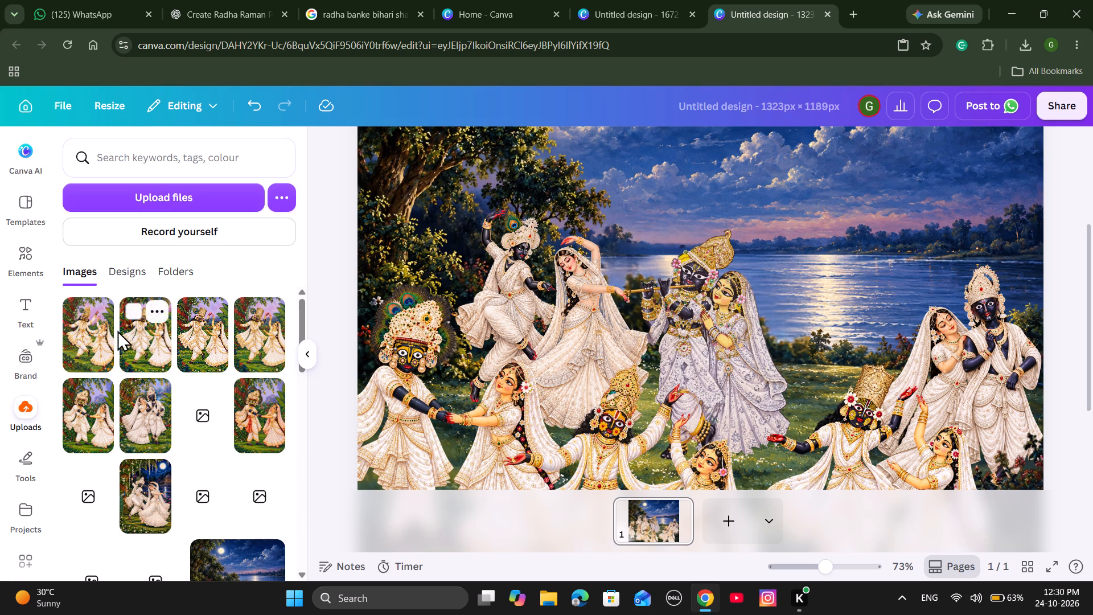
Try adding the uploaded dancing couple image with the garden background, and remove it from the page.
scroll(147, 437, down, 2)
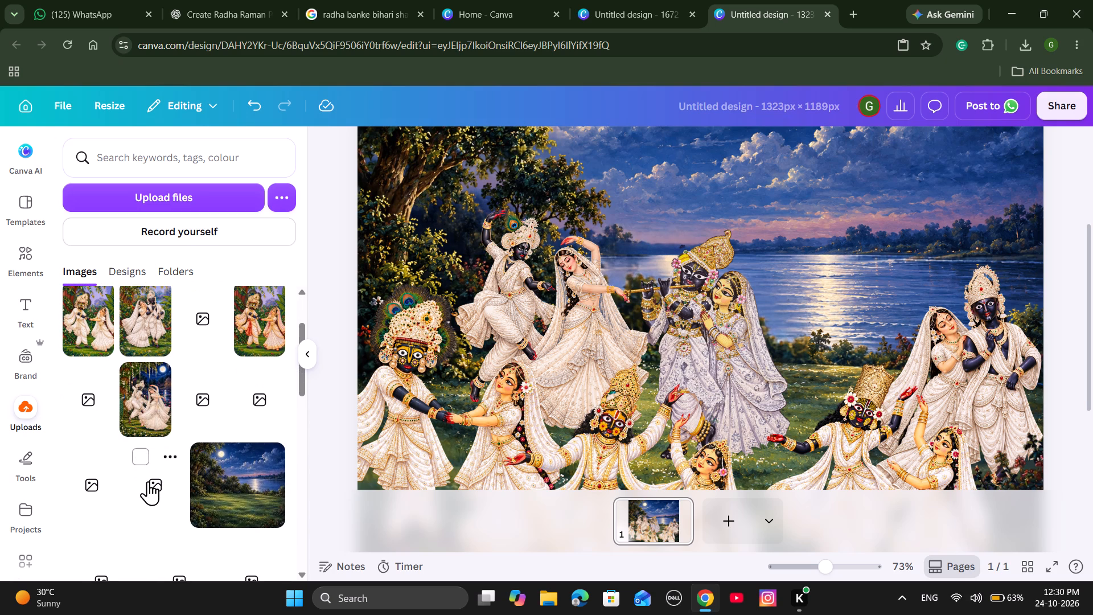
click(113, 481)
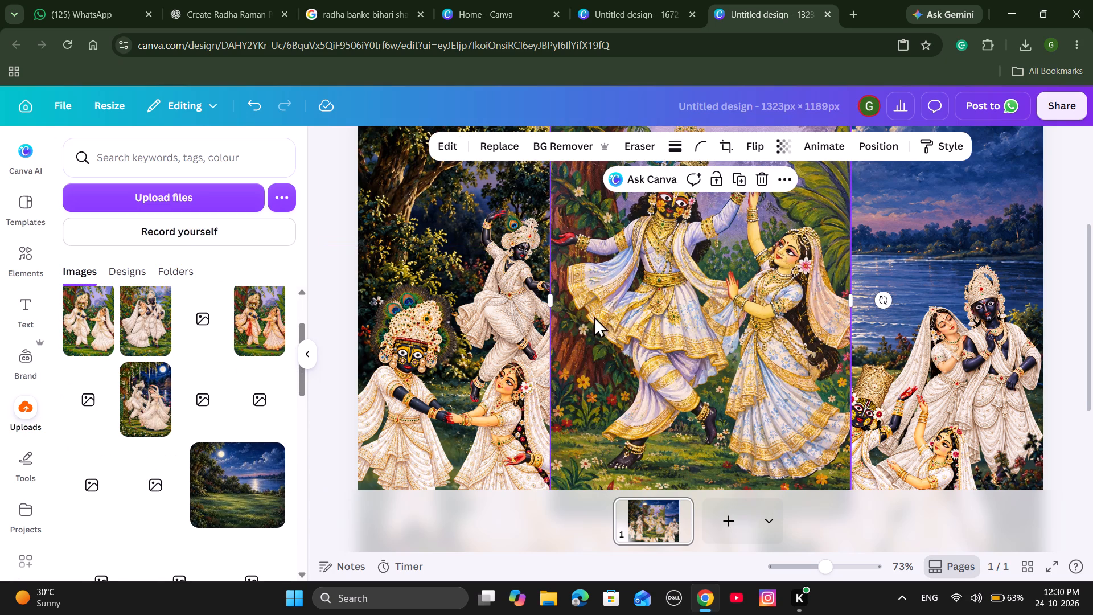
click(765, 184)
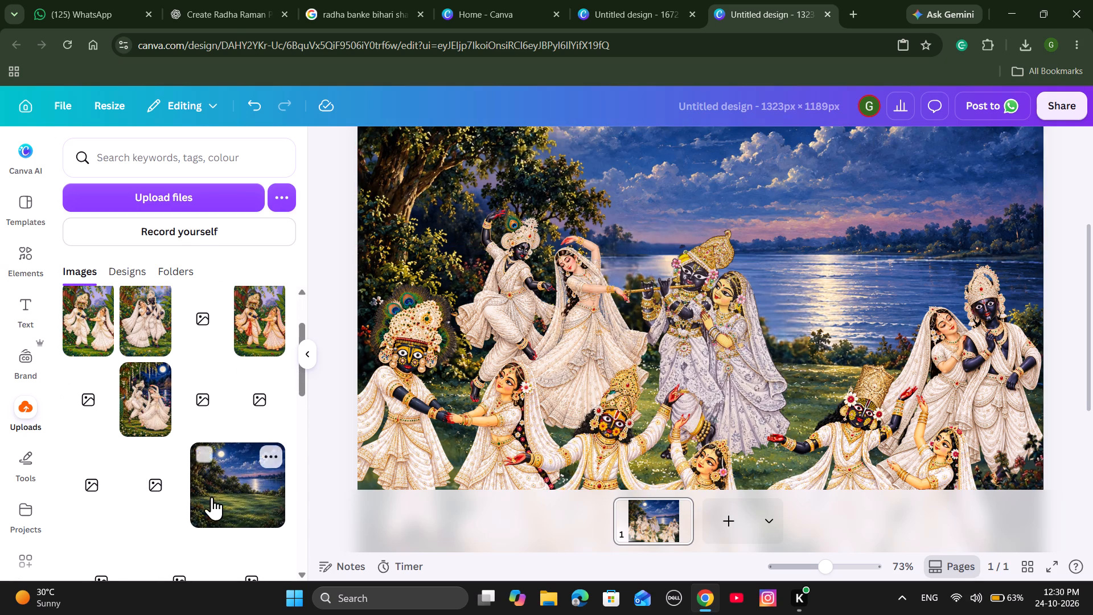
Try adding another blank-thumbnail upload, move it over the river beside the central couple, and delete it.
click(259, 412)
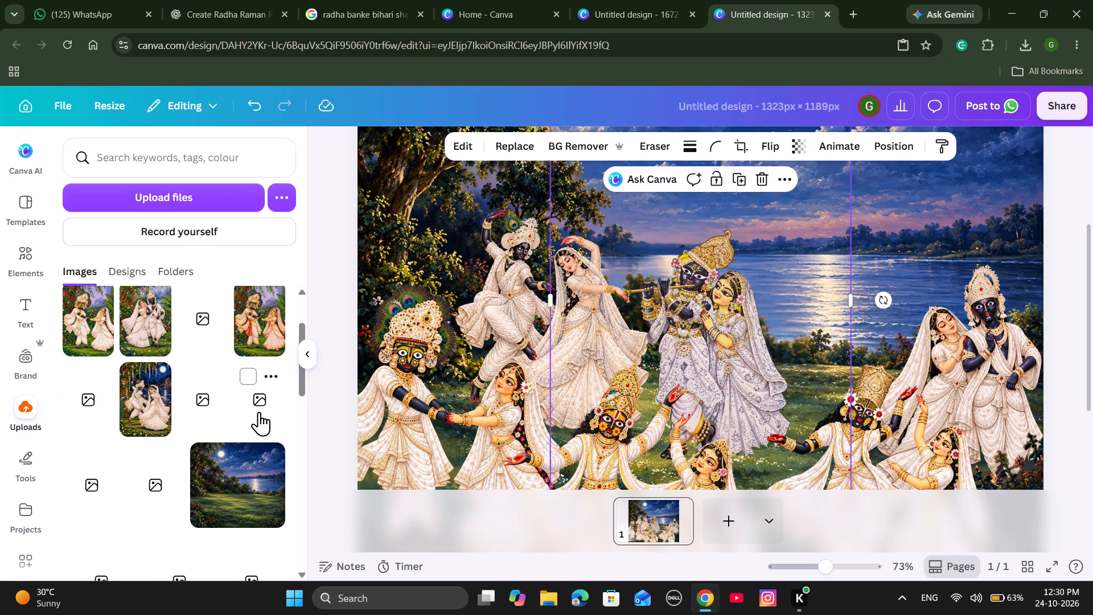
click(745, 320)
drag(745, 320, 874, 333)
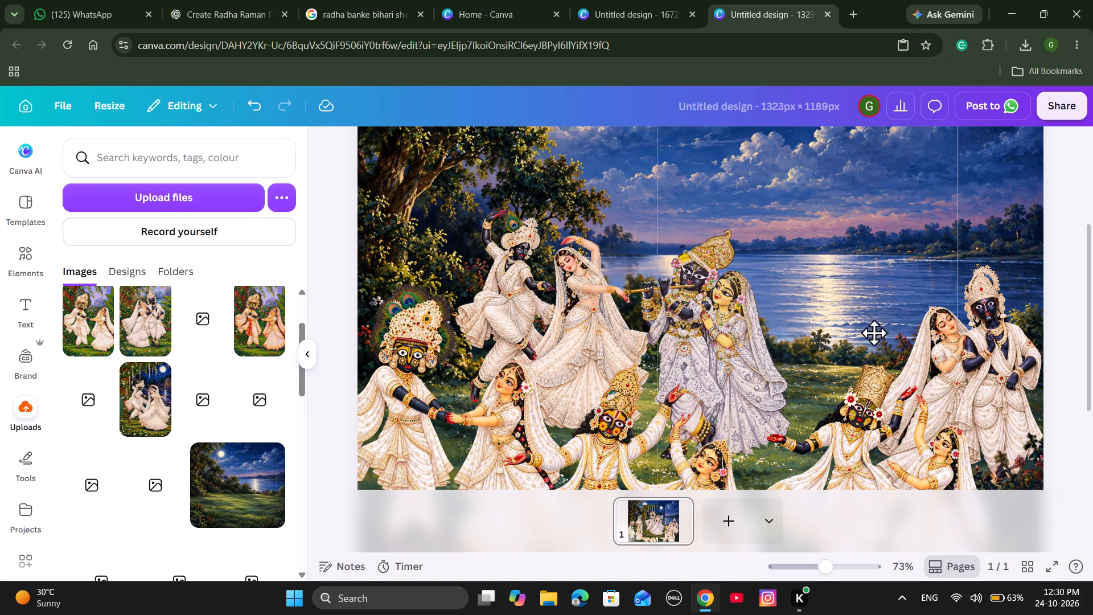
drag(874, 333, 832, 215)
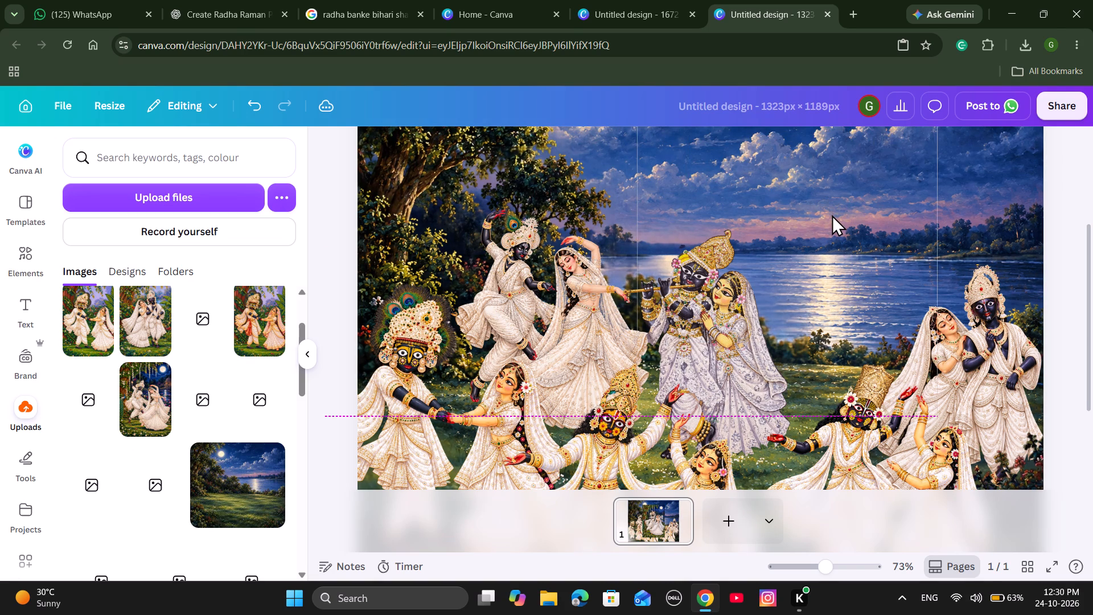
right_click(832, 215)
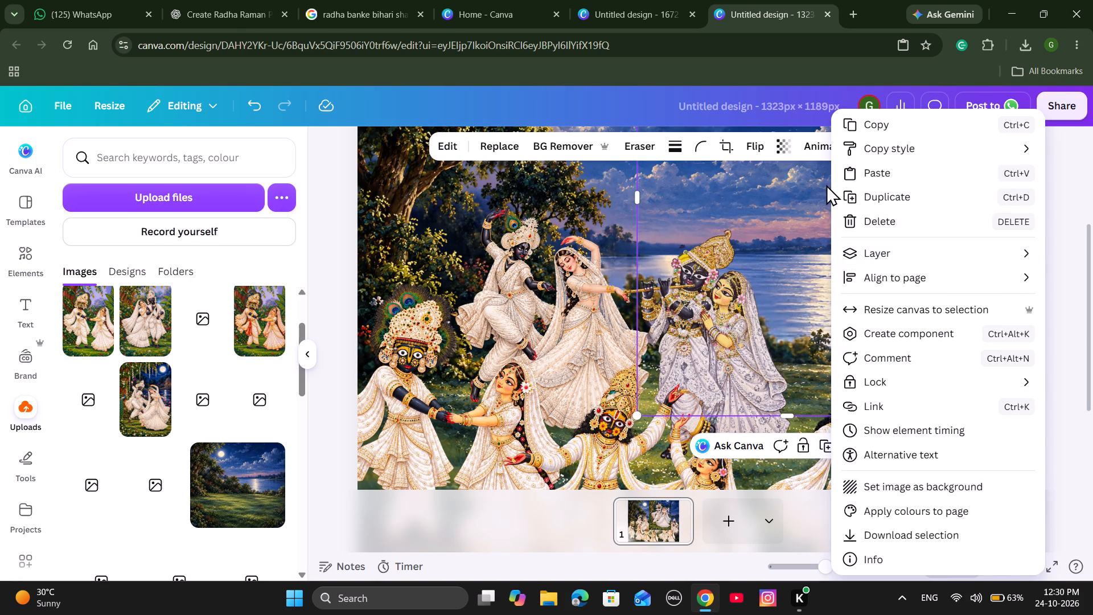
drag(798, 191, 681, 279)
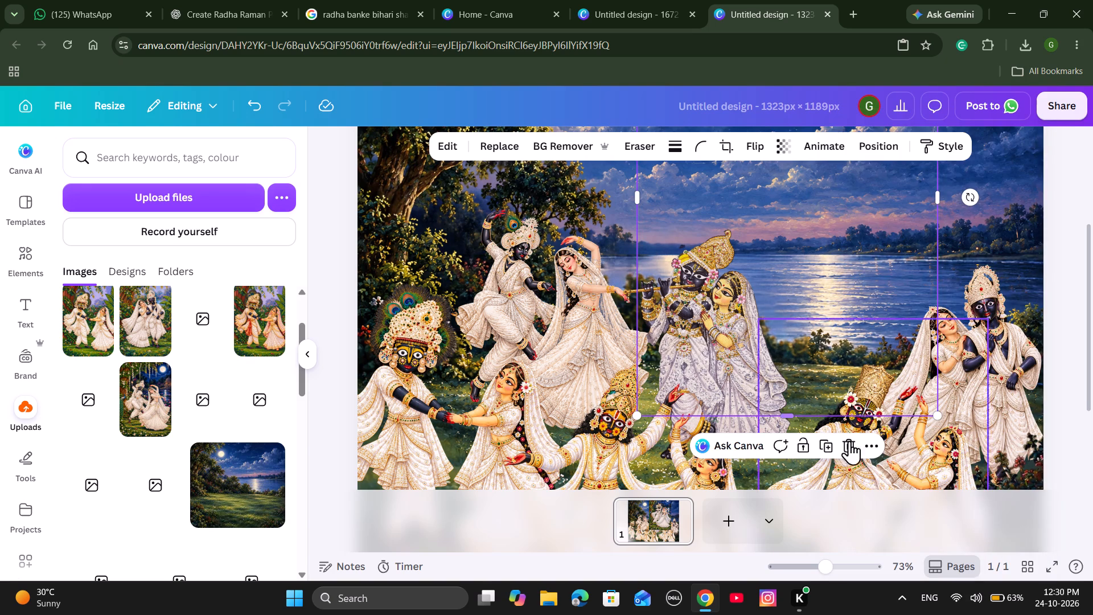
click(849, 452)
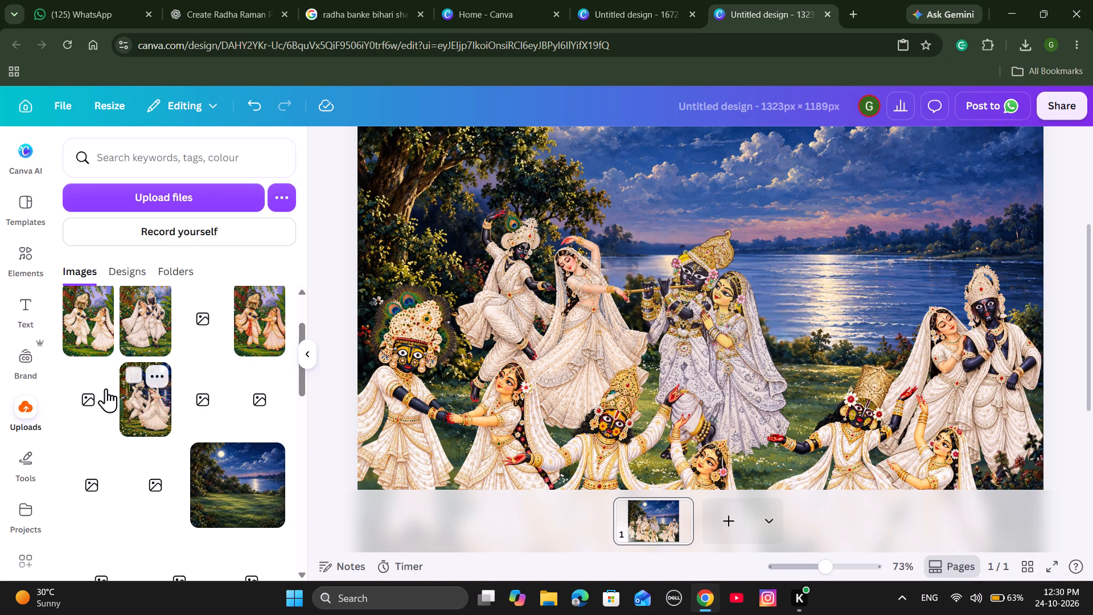
Upload the moonlit dancing couple image 5189806c-c477-49b9-8bf6-a6ef1d022cb4 from the narayan kawach folder.
click(158, 212)
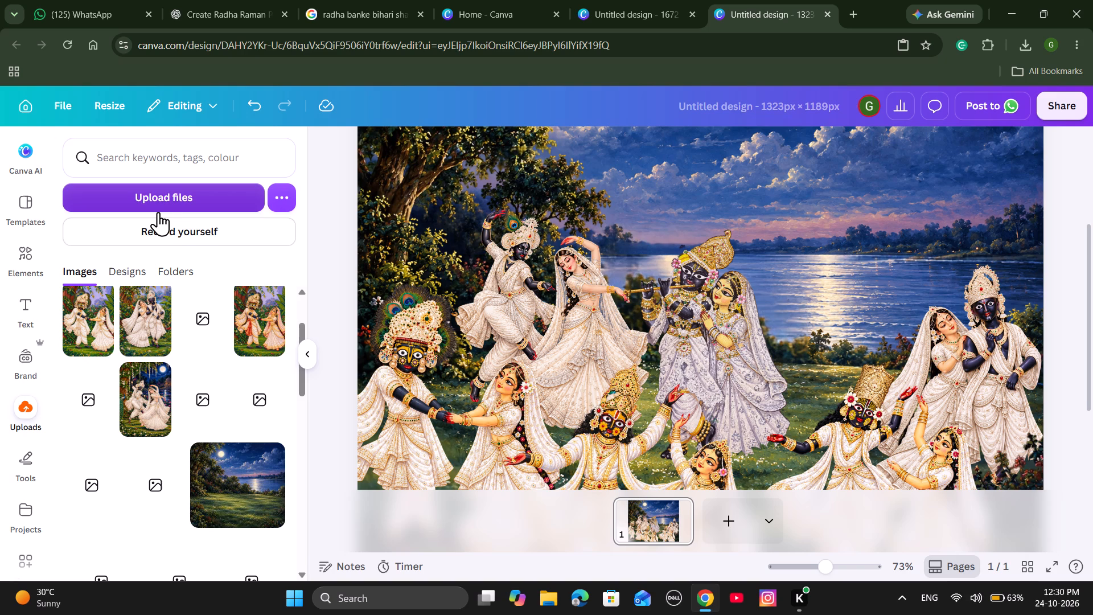
click(163, 195)
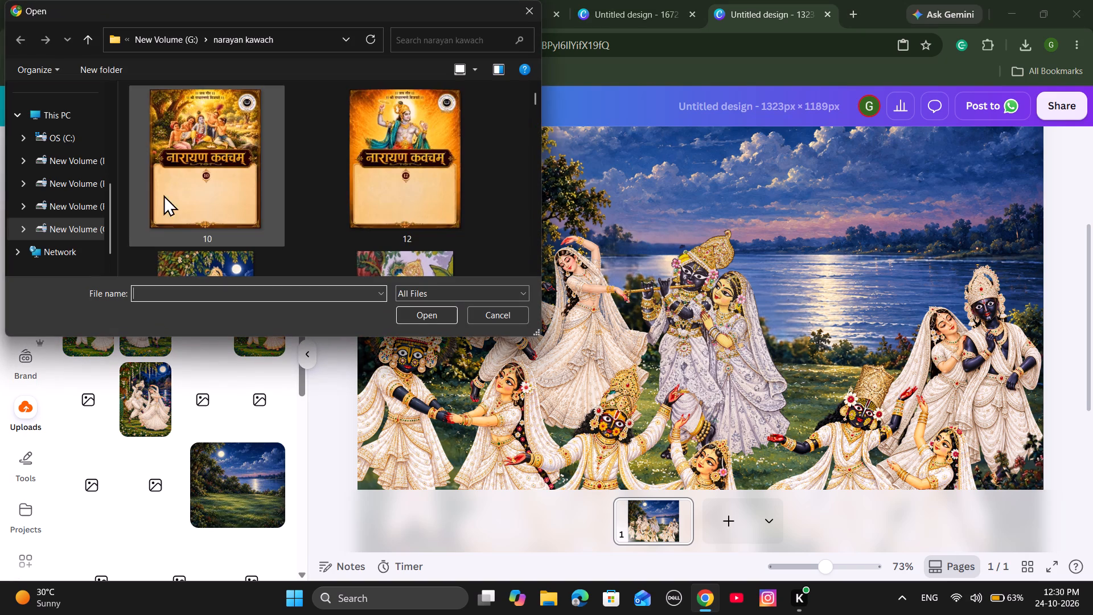
scroll(306, 218, down, 2)
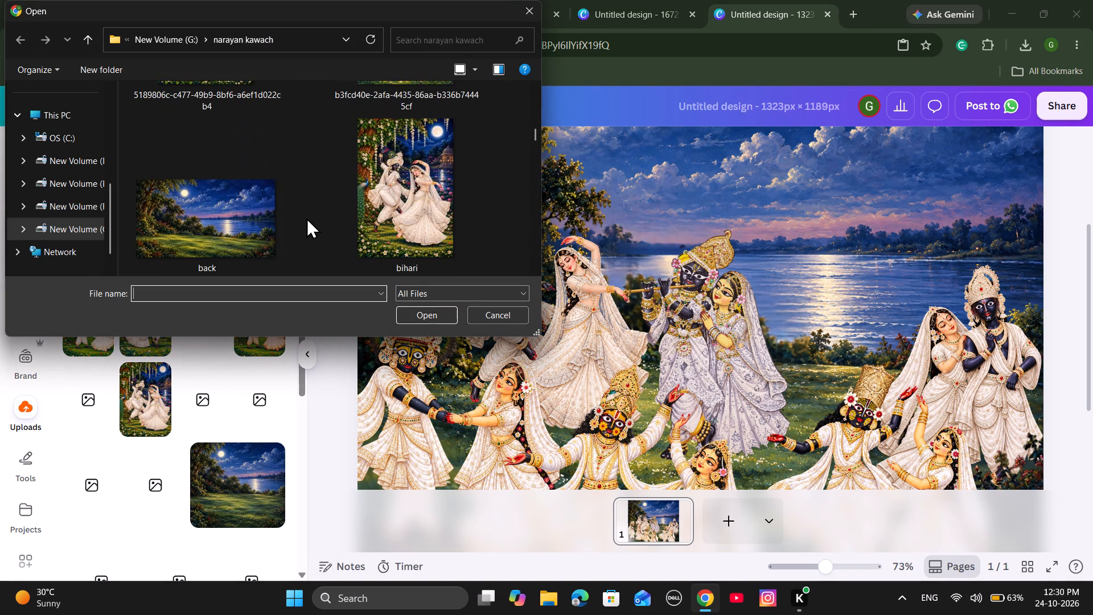
scroll(306, 218, down, 1)
click(222, 196)
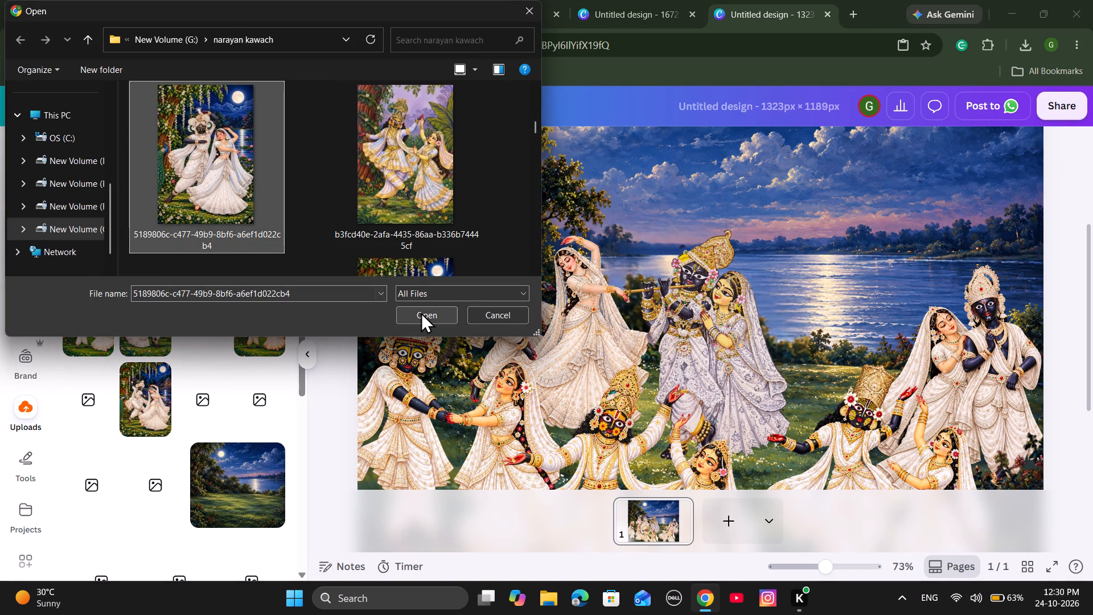
click(421, 312)
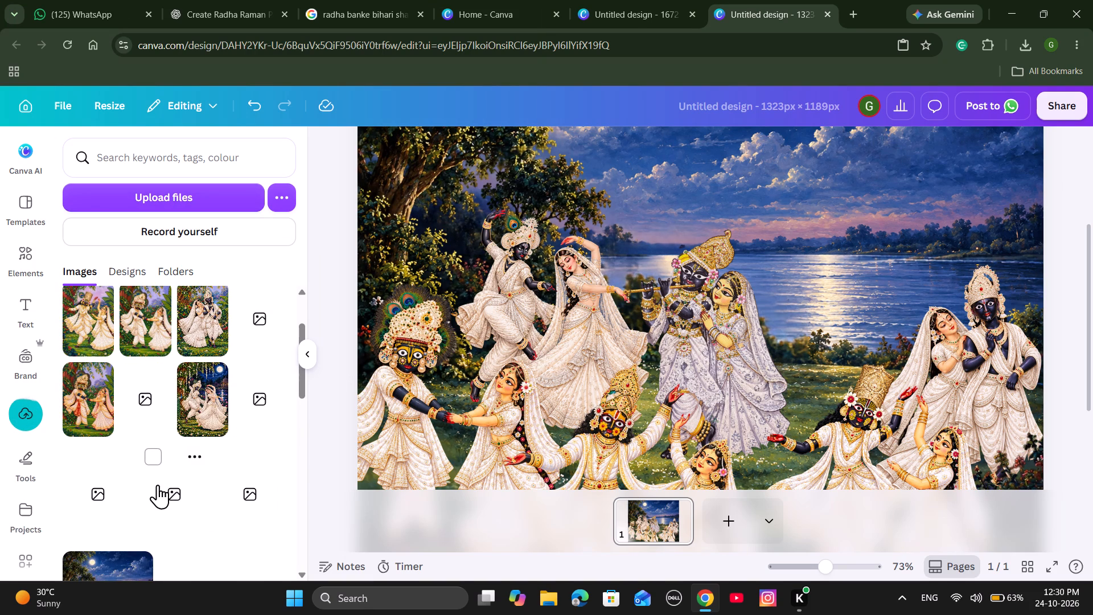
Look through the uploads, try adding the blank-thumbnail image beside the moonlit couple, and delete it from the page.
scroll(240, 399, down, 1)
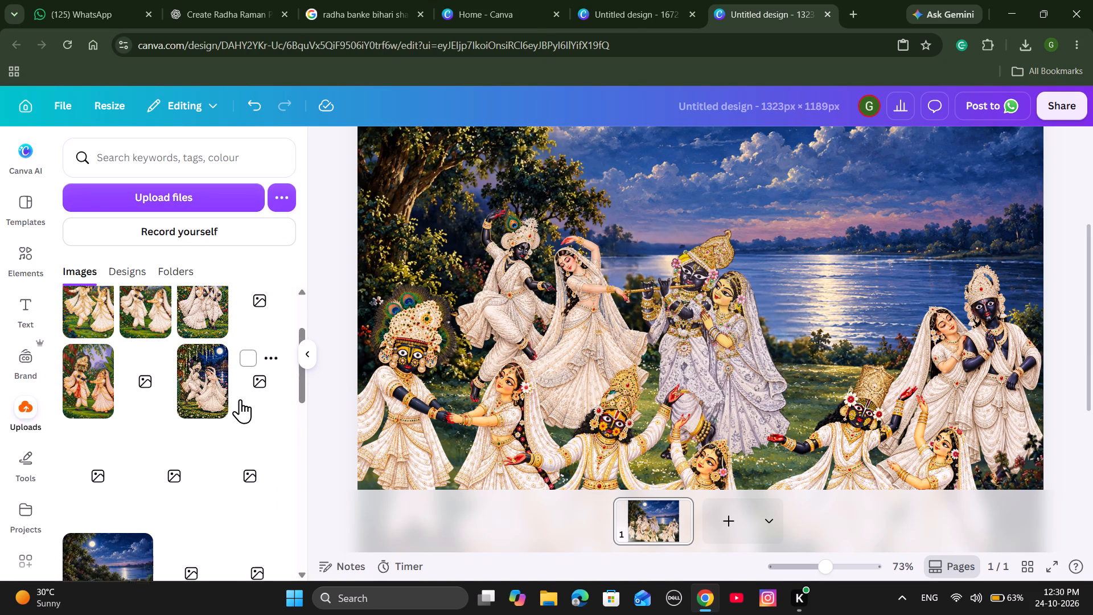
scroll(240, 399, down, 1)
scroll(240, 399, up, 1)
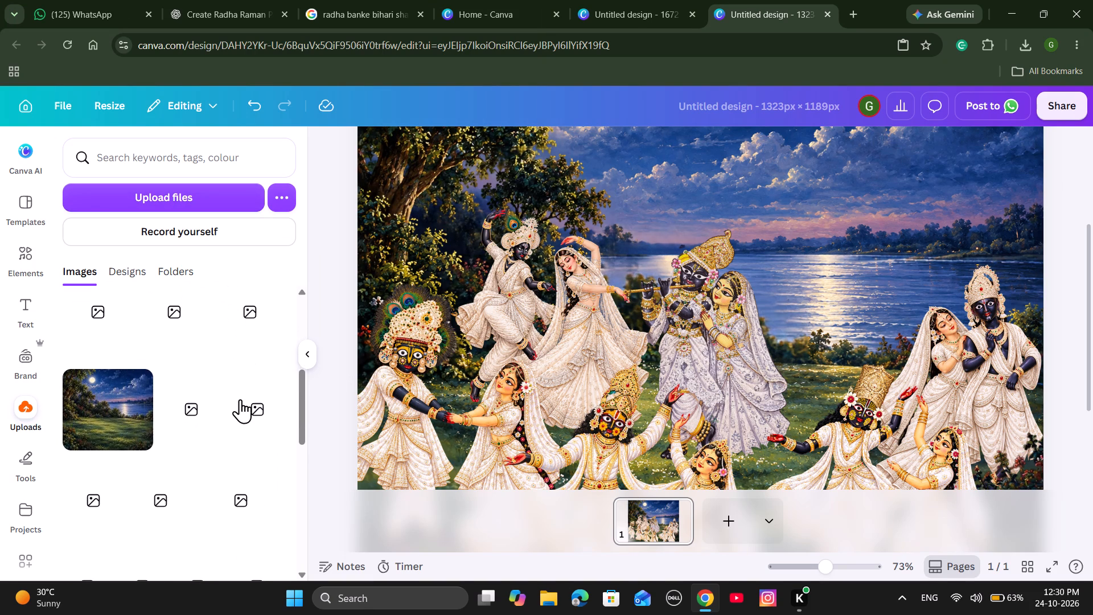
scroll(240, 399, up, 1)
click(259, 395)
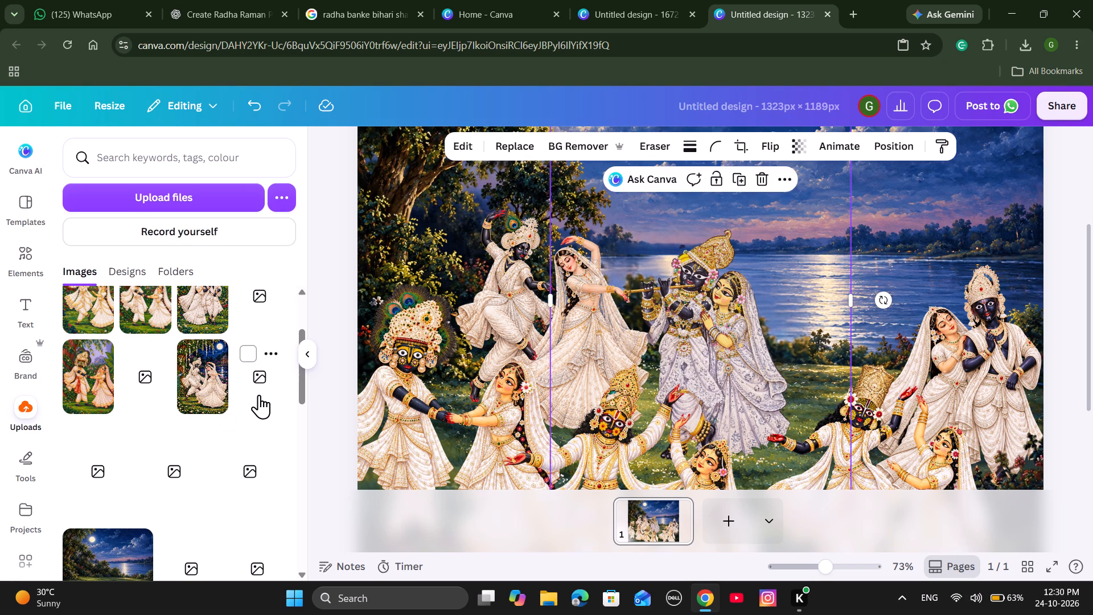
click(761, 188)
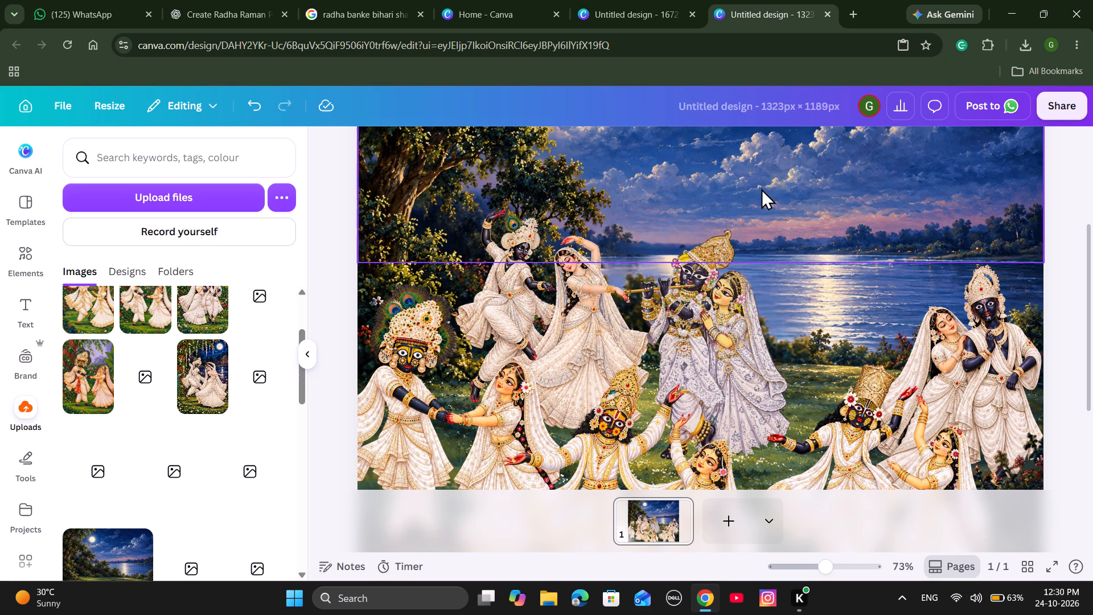
Identify the blank-thumbnail uploads by file name and move the old 5189806c-c477-49b9-8bf6-a6ef1d022cb4.png to the bin.
click(279, 353)
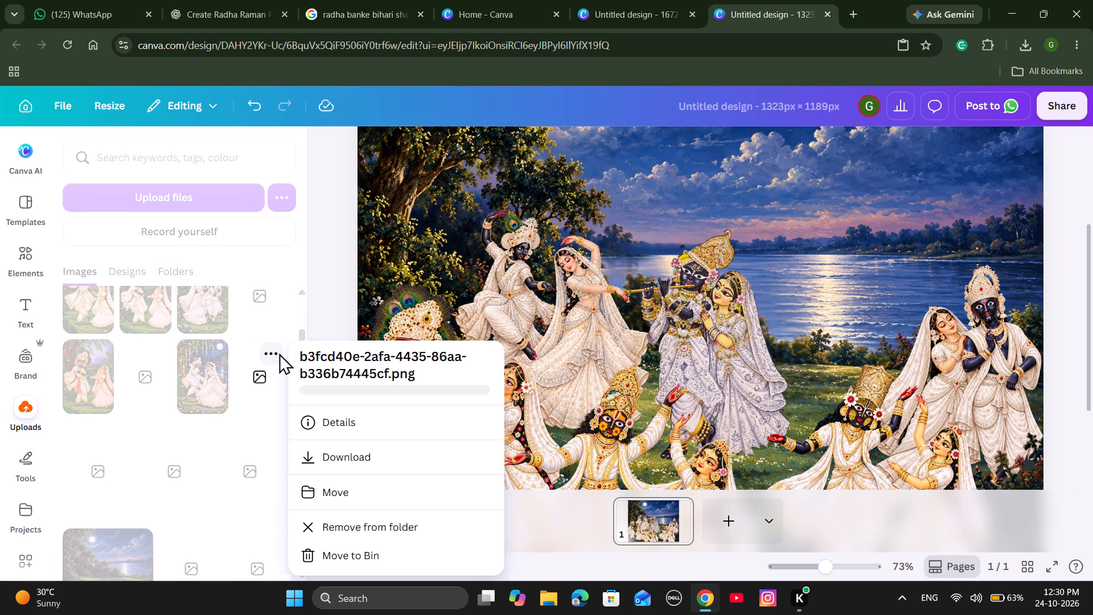
click(126, 498)
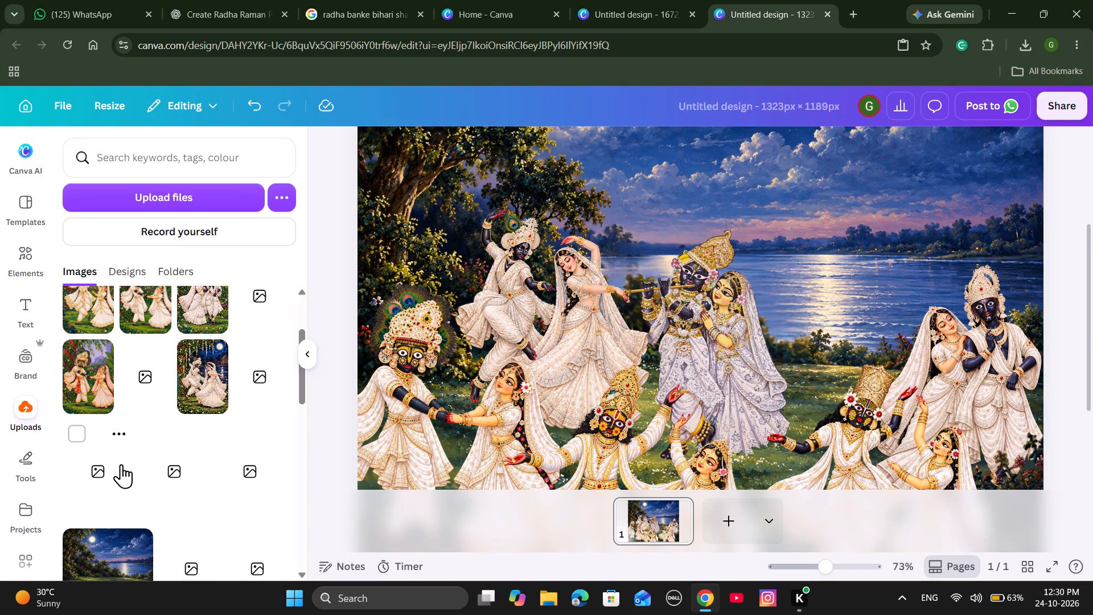
click(124, 444)
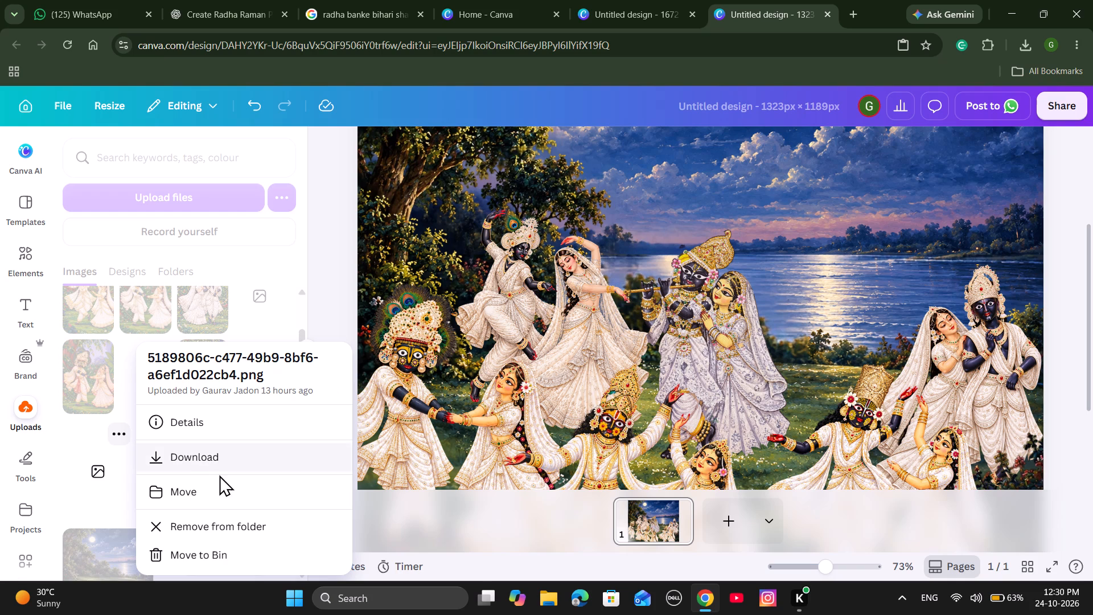
click(229, 556)
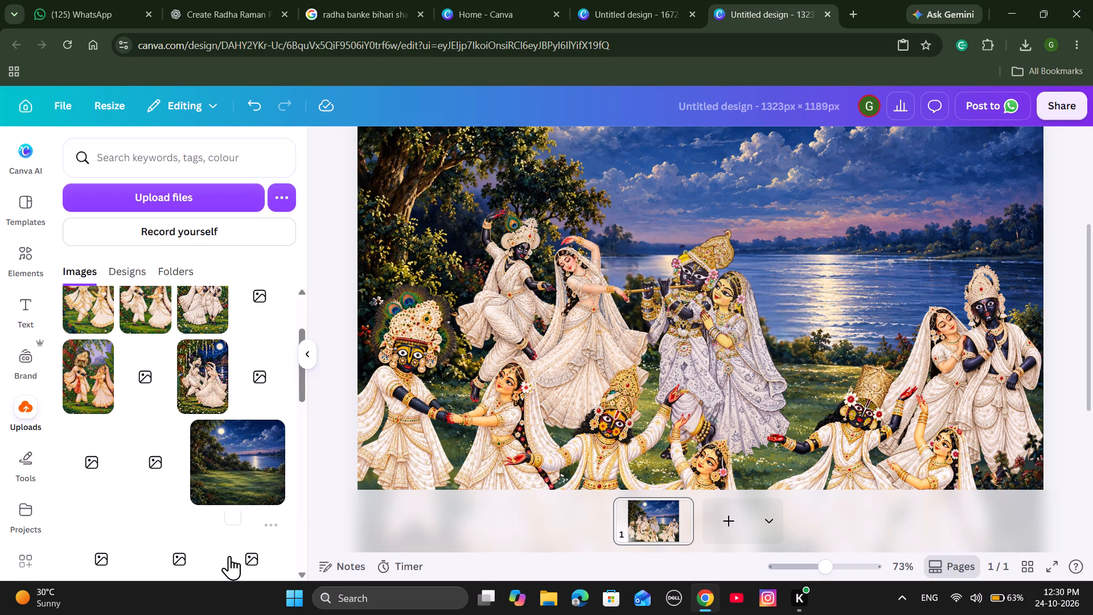
Upload the moonlit dancing couple image 5189806c-c477-49b9-8bf6-a6ef1d022cb4 from the narayan kawach folder again.
click(178, 189)
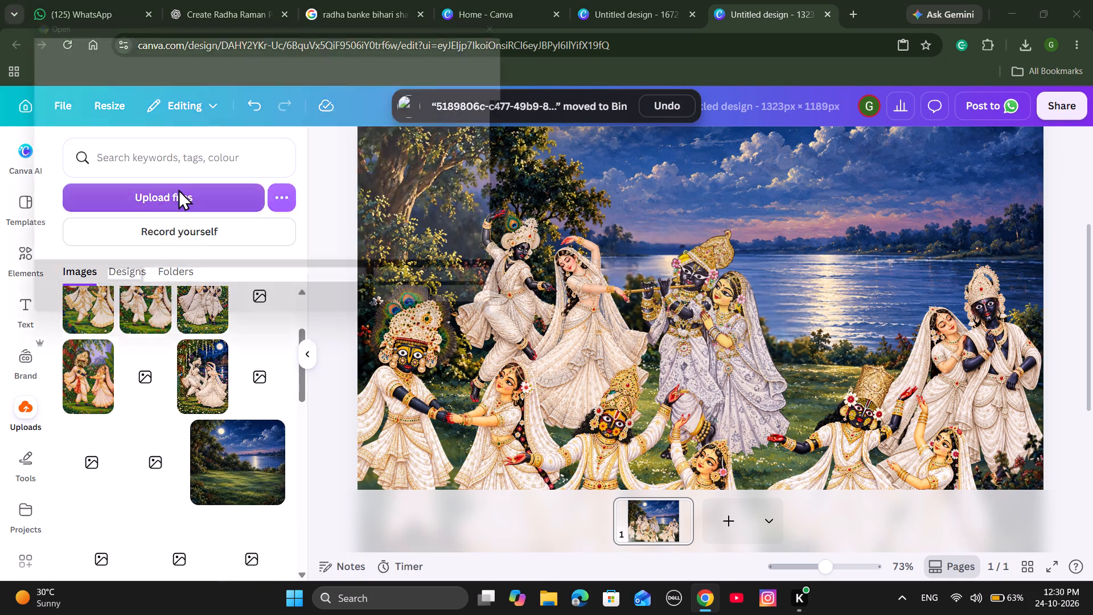
scroll(324, 167, down, 1)
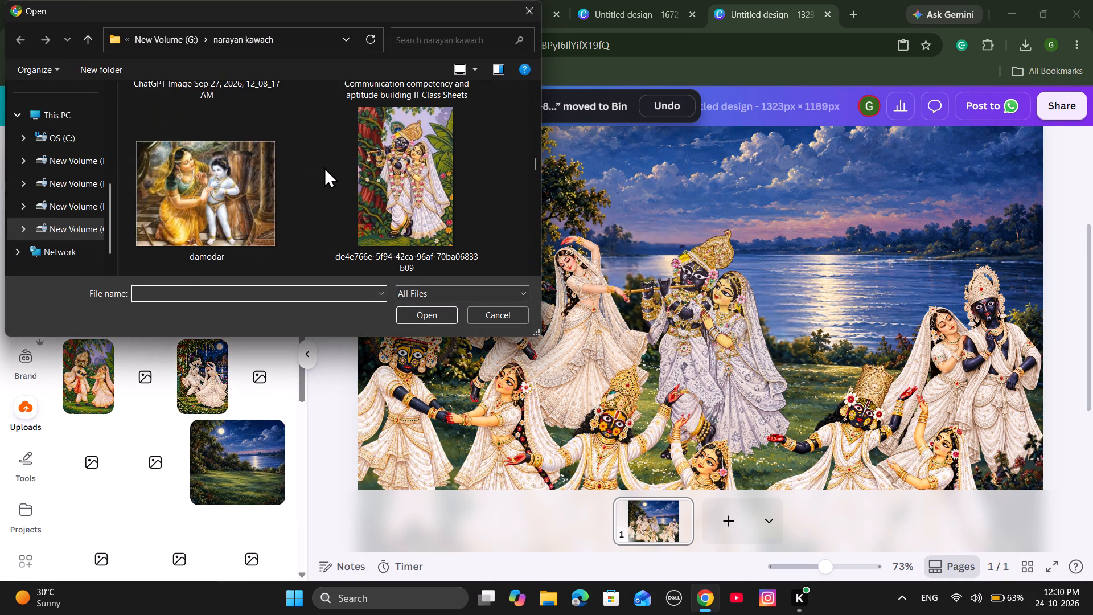
scroll(324, 167, down, 2)
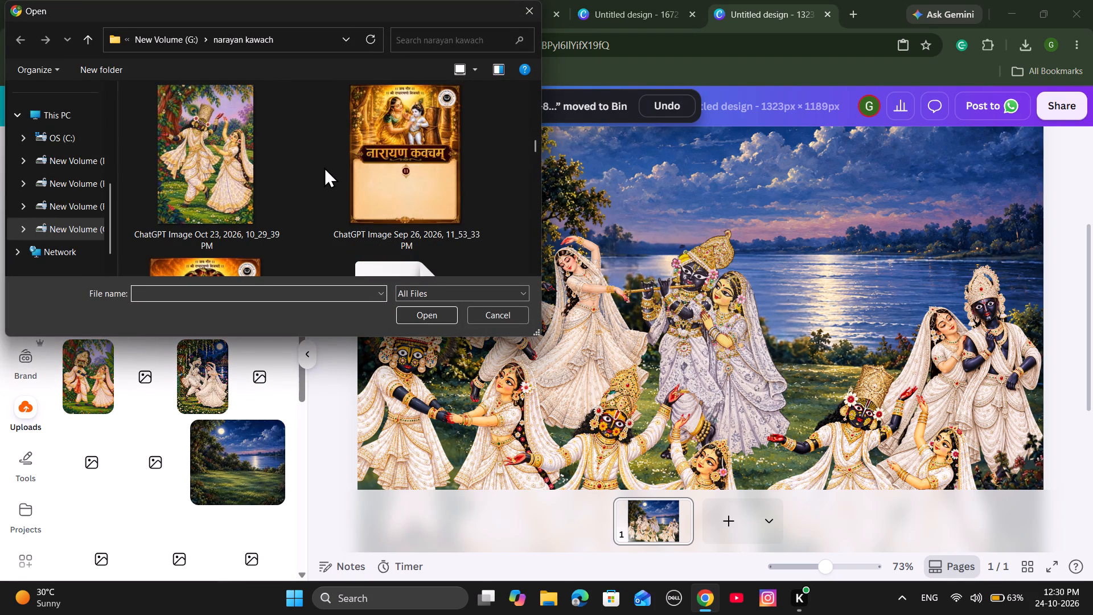
scroll(324, 167, down, 1)
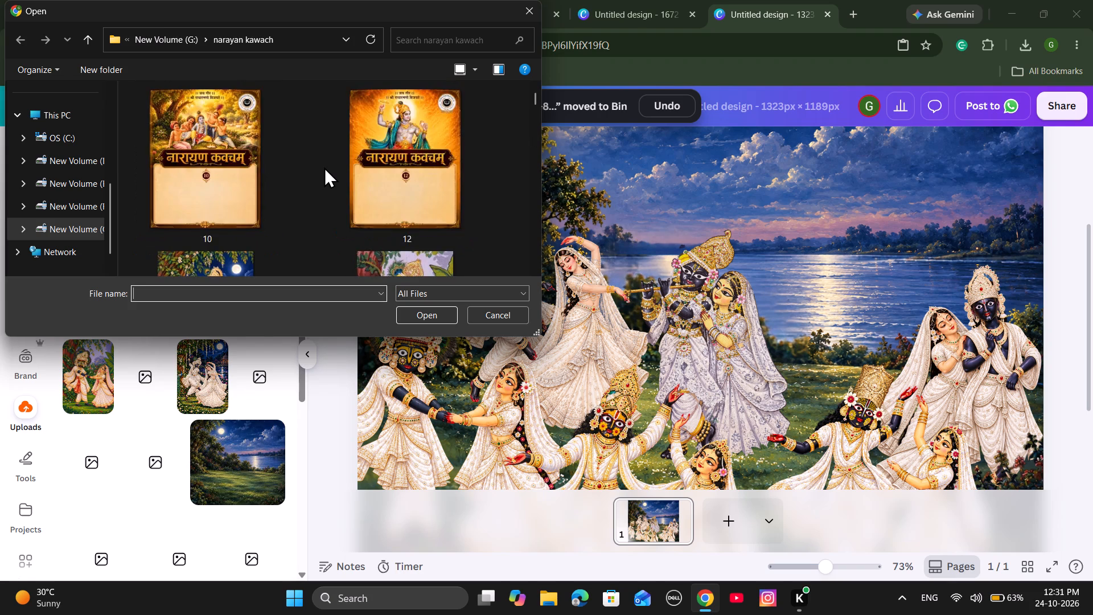
scroll(324, 167, down, 3)
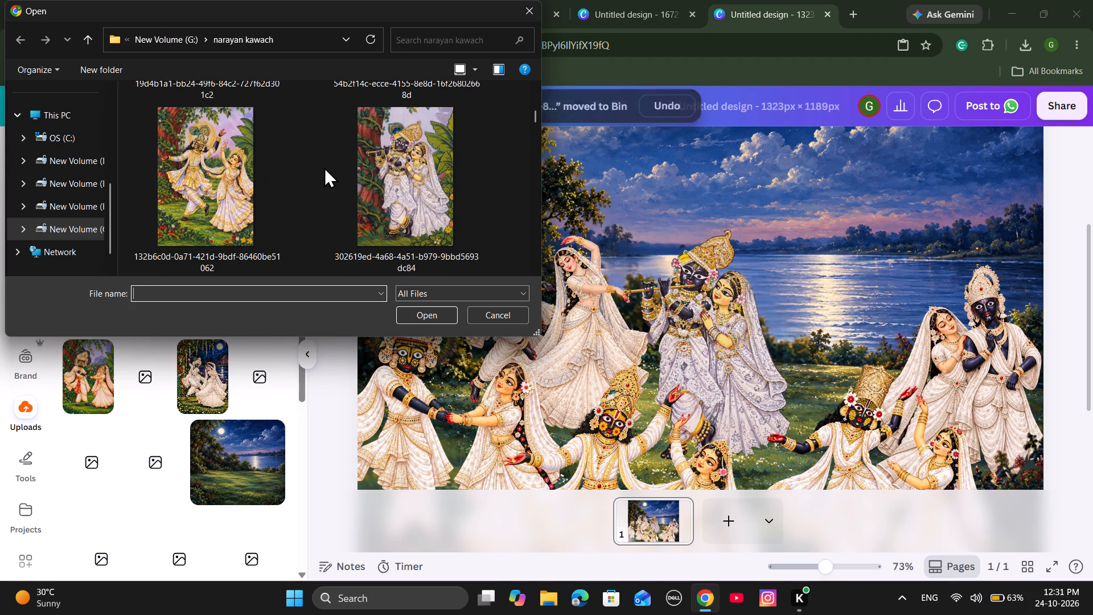
scroll(324, 167, down, 2)
click(134, 209)
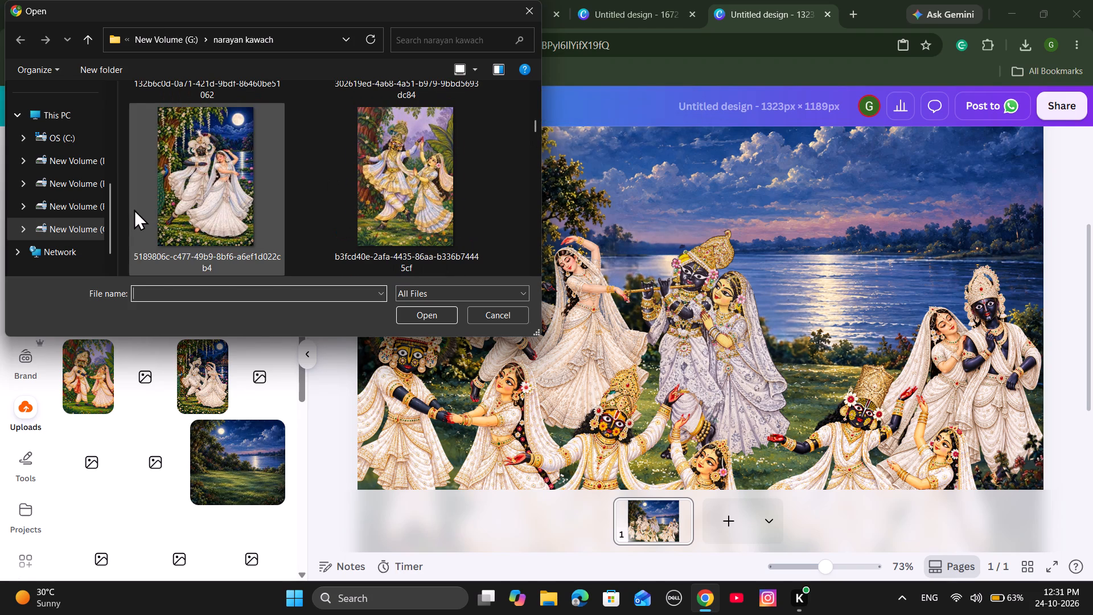
click(428, 320)
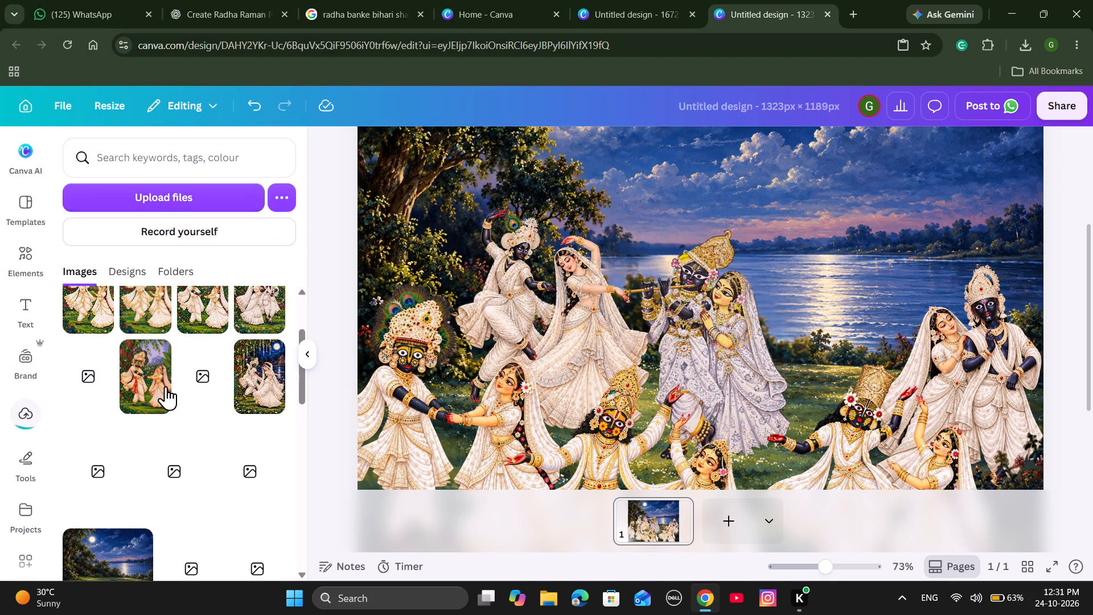
Add the newly uploaded moonlit dancing couple image to the page and remove its background.
scroll(166, 386, up, 3)
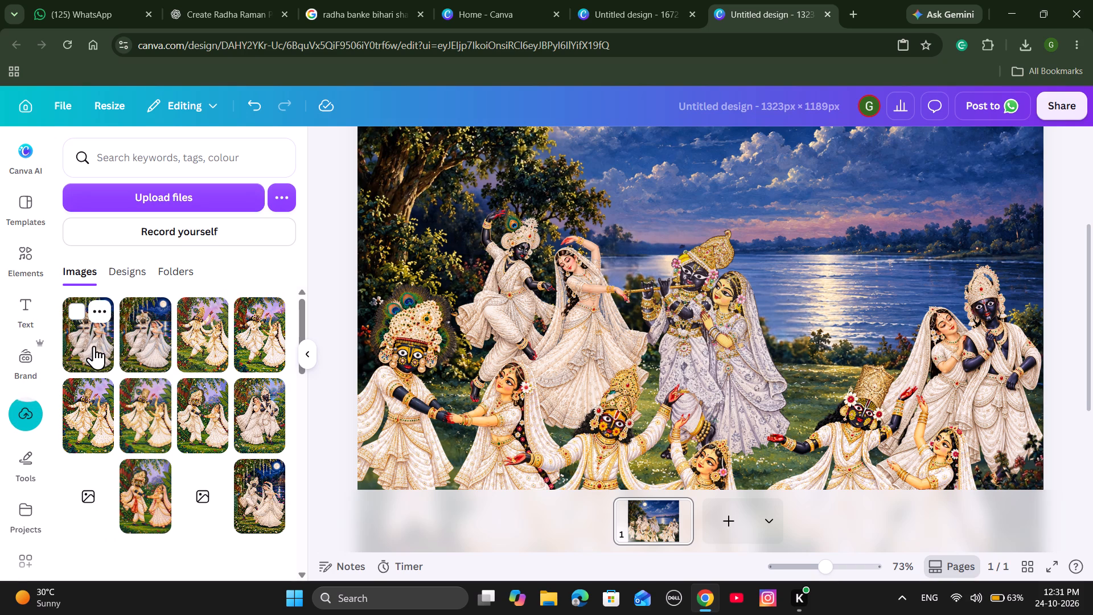
click(94, 341)
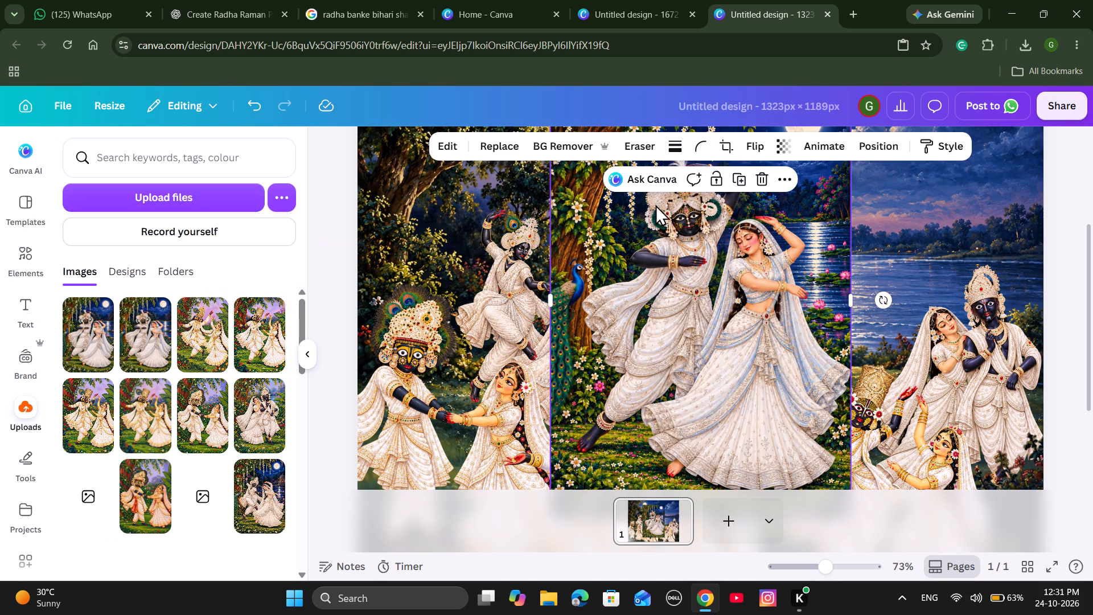
click(517, 143)
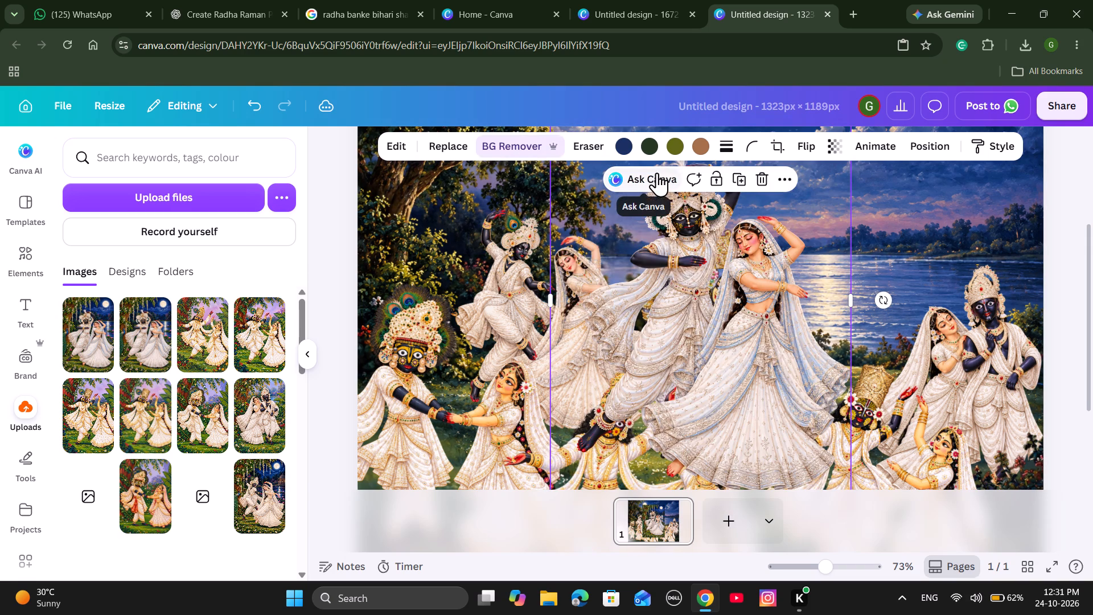
Split the dancing couple image into editable layers.
click(414, 141)
click(406, 143)
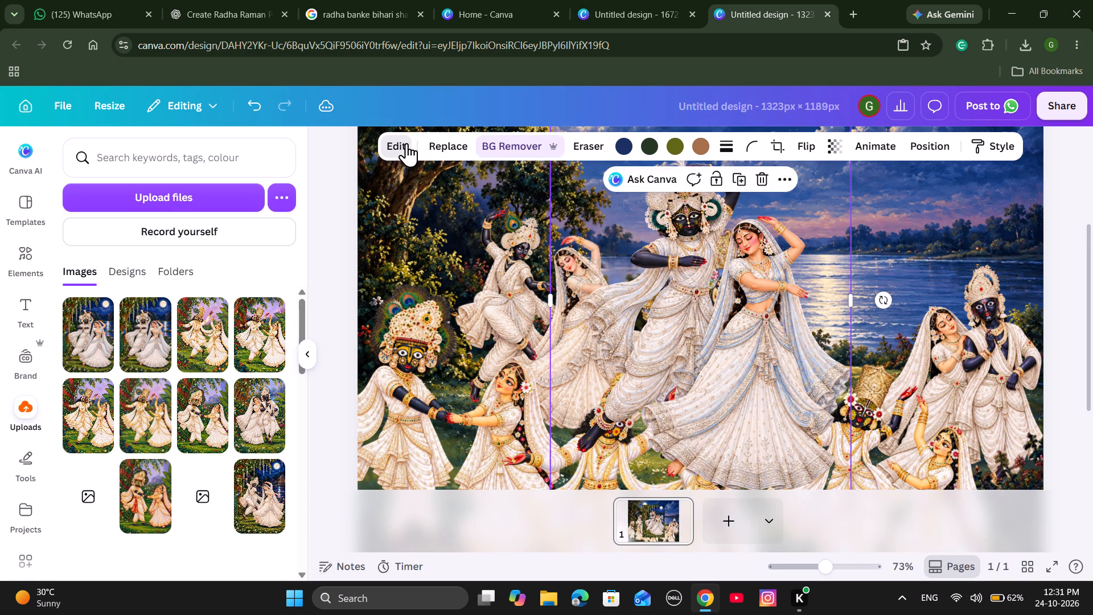
click(147, 292)
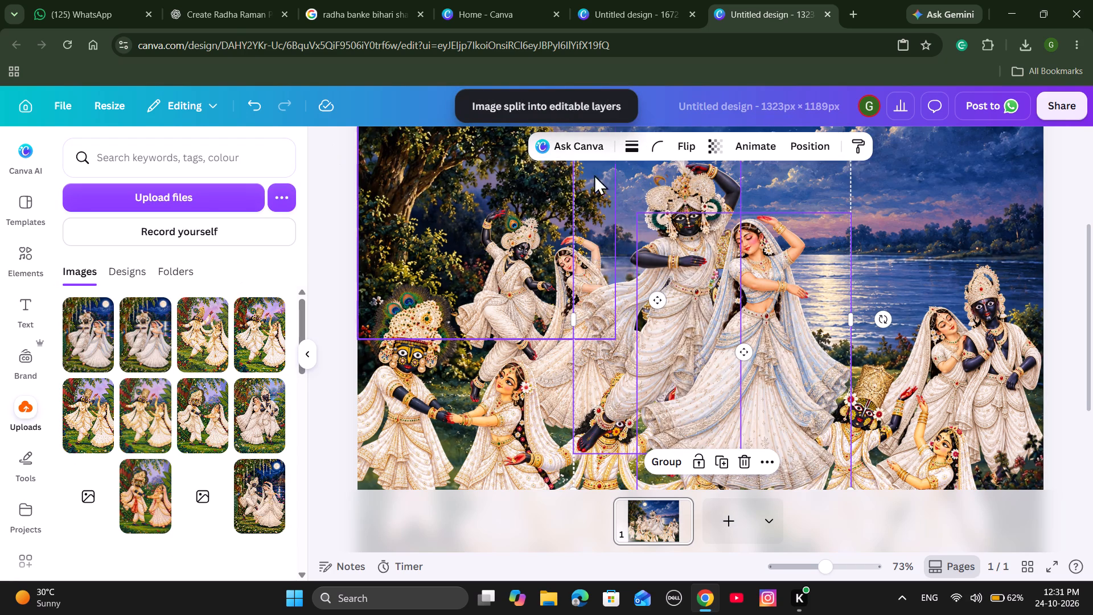
Reposition the split layers and shift the dancing woman closer against the dark-faced male dancer, rejoining the pair.
drag(715, 288, 700, 284)
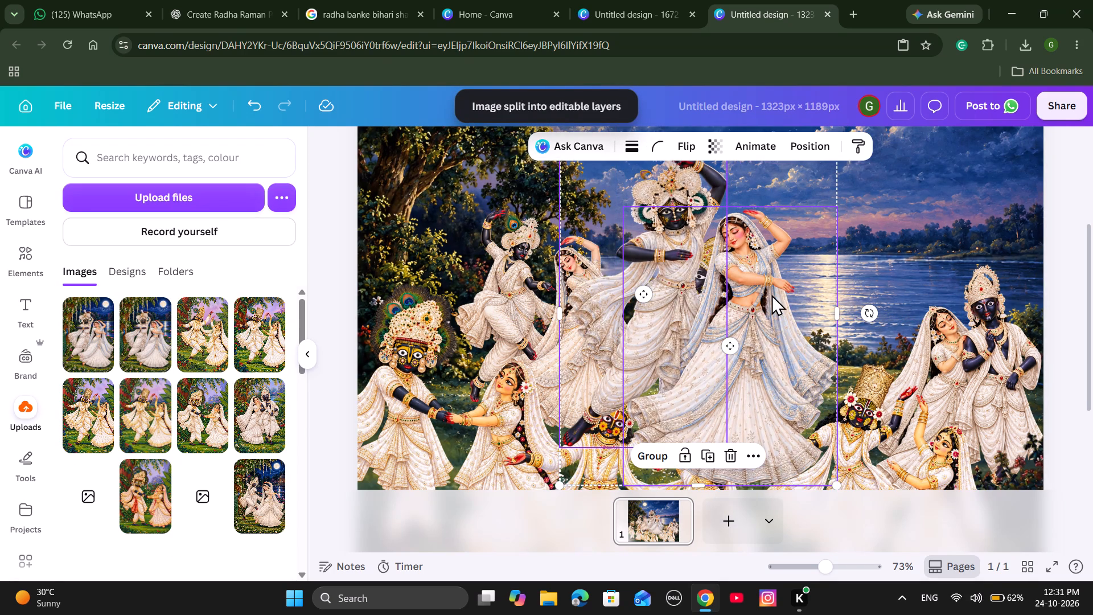
drag(771, 294, 770, 280)
click(713, 273)
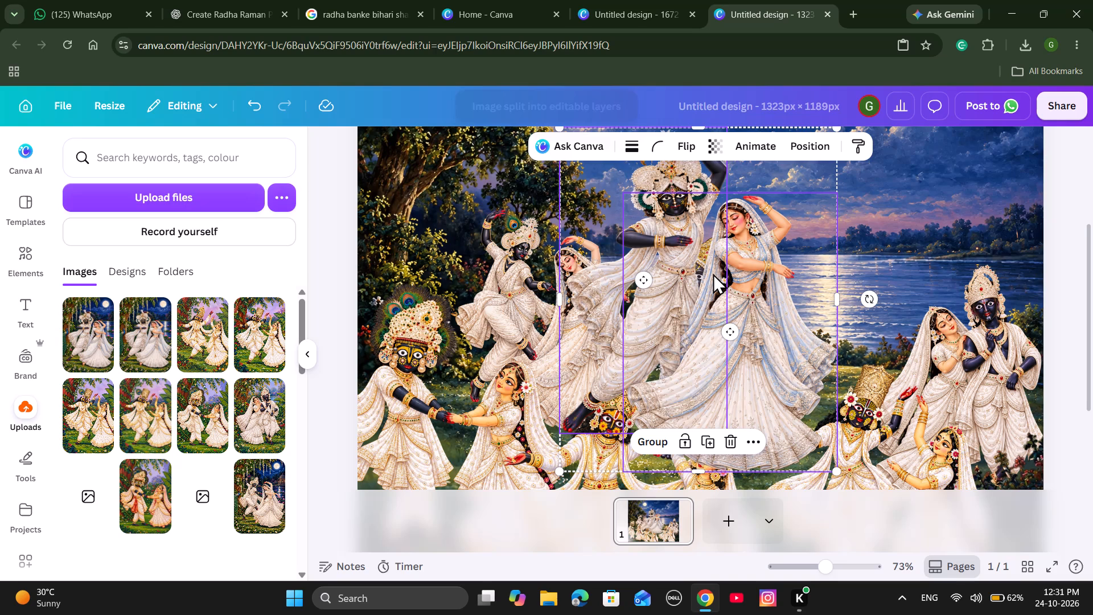
click(824, 320)
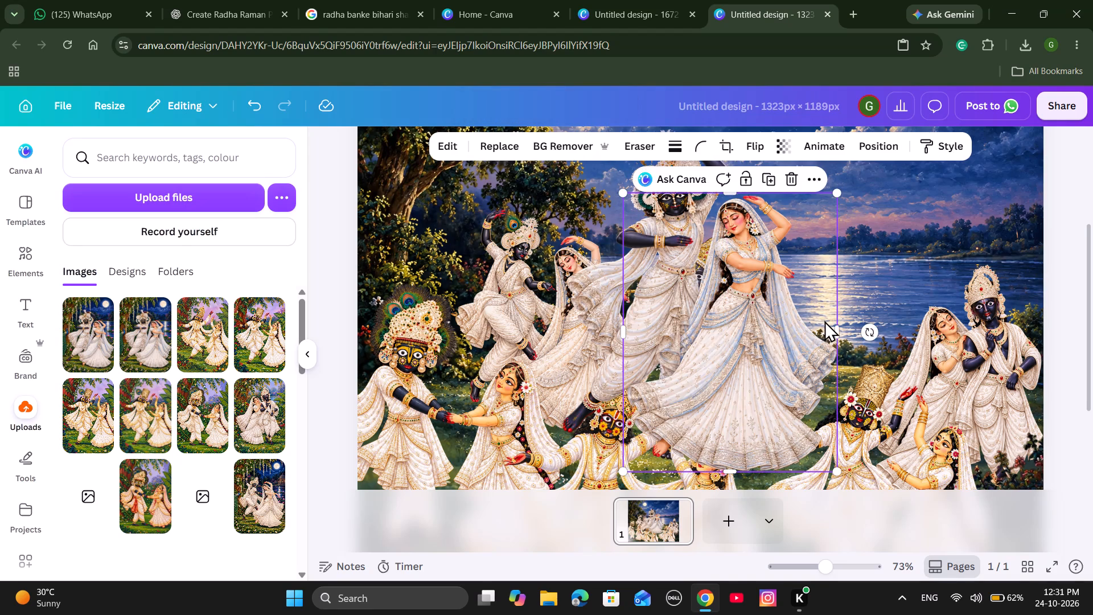
drag(820, 323, 833, 309)
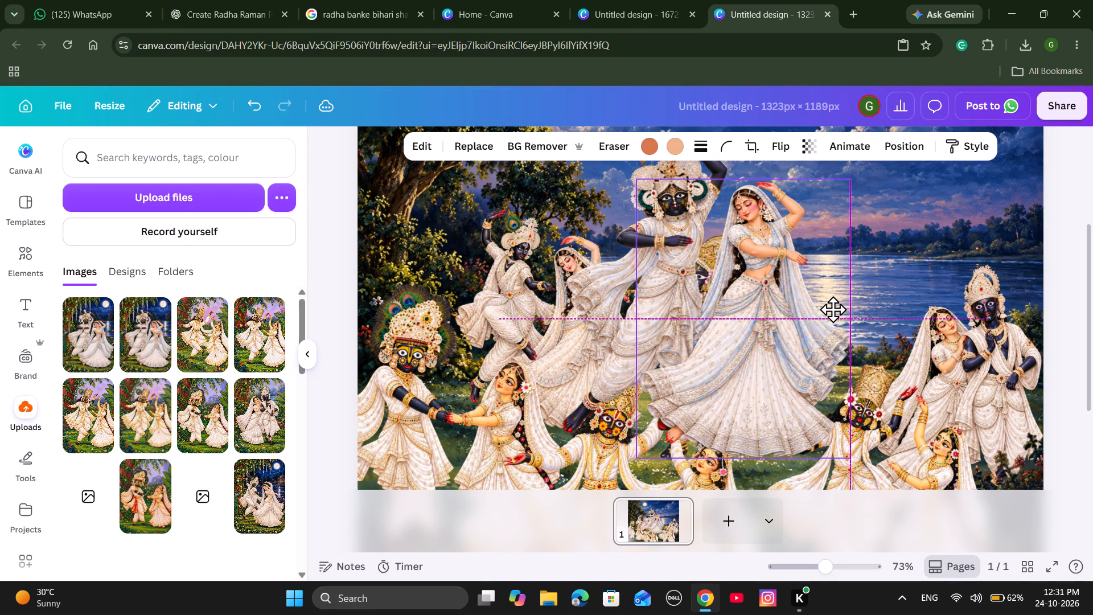
drag(833, 309, 831, 309)
key(ctrl+z)
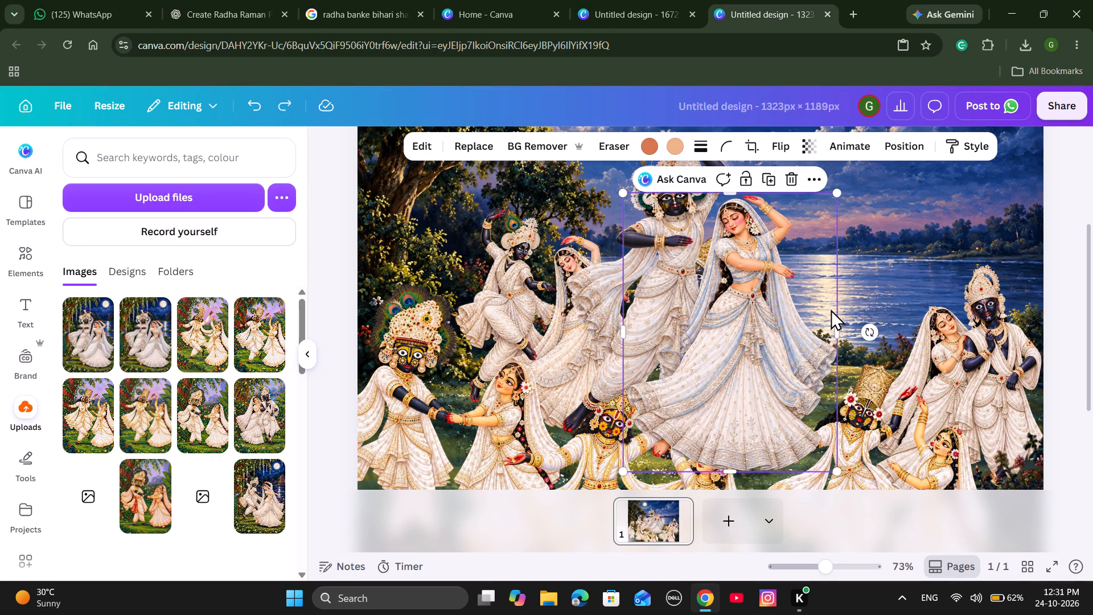
key(ctrl+z)
drag(757, 290, 767, 281)
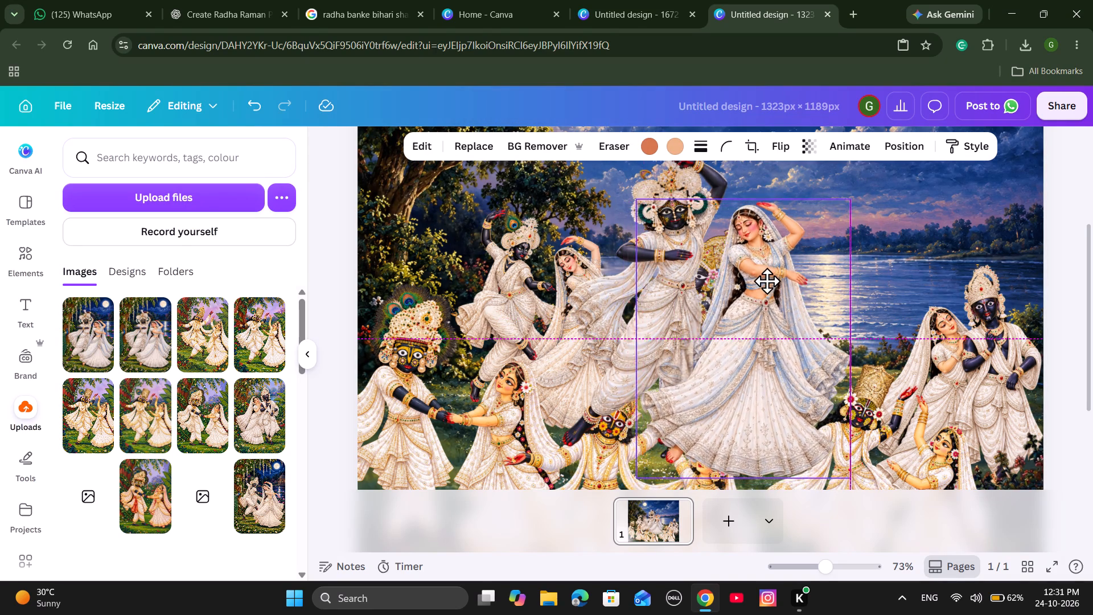
drag(767, 281, 739, 282)
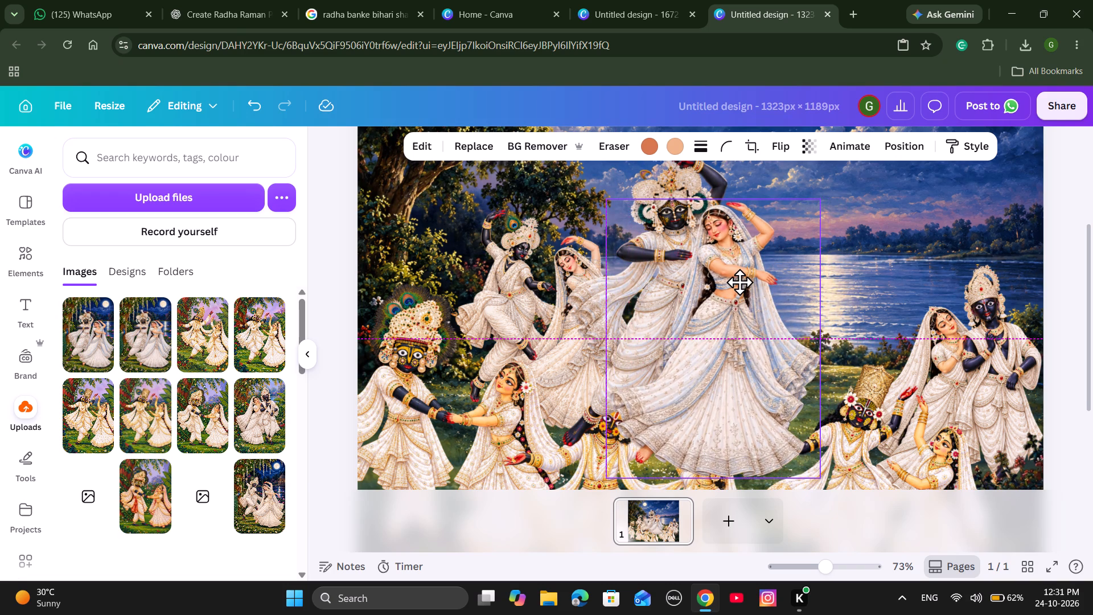
drag(739, 282, 753, 274)
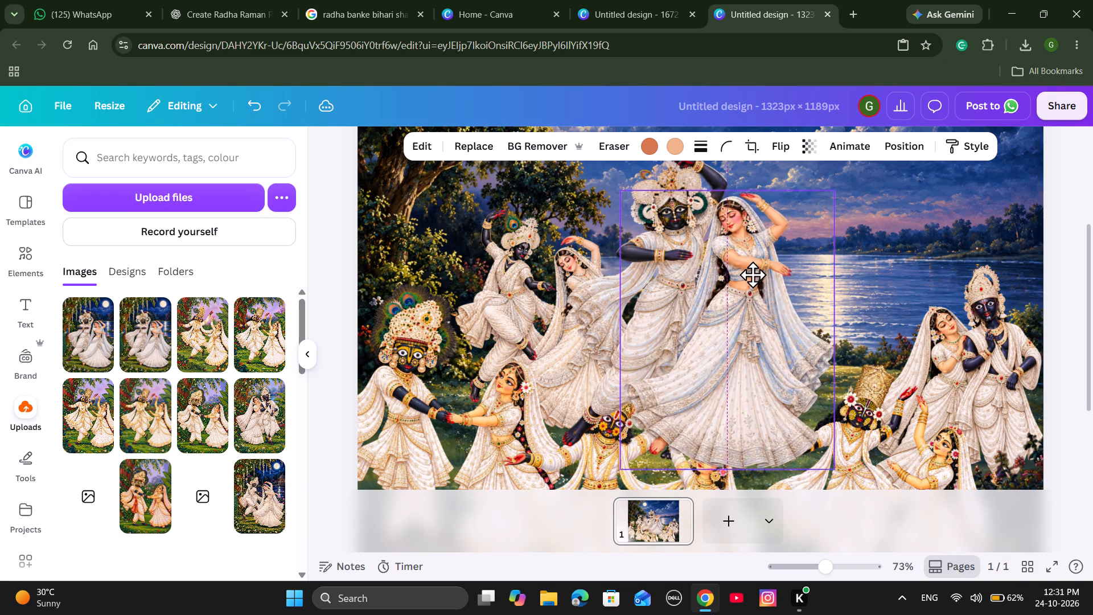
drag(753, 274, 743, 275)
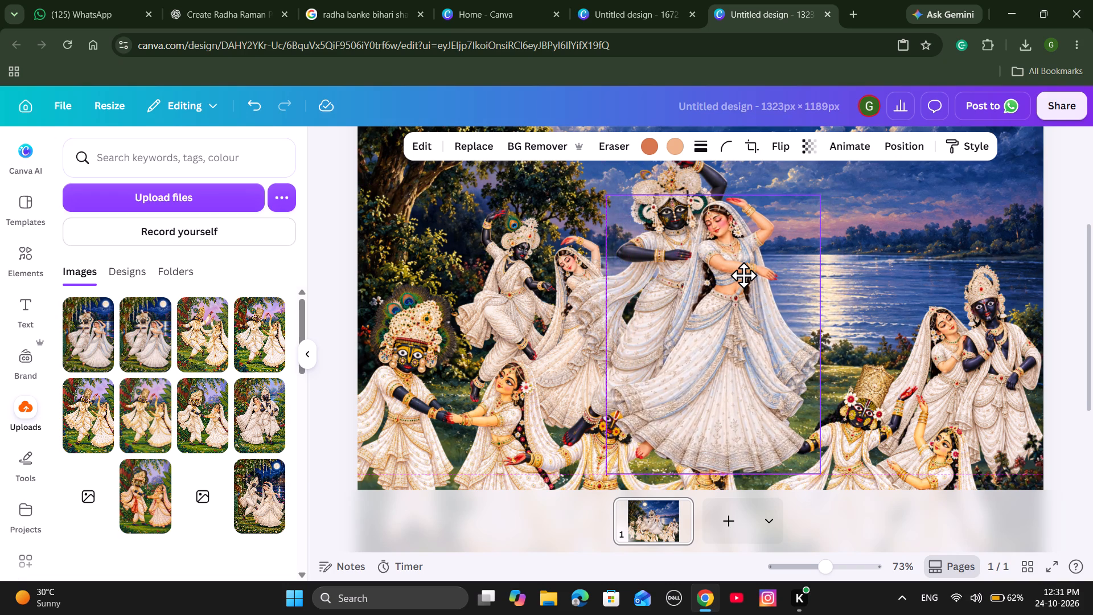
drag(743, 275, 741, 275)
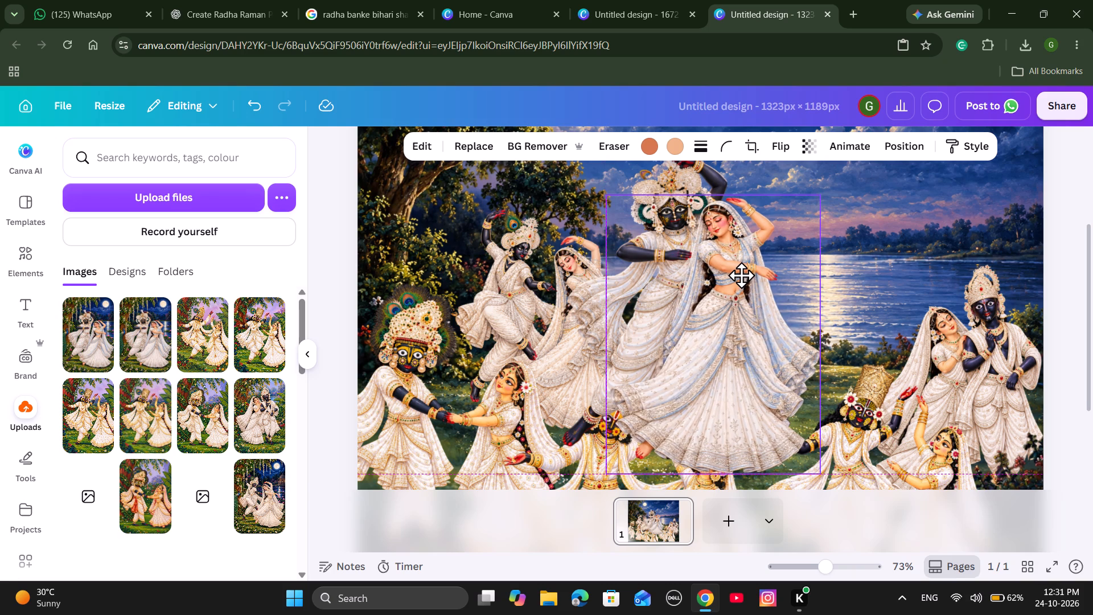
drag(741, 275, 743, 275)
click(743, 275)
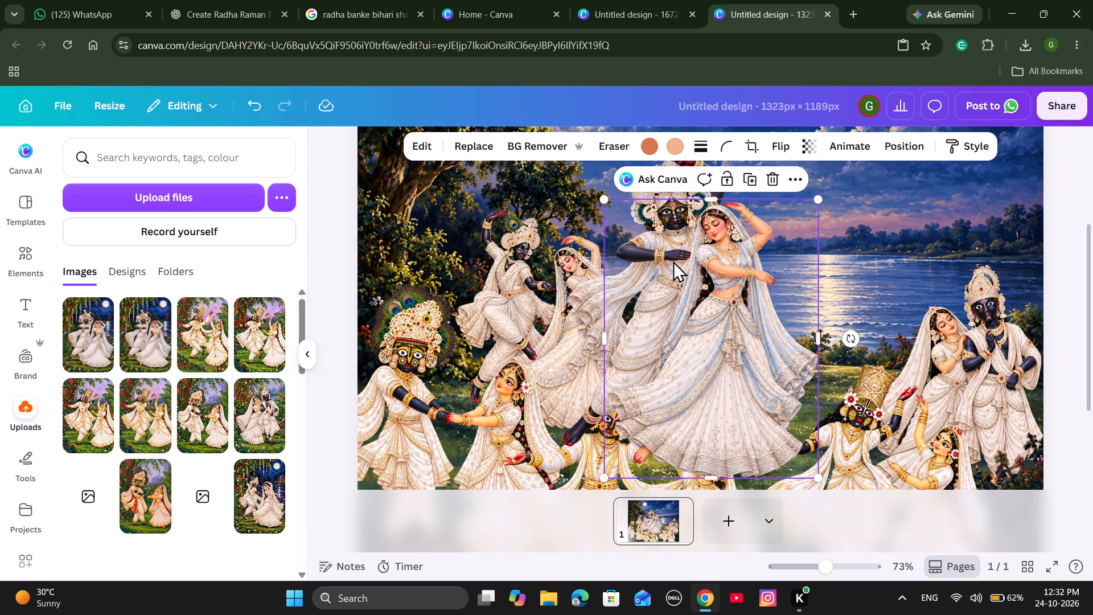
Group the male and female dancer layers and move the group over the lake, between the central flute couple and the rightmost couple.
shift+click(665, 214)
shift+click(666, 170)
shift+click(752, 223)
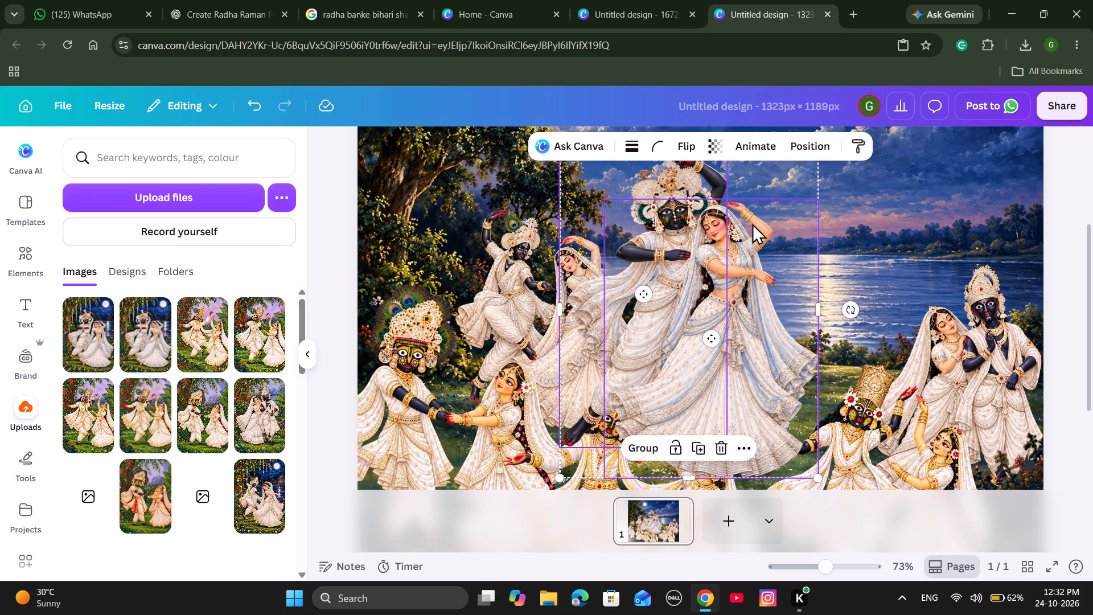
click(645, 444)
drag(676, 320, 864, 213)
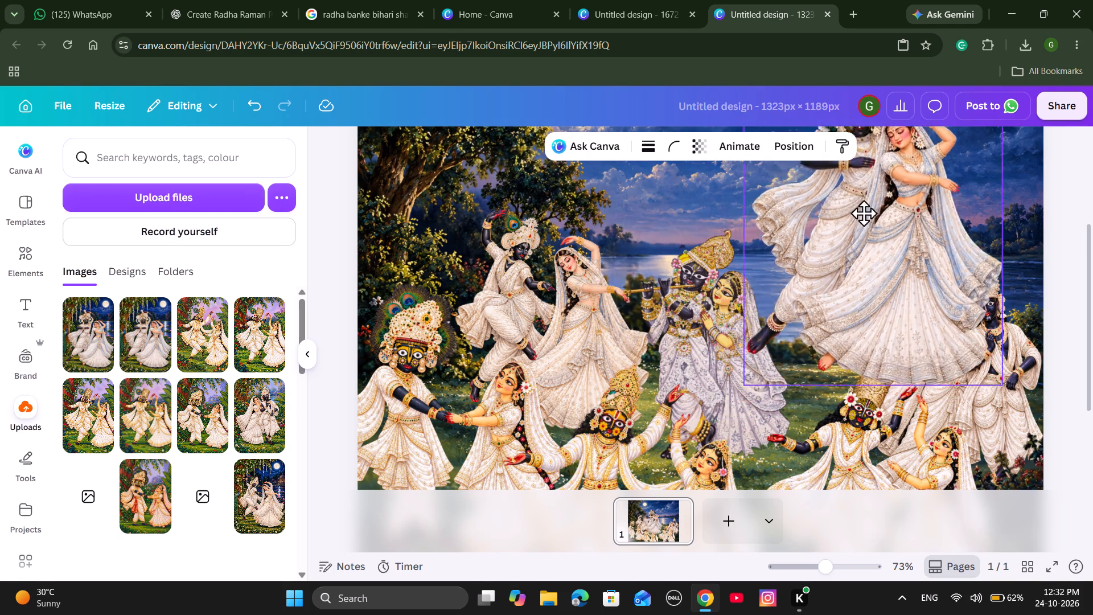
drag(864, 213, 844, 303)
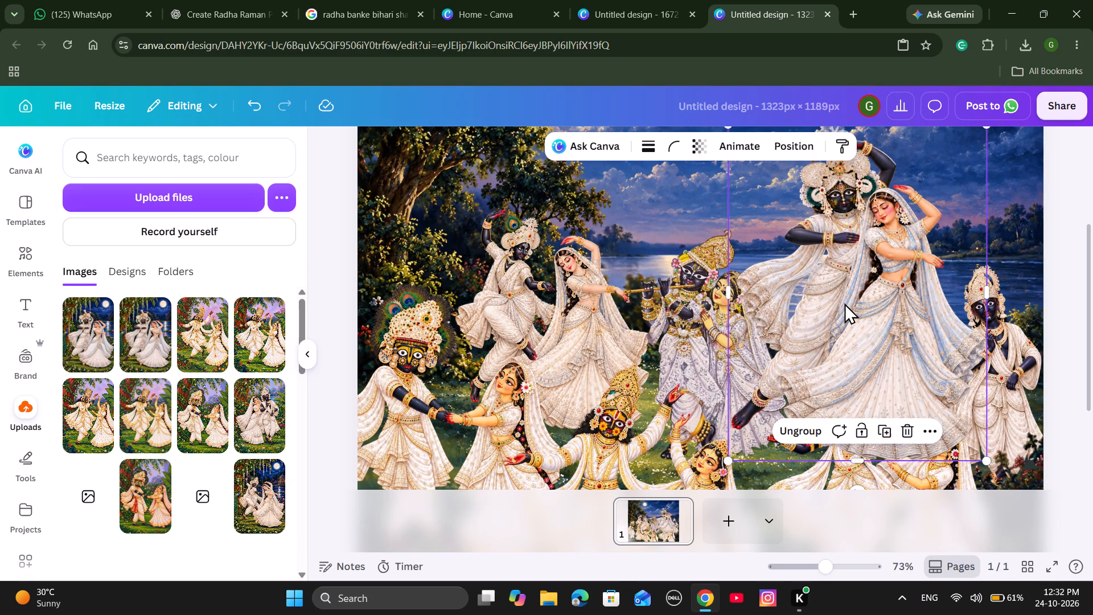
Adjust the grouped dancing couple's position over the lake and send the group backward, behind the front right couple.
right_click(844, 303)
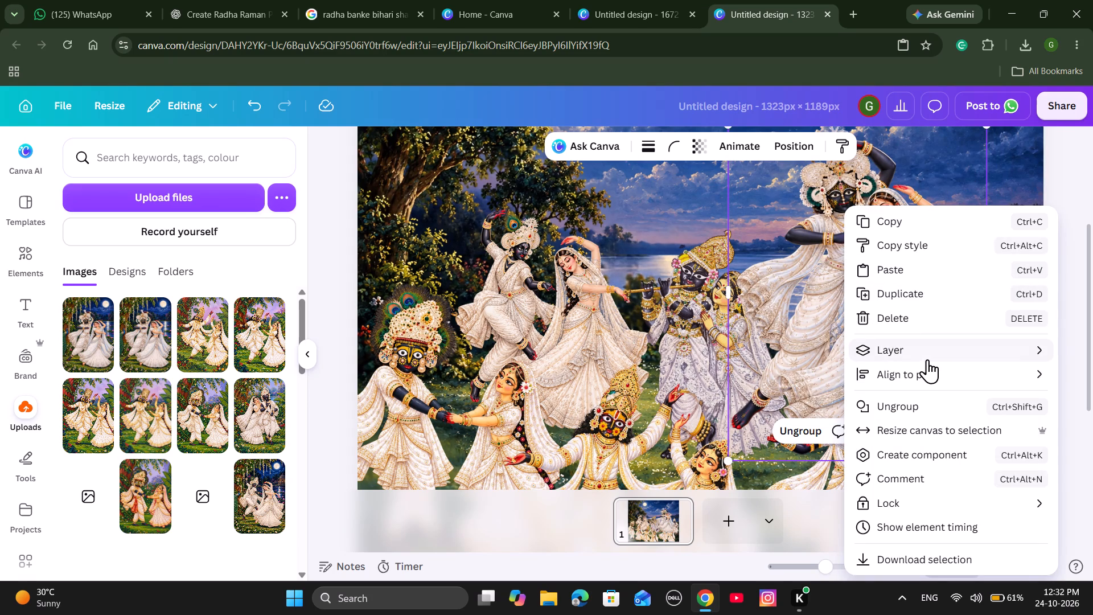
click(781, 399)
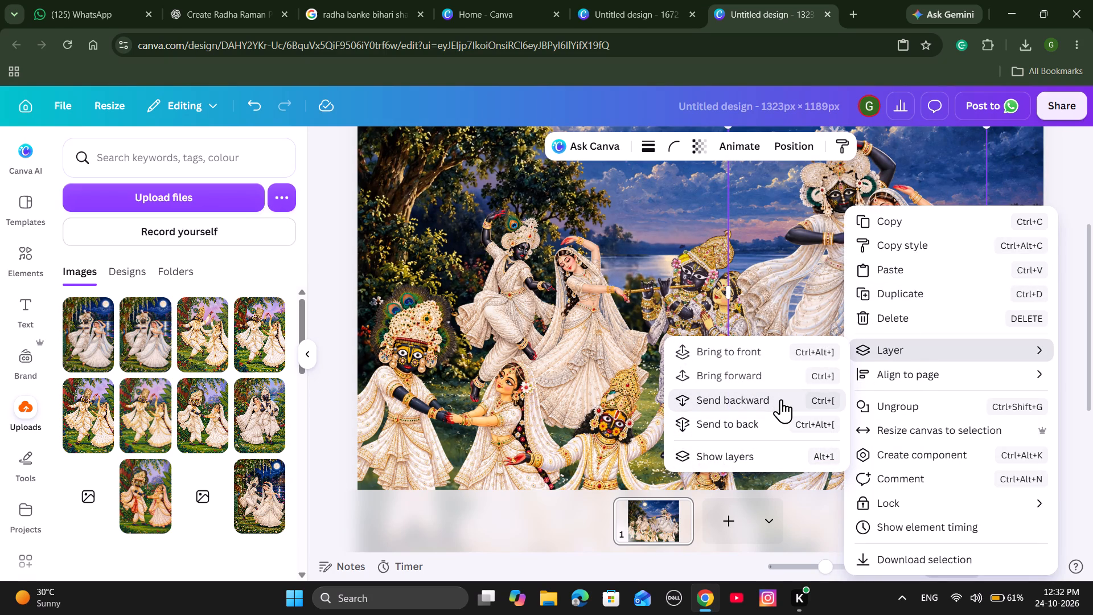
click(1063, 130)
drag(921, 236, 941, 162)
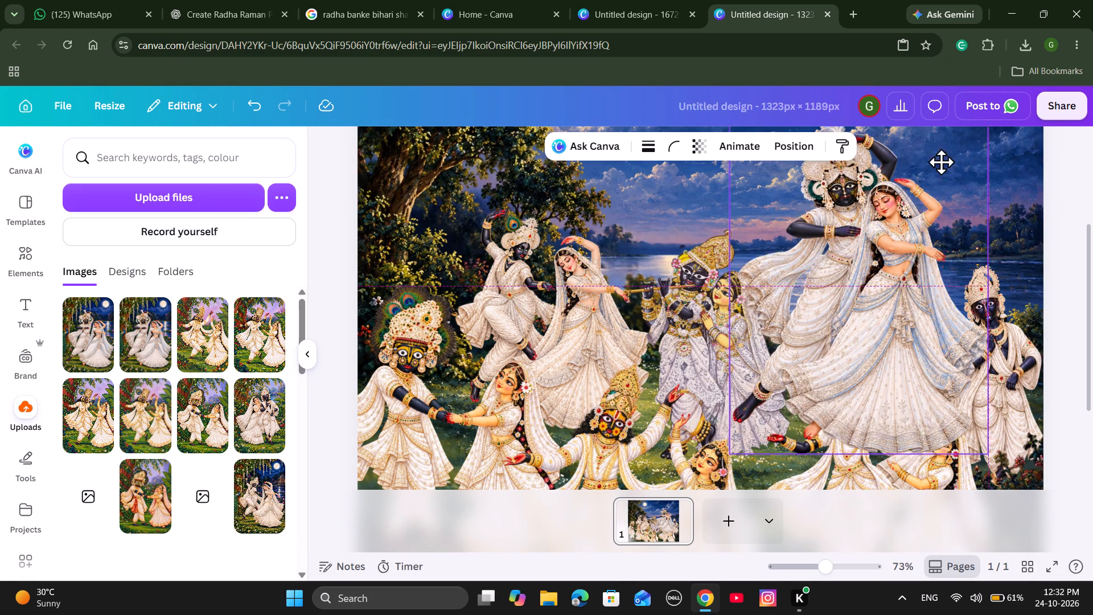
drag(941, 162, 959, 202)
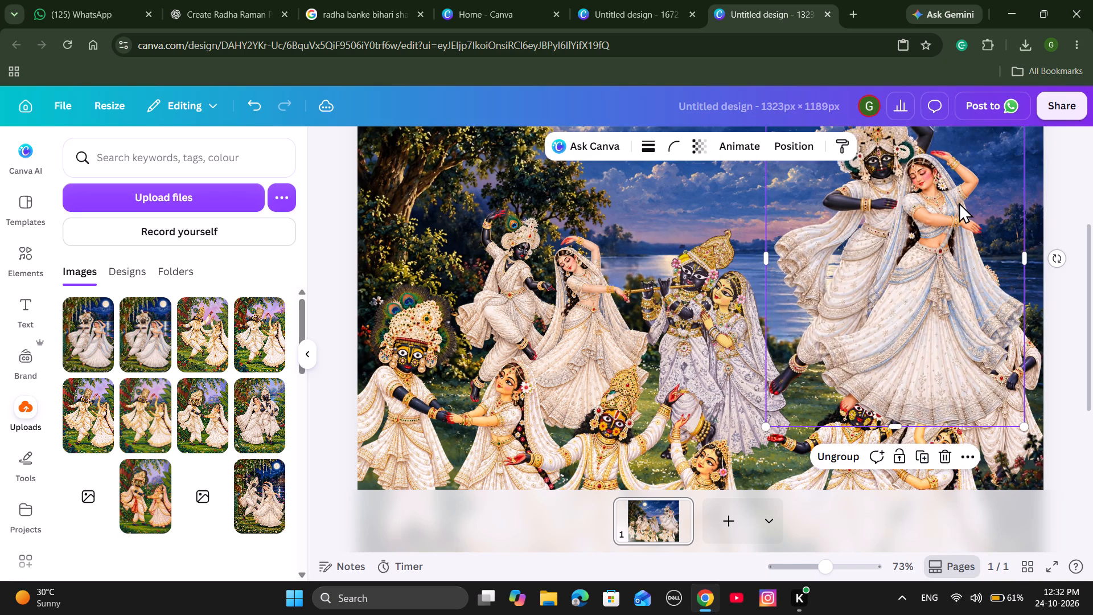
right_click(959, 202)
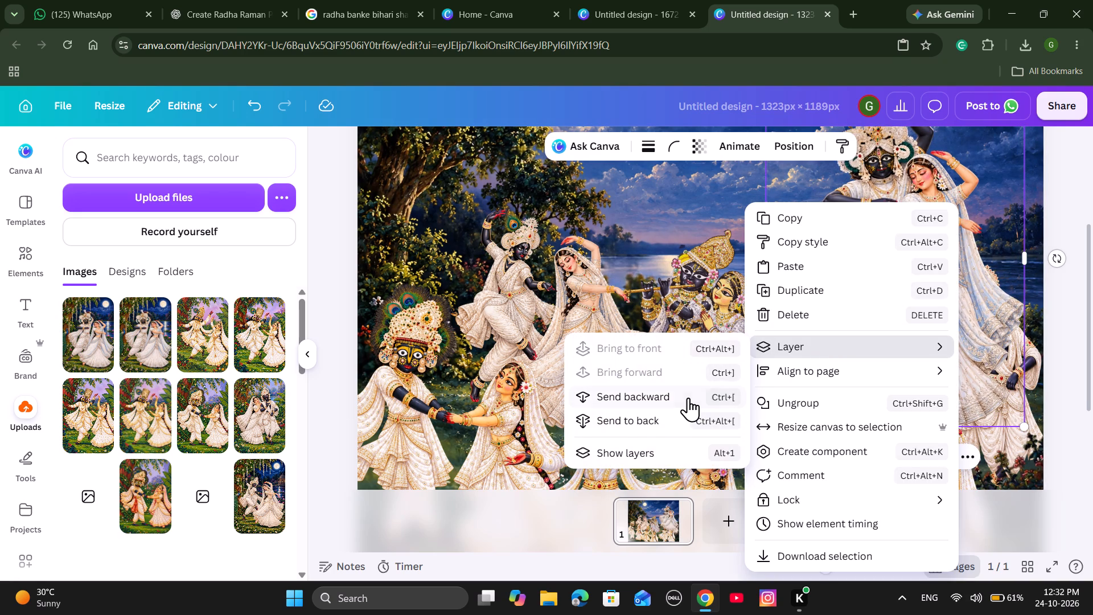
click(686, 399)
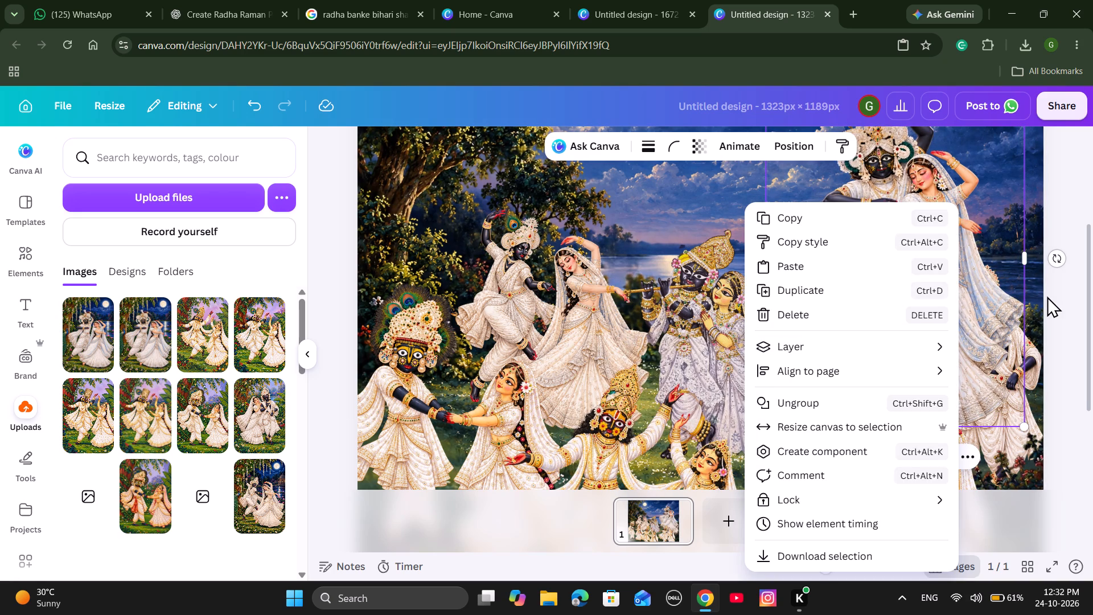
triple_click(1020, 284)
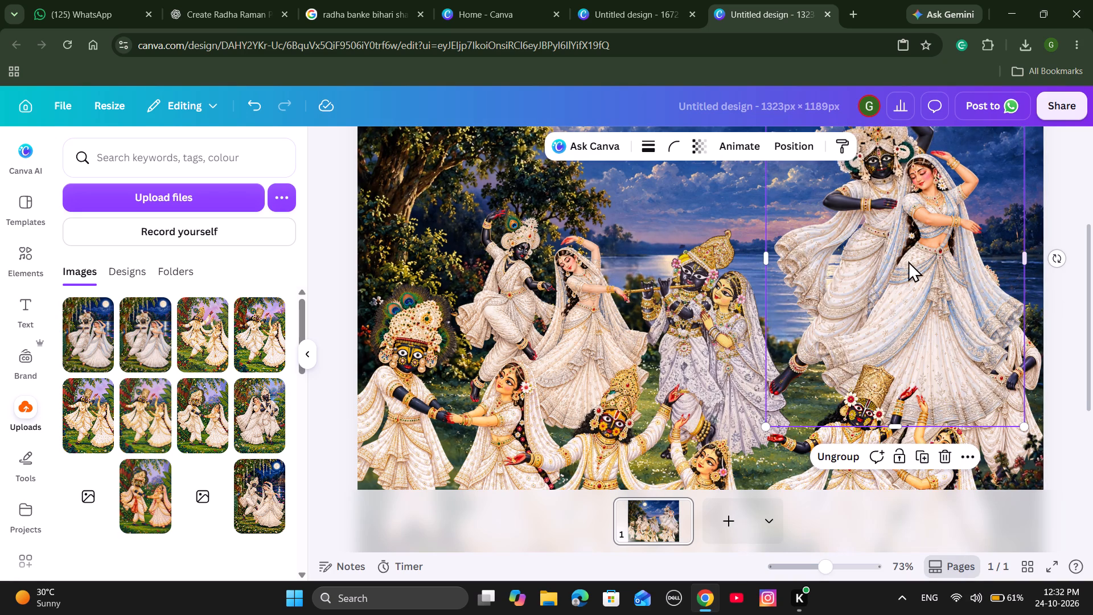
Scale the grouped dancing couple down and place it over the lake, behind the front right couple.
drag(908, 261, 924, 169)
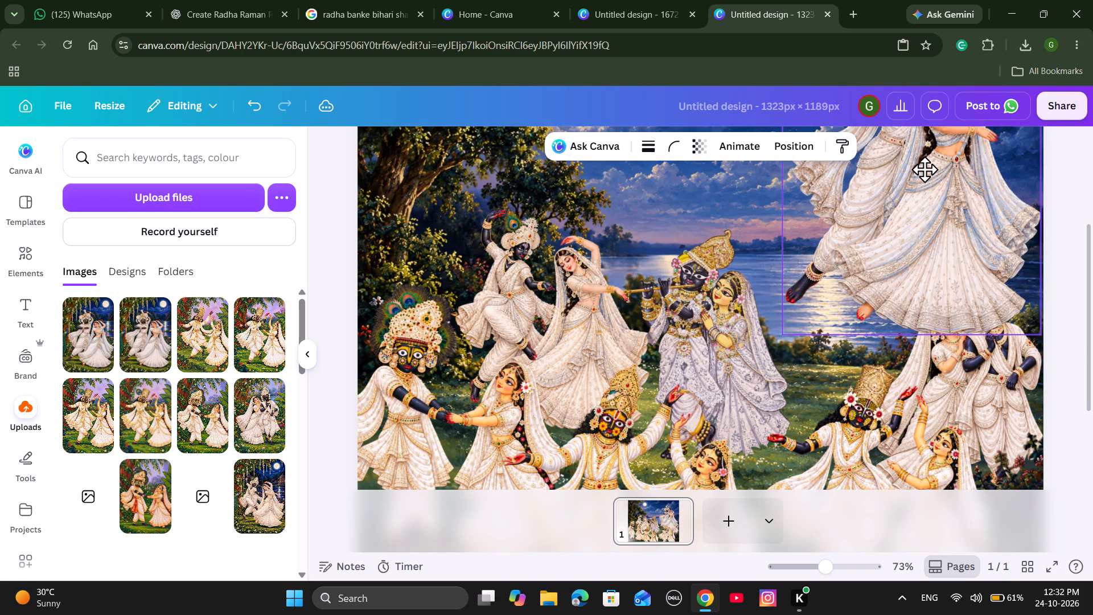
drag(924, 169, 919, 211)
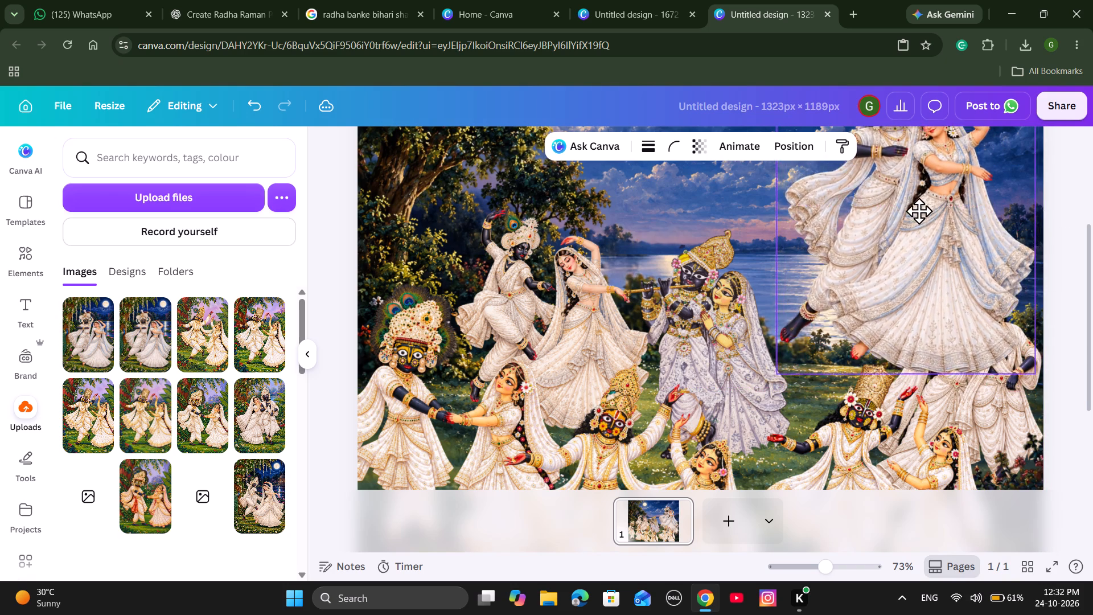
drag(919, 211, 804, 242)
drag(914, 409, 857, 355)
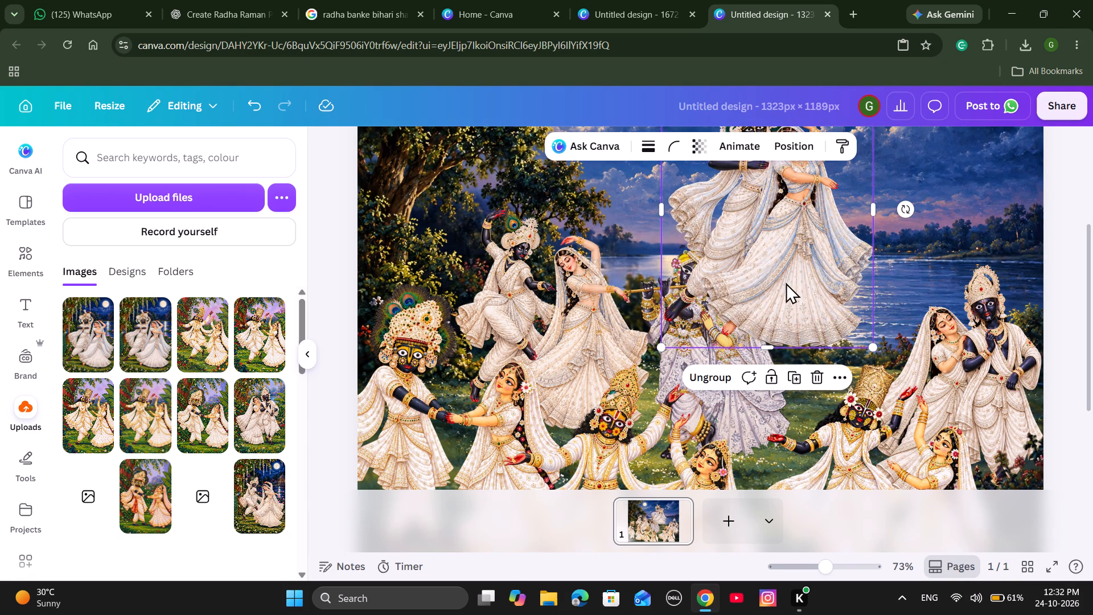
drag(786, 282, 910, 357)
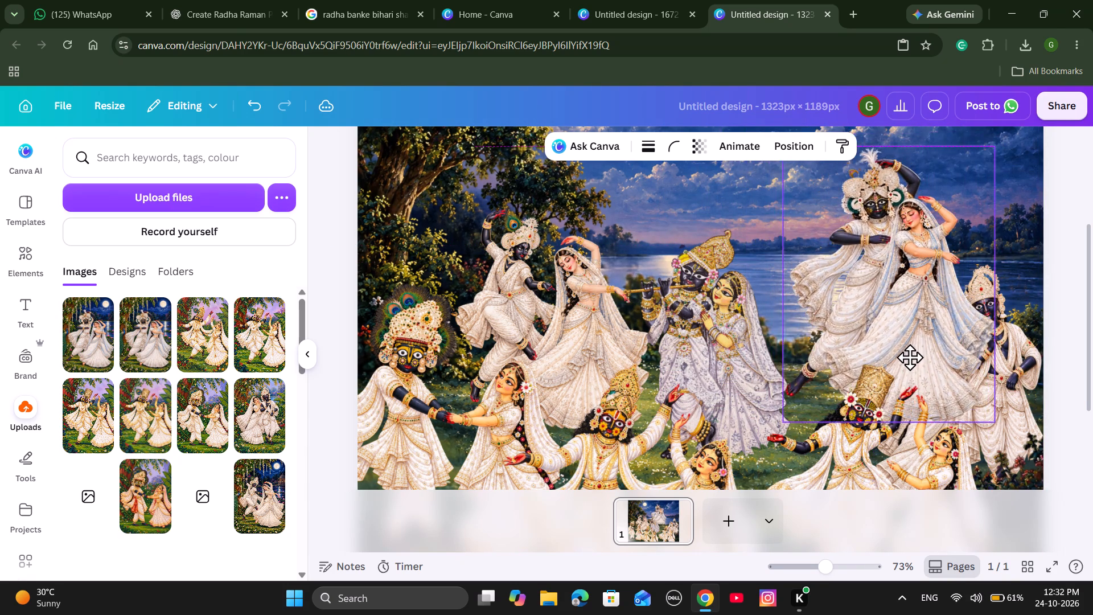
drag(910, 357, 899, 338)
Bring the rightmost white-clothed couple one layer forward, towards the front of the grouped dancing couple.
click(1025, 369)
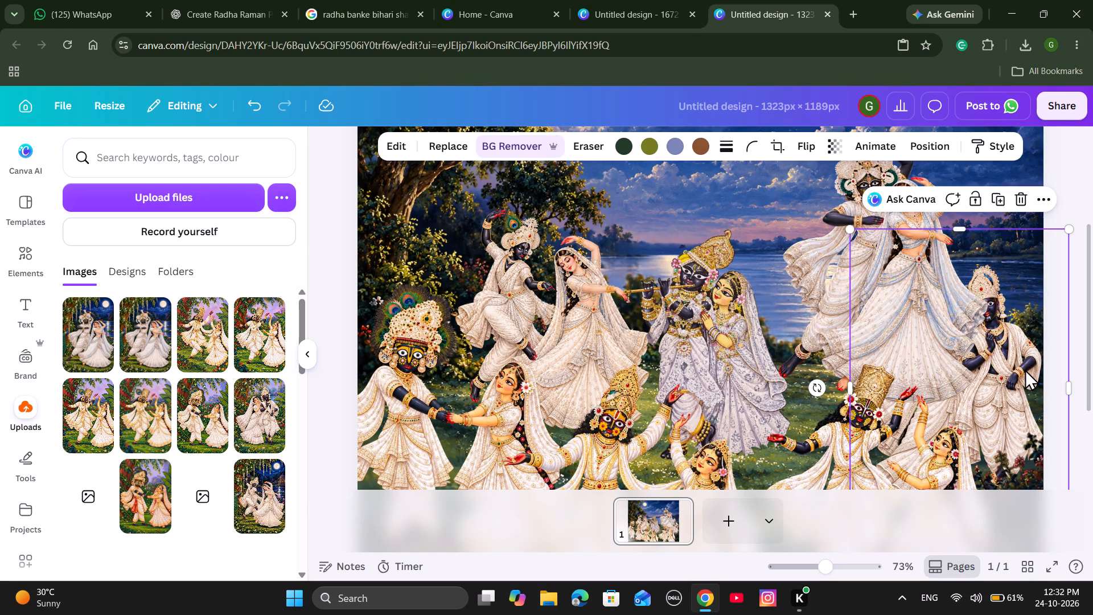
right_click(1025, 369)
click(910, 259)
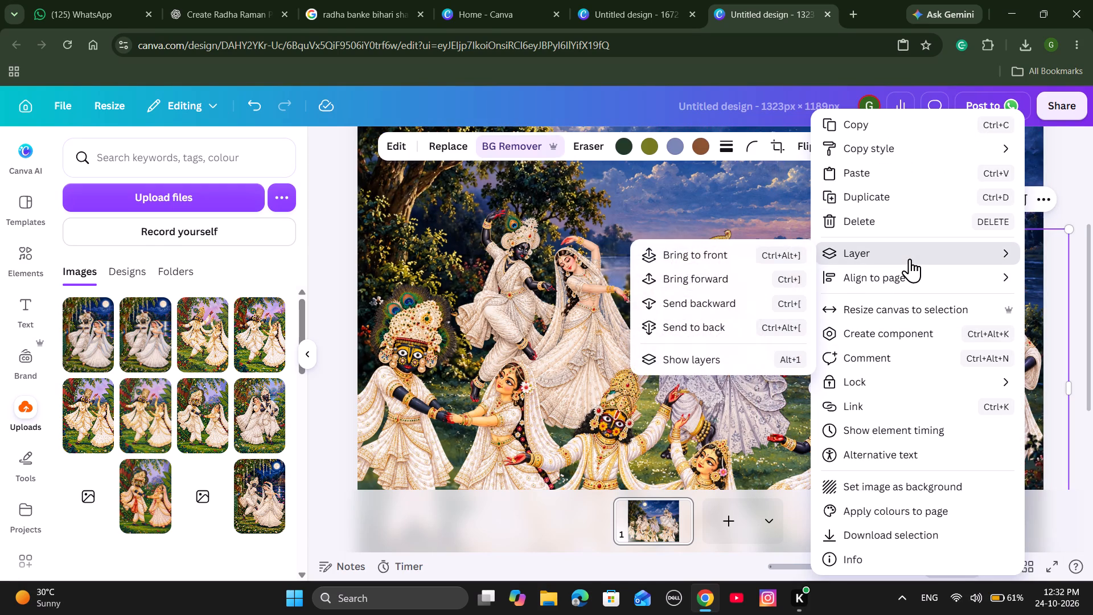
click(779, 277)
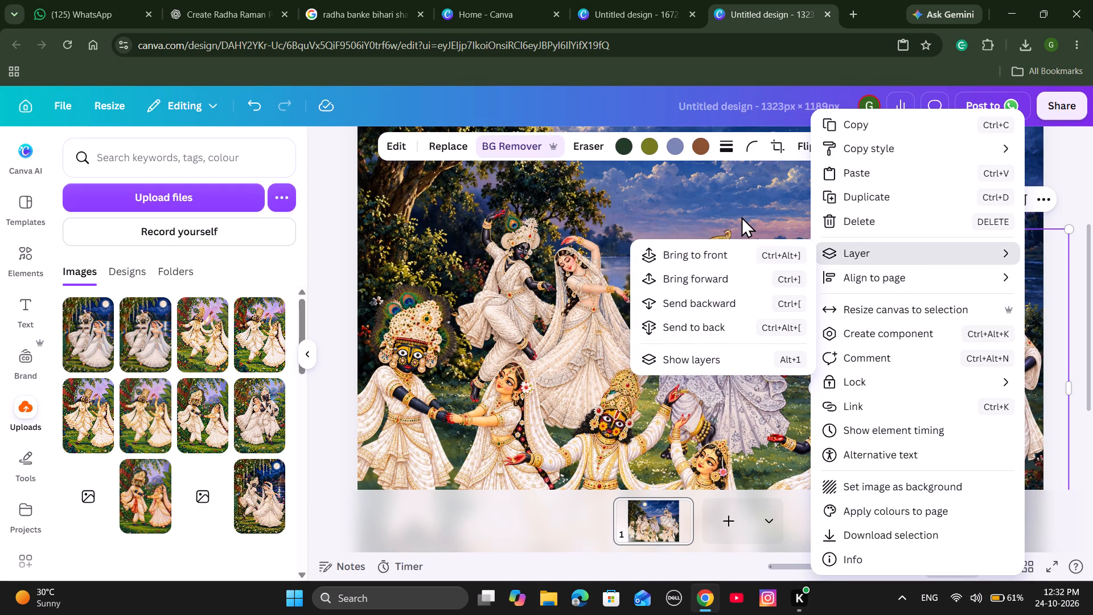
click(741, 216)
click(955, 320)
click(955, 320)
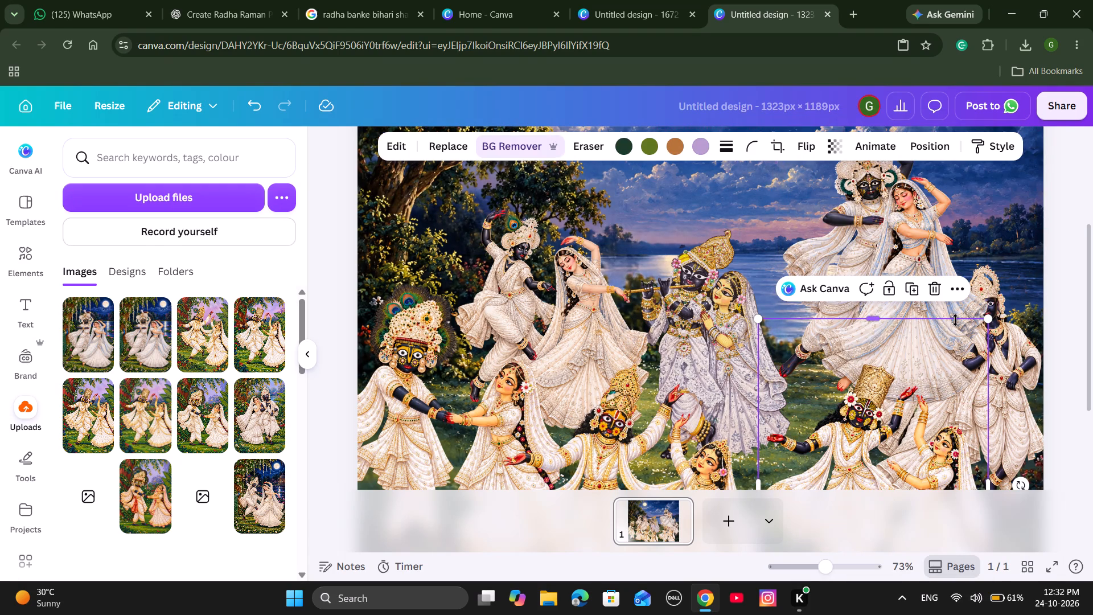
Scale the grouped dancing couple down slightly and place it lower over the lake, behind the front right couple.
drag(922, 187, 934, 181)
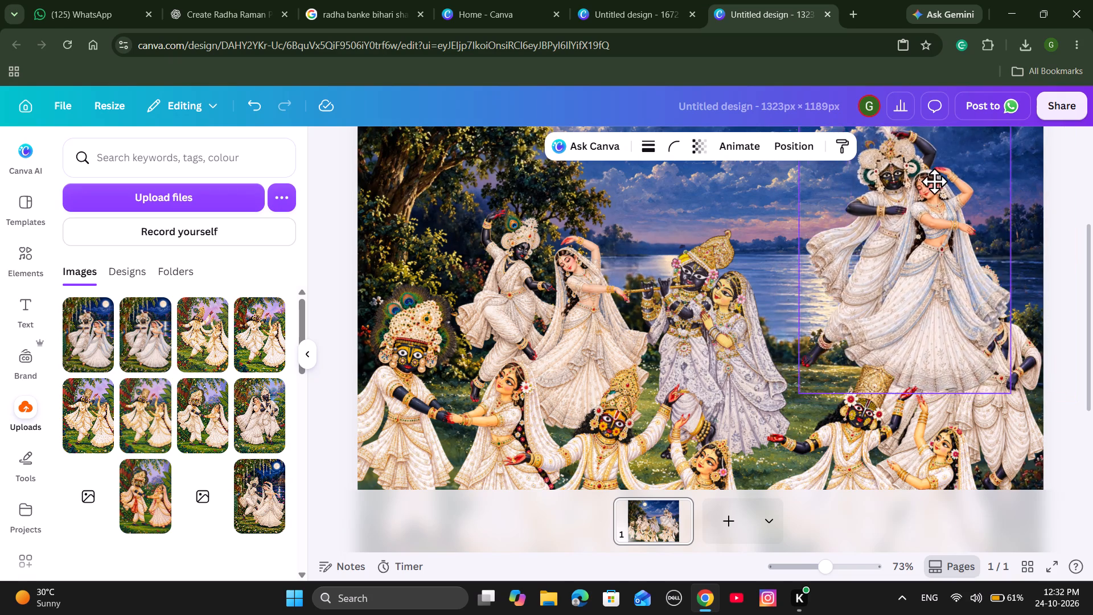
drag(934, 181, 917, 216)
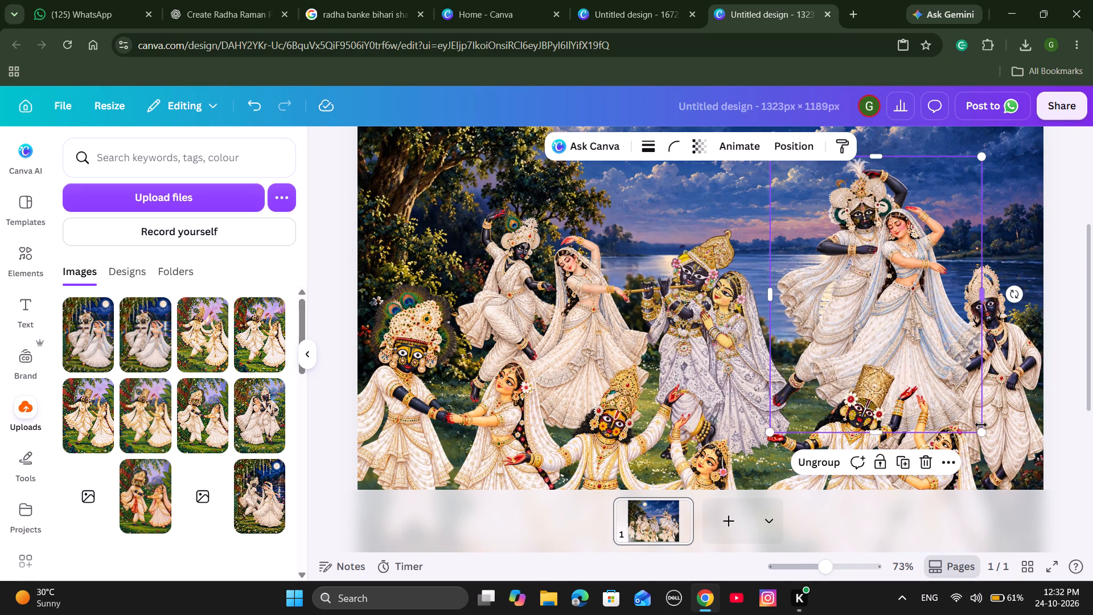
drag(983, 434, 962, 411)
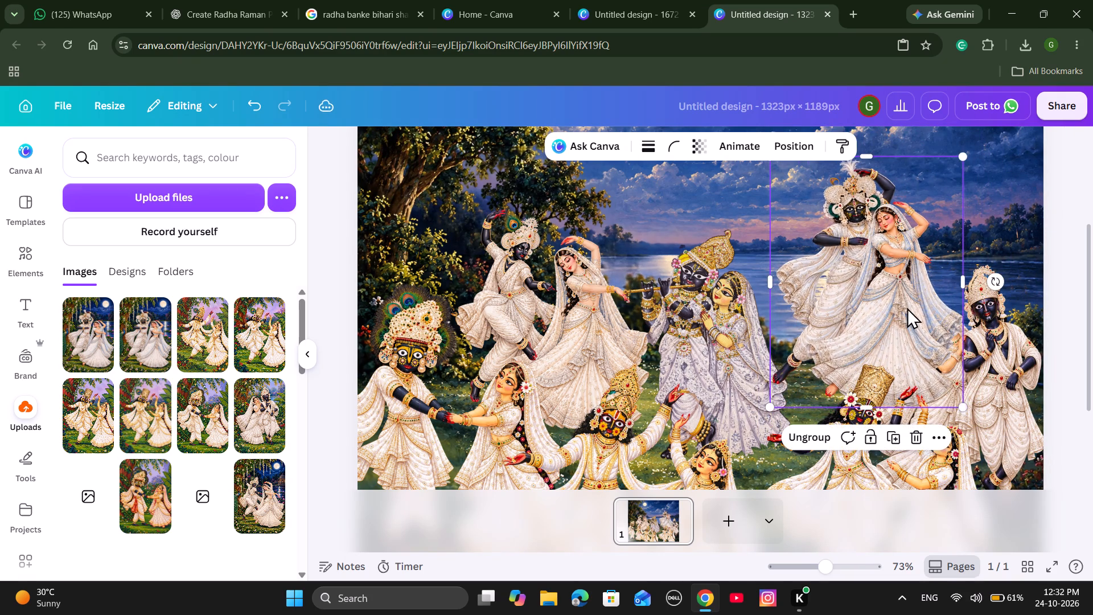
drag(907, 307, 922, 330)
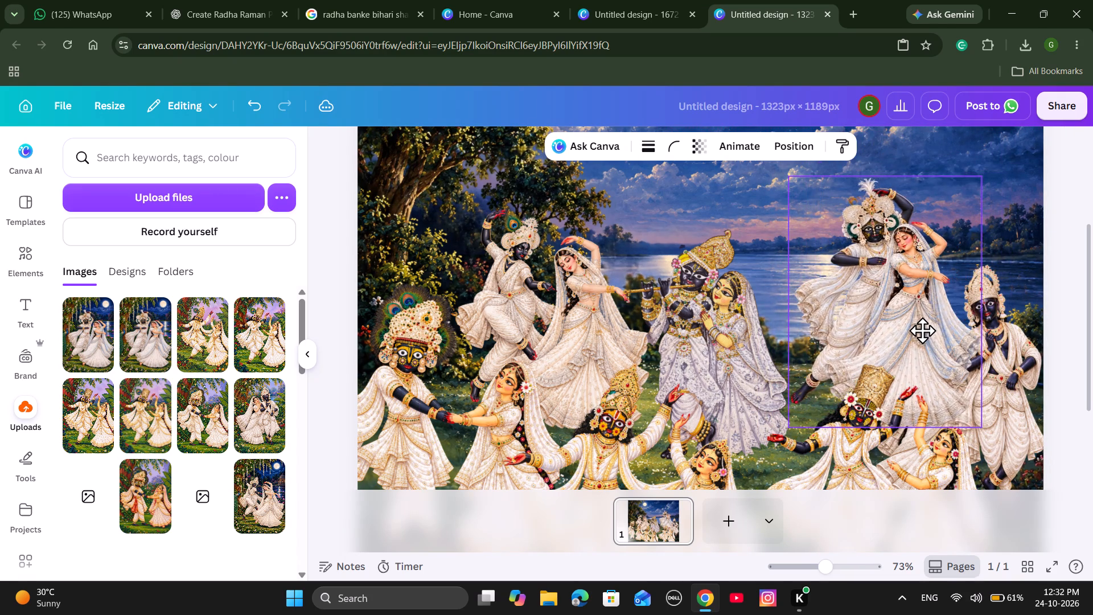
drag(922, 330, 916, 346)
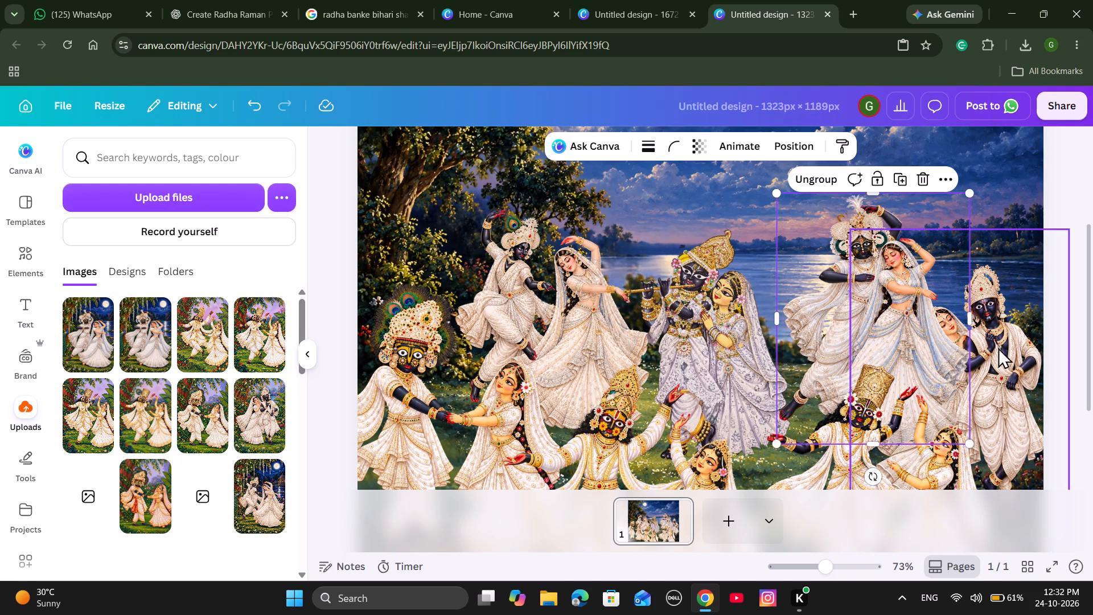
Bring the rightmost couple forward over the dancing group and shift it slightly upward at the scene's right edge.
click(1010, 347)
drag(1010, 347, 1018, 336)
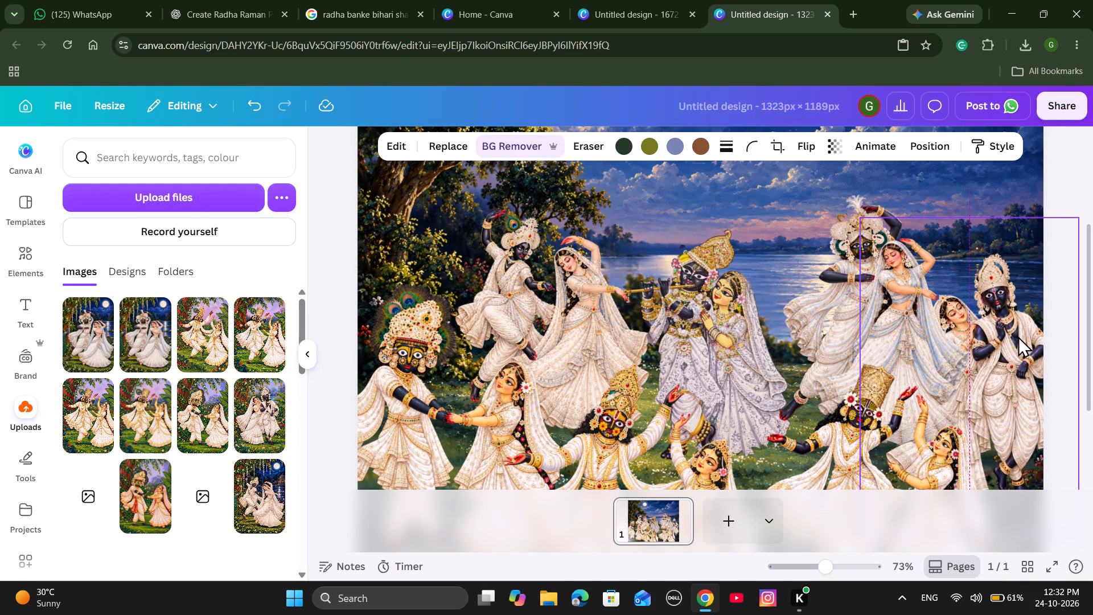
right_click(1018, 336)
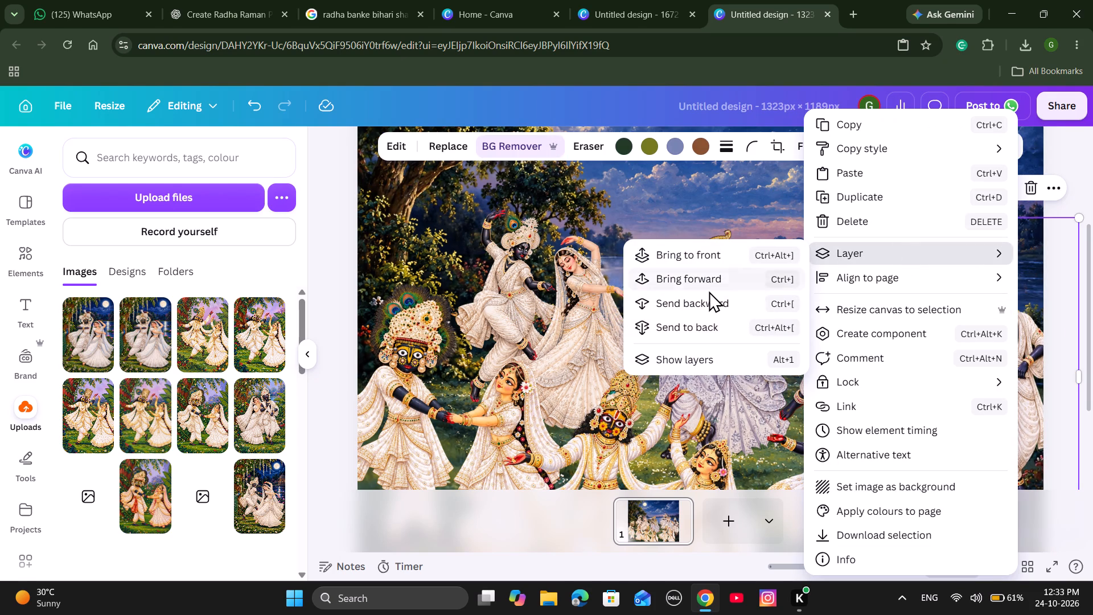
click(714, 280)
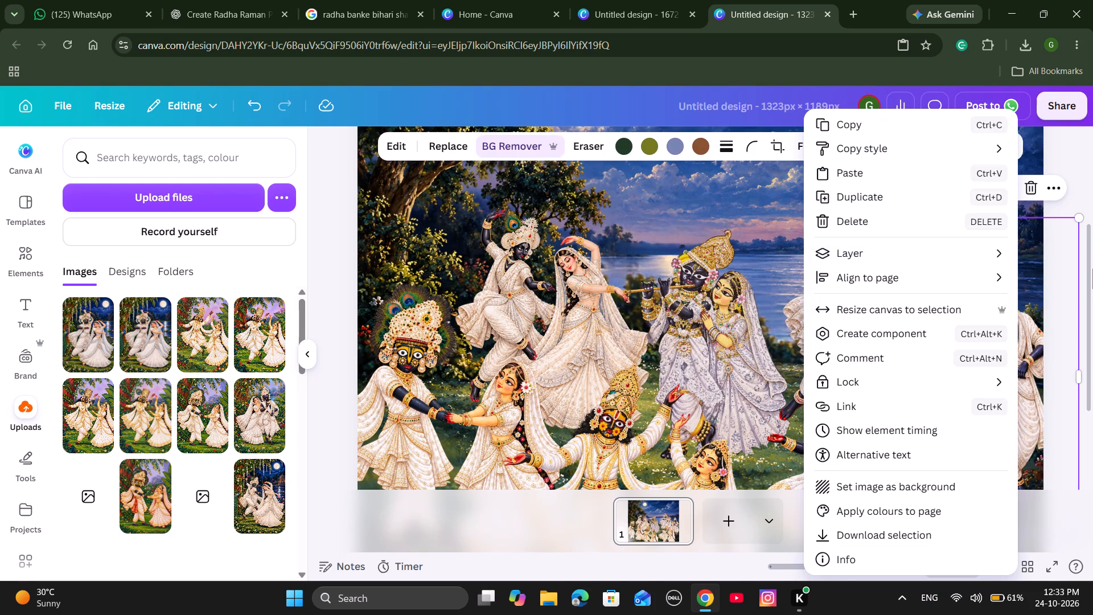
click(1092, 268)
drag(992, 329, 986, 319)
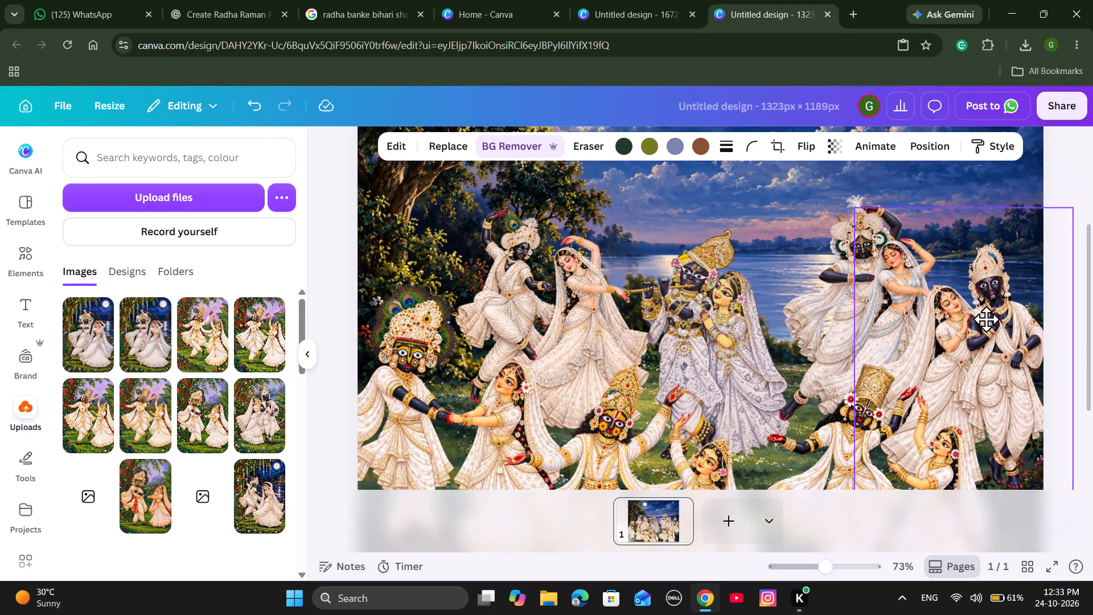
drag(986, 319, 987, 319)
Shift the grouped dancing couple away from the rightmost couple towards the flute couple and send it backward one layer.
drag(845, 262, 830, 261)
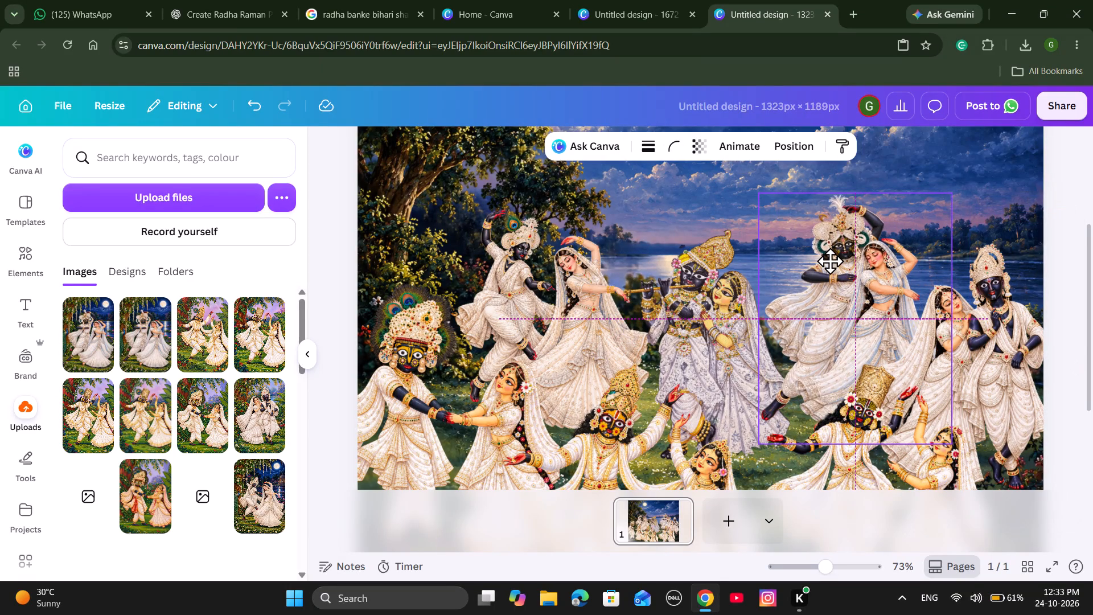
drag(830, 261, 828, 261)
right_click(828, 261)
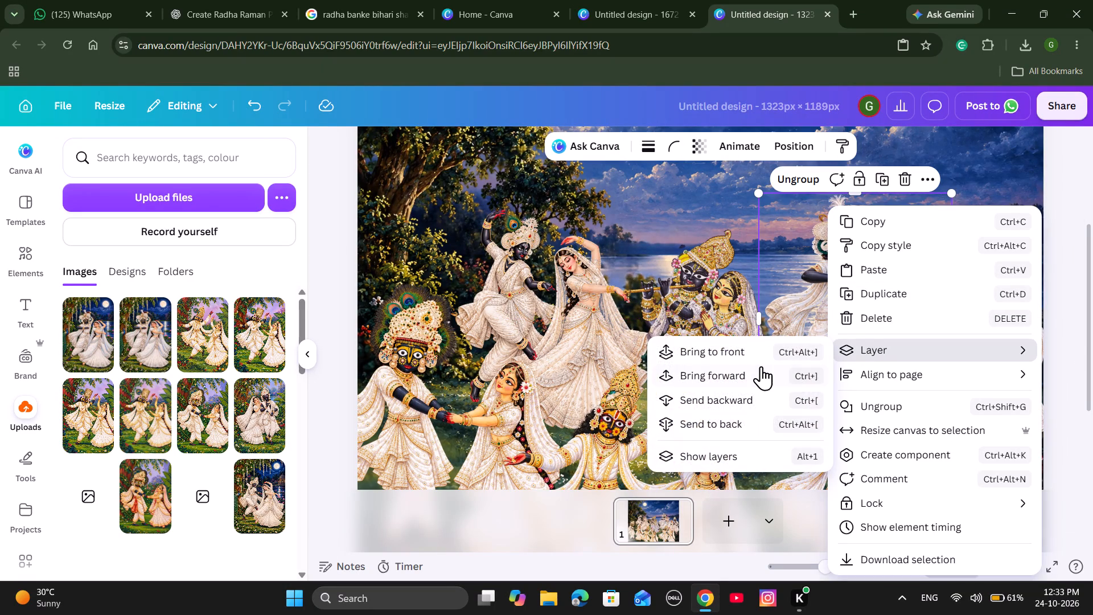
click(759, 406)
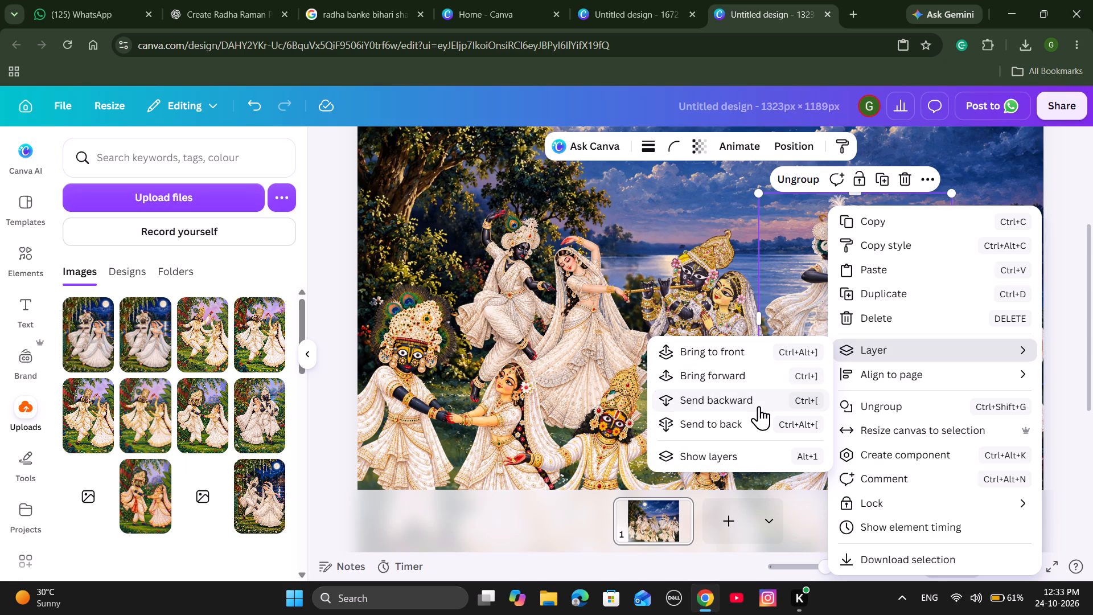
click(1052, 205)
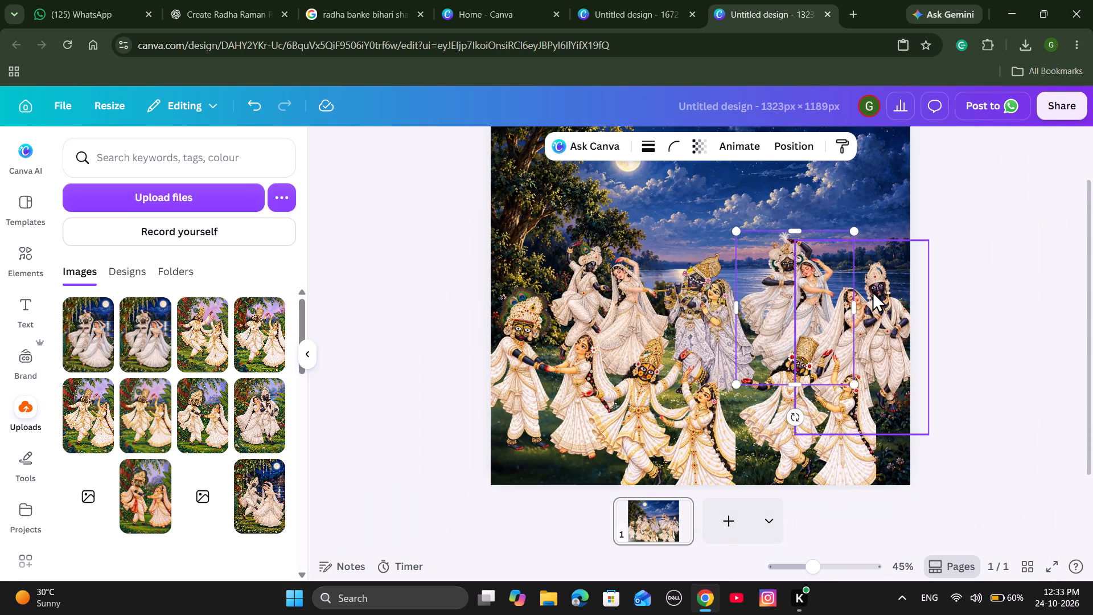
click(1006, 322)
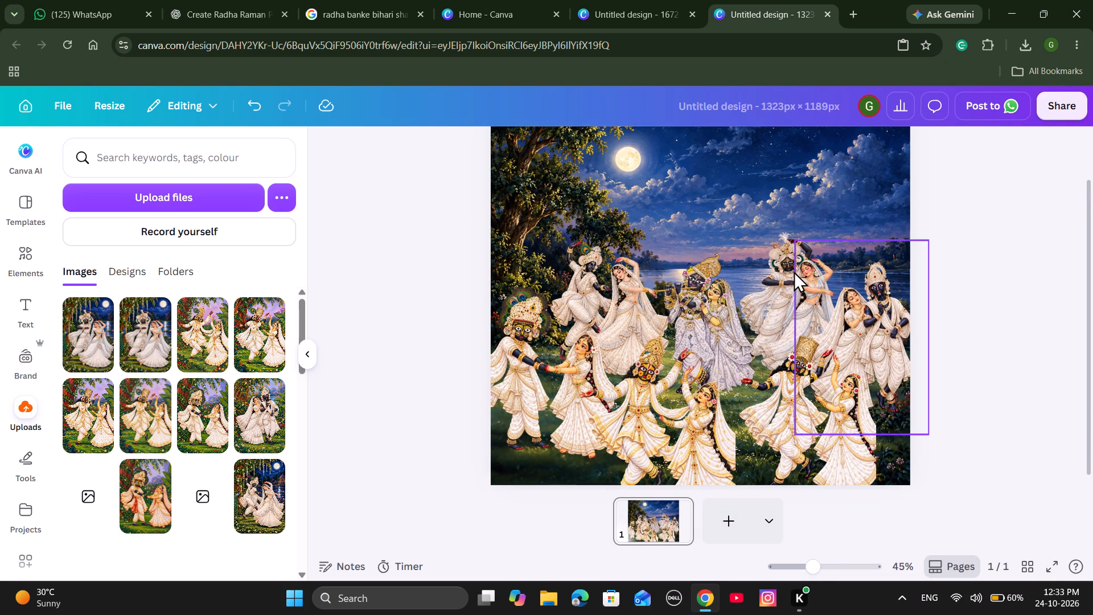
Reposition the grouped dancing couple closer to the central flute couple, filling the gap before the rightmost couple.
drag(787, 272, 776, 267)
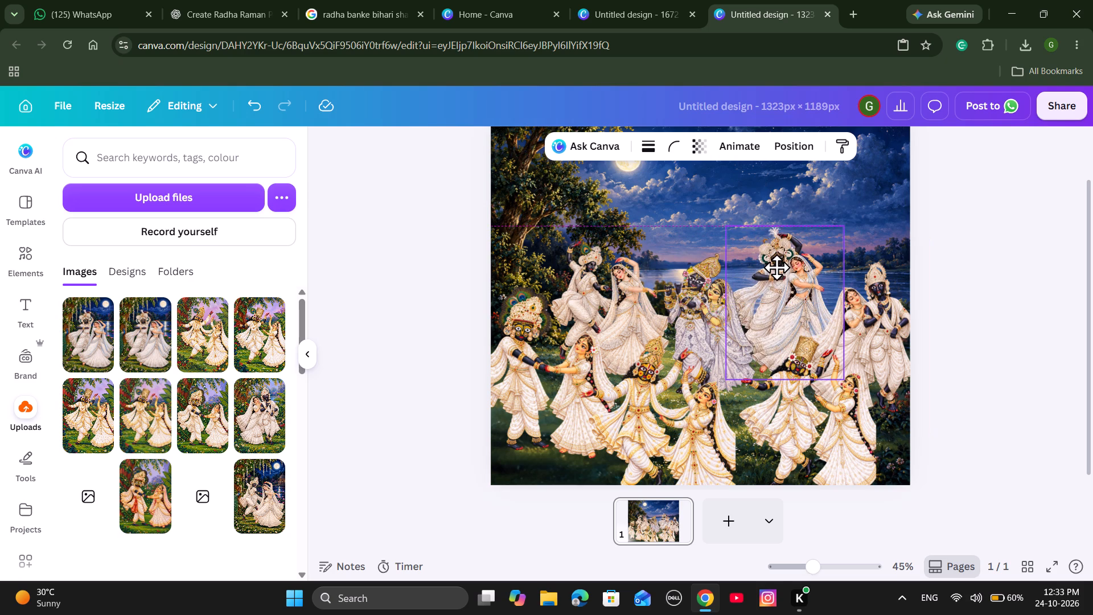
drag(776, 267, 773, 276)
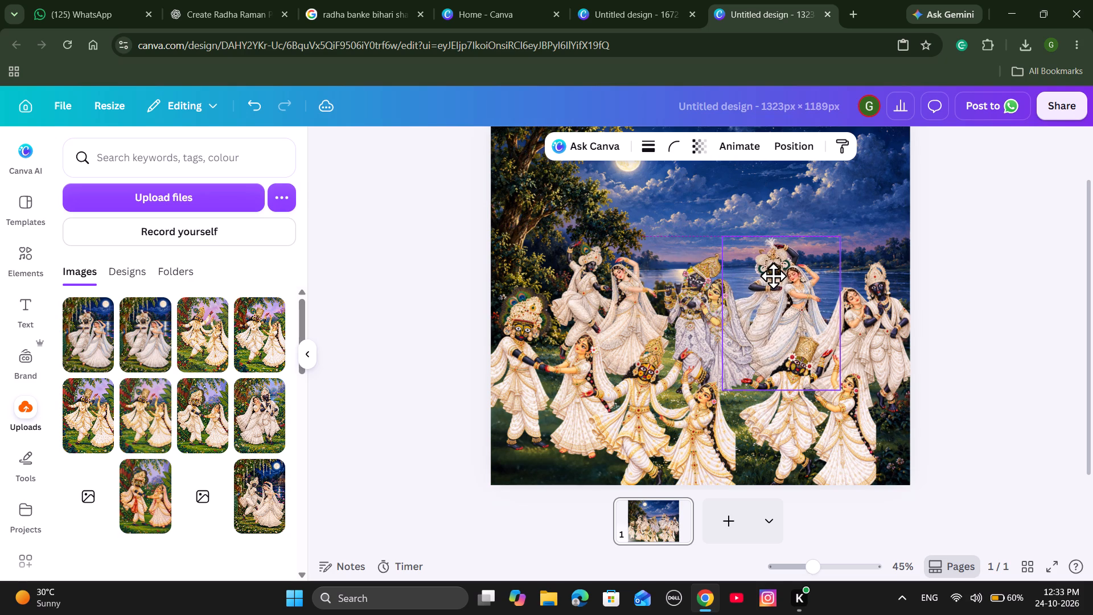
drag(773, 276, 774, 278)
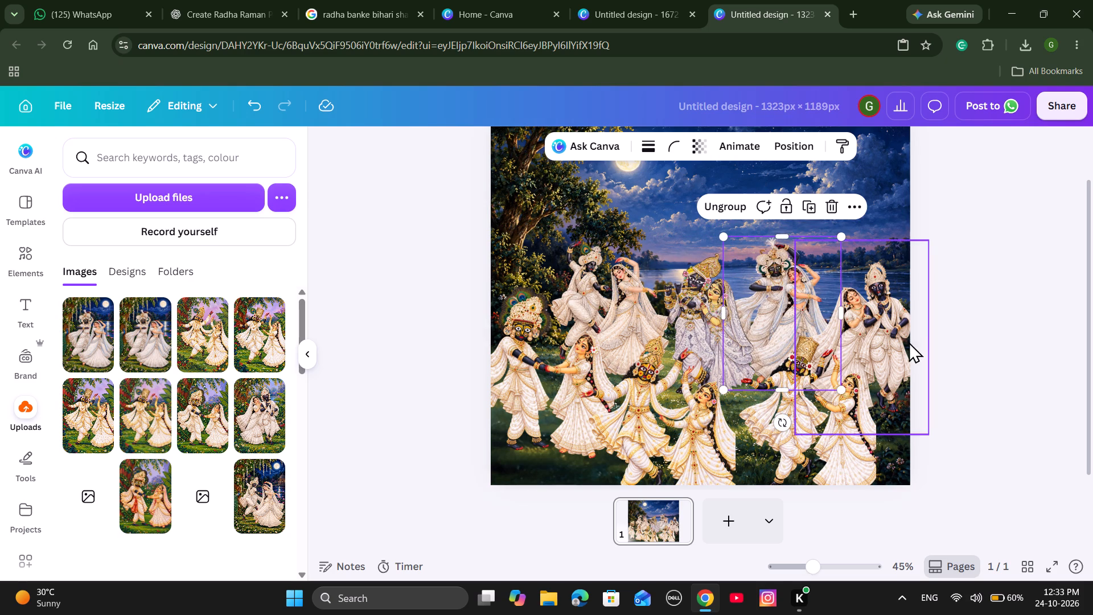
click(893, 345)
click(1021, 381)
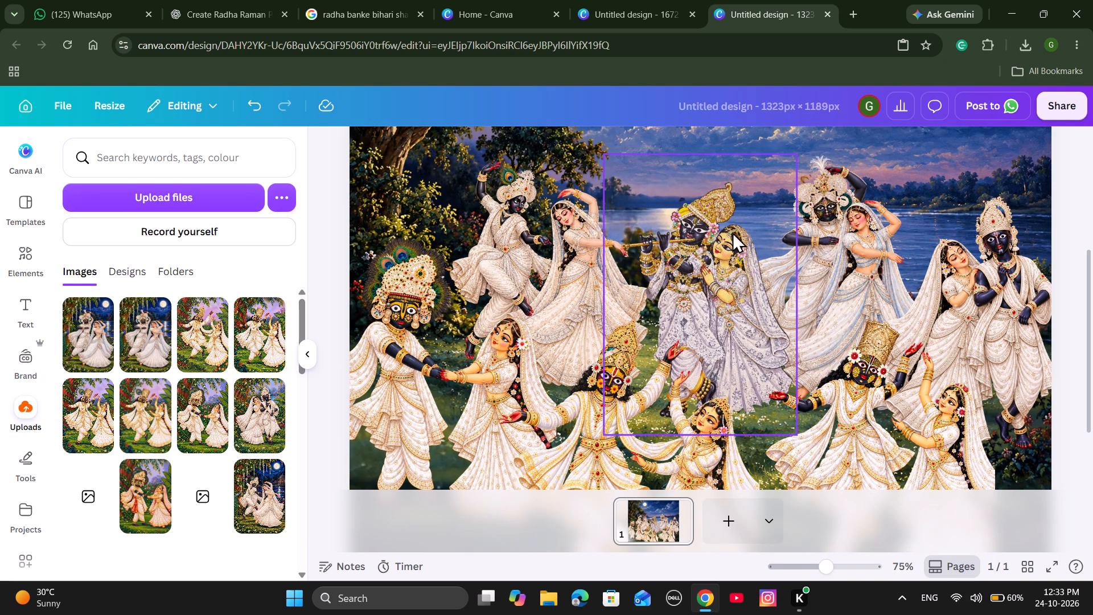
click(723, 224)
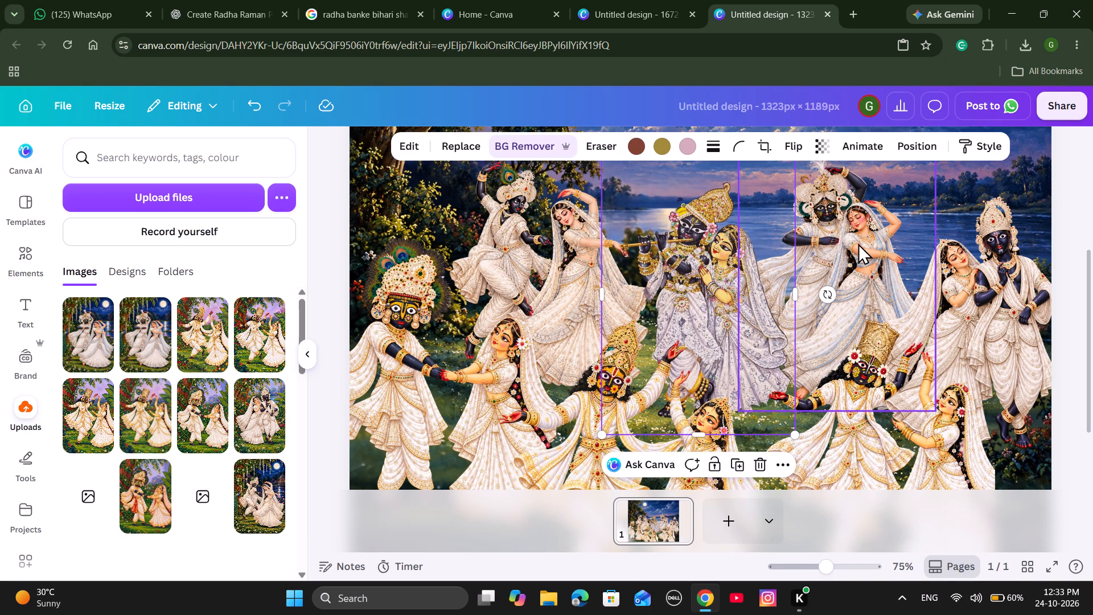
scroll(858, 243, up, 1)
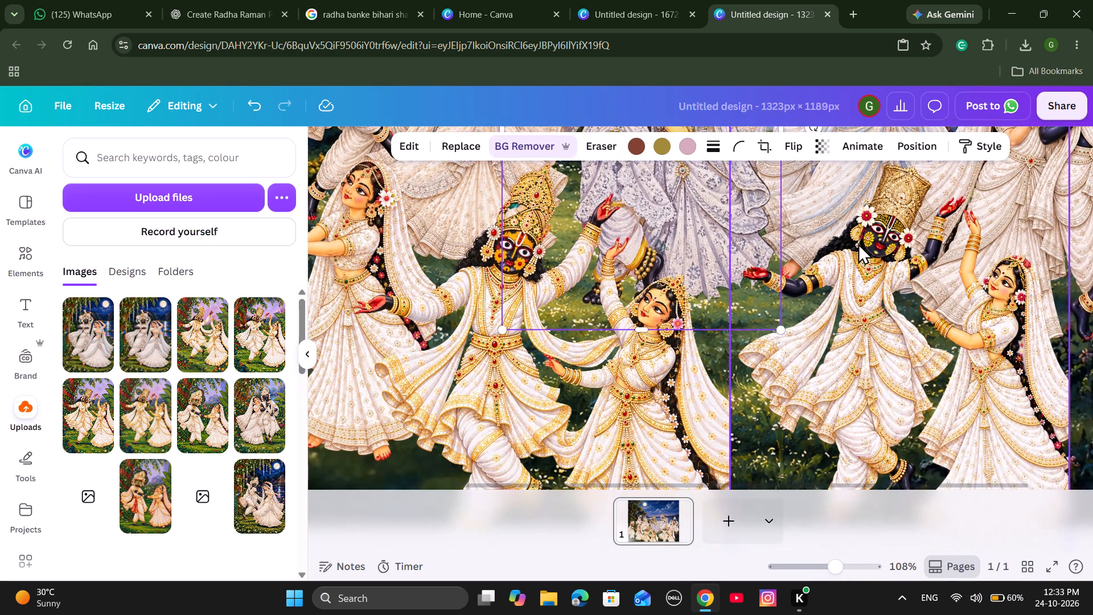
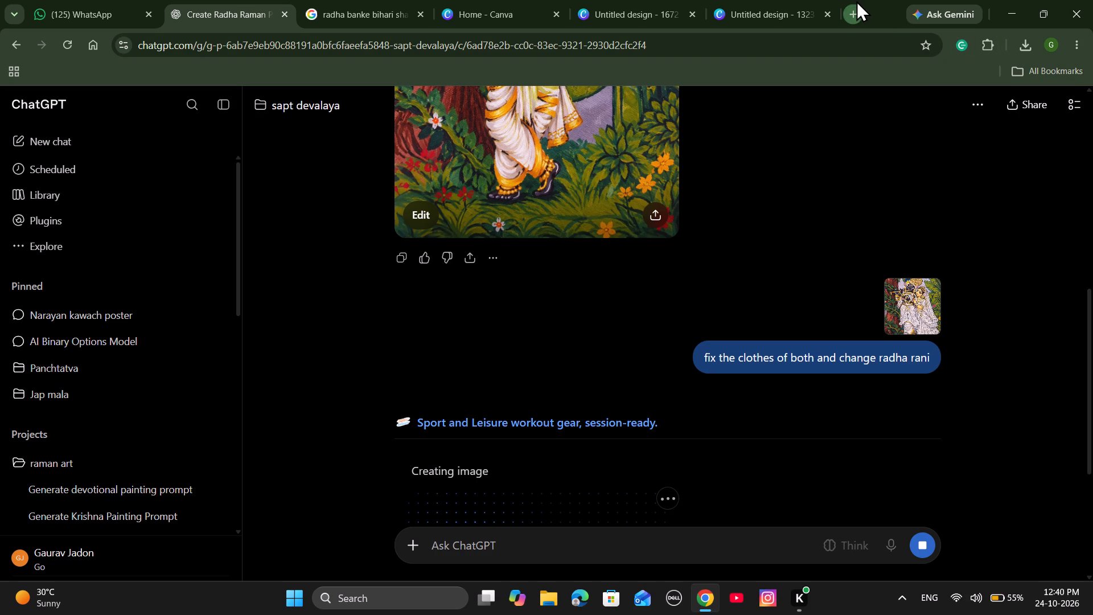
click(539, 284)
text(morpankh)
key(Return)
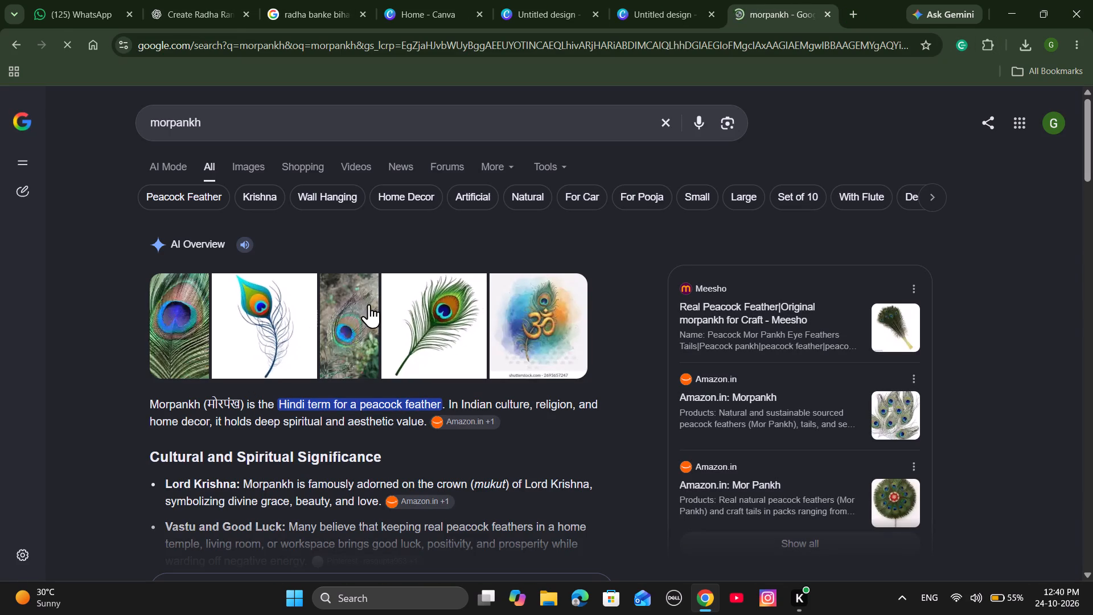
click(250, 163)
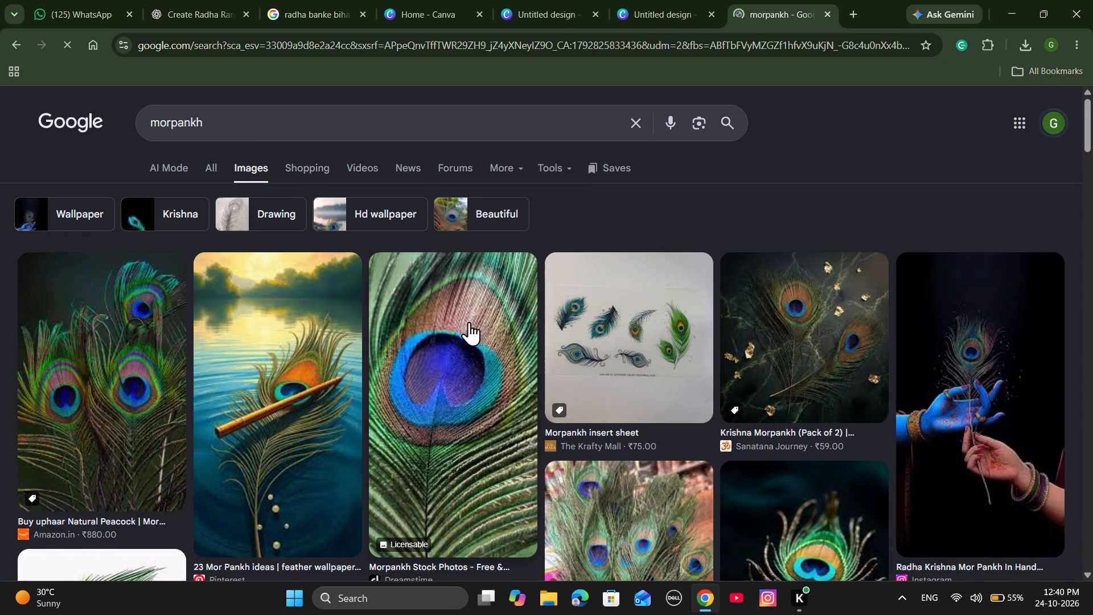
scroll(469, 322, down, 6)
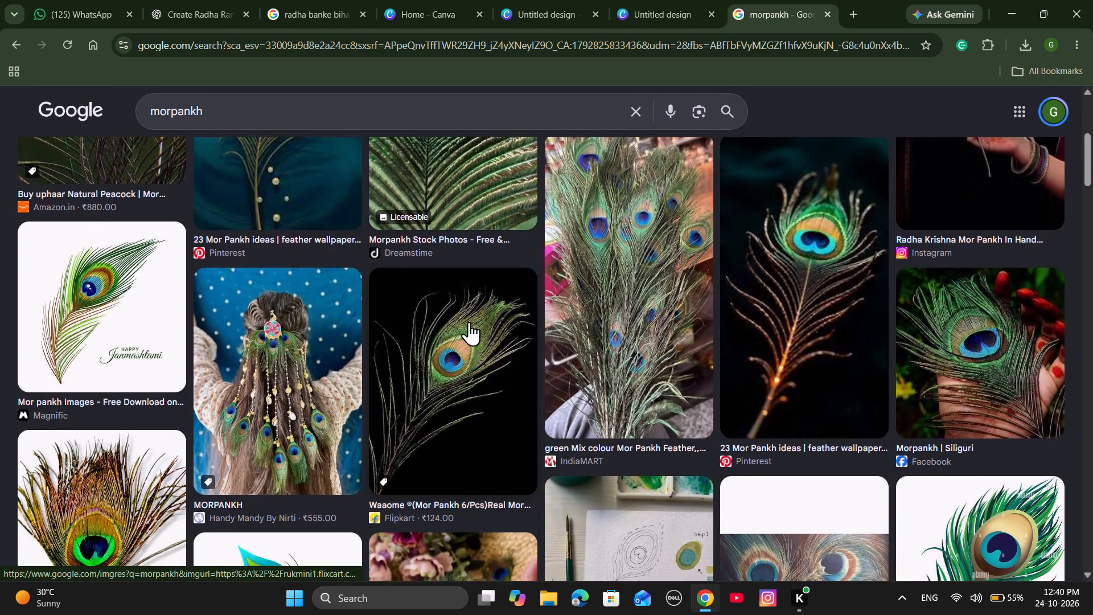
Copy the enlarged Double Sided MorPankh feather picture from The Kanha Store result in the morpankh image search.
scroll(469, 322, down, 4)
click(141, 340)
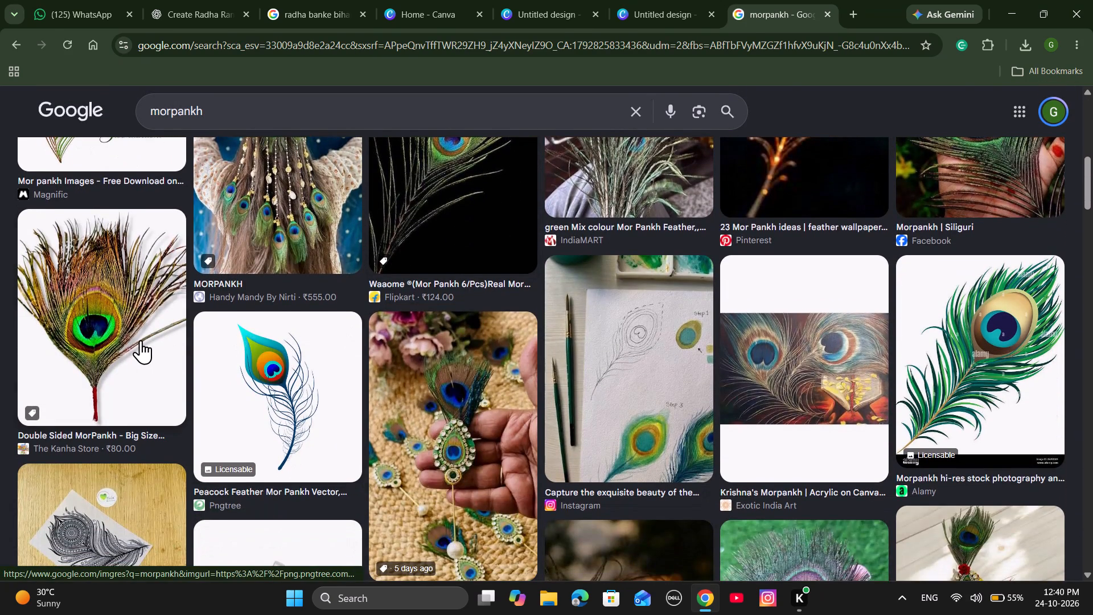
right_click(826, 338)
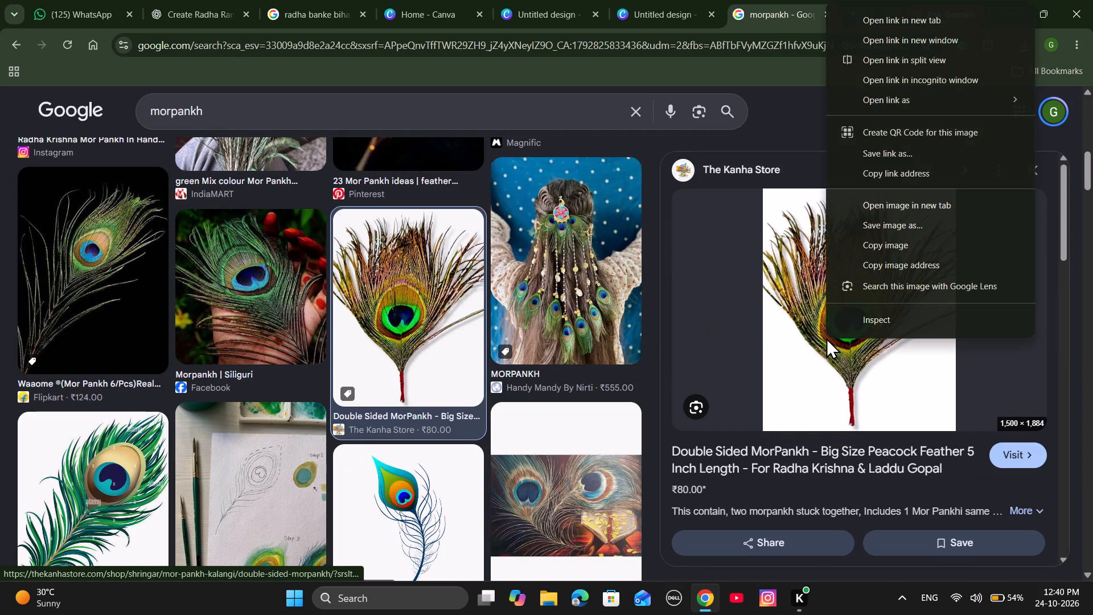
click(904, 249)
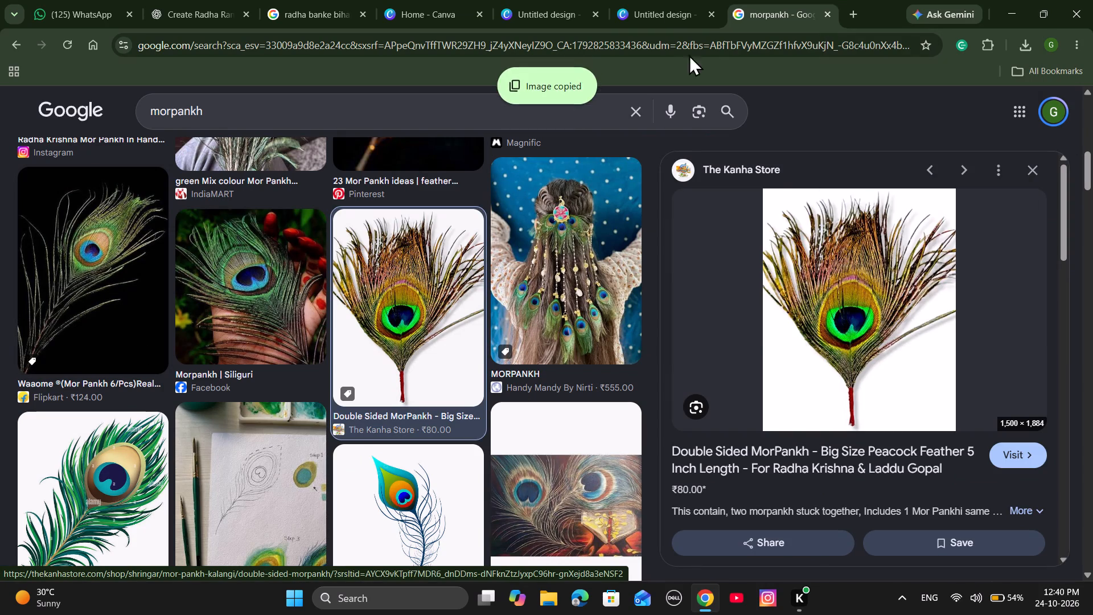
Paste the copied peacock feather into the 1323 × 1189 px Canva design.
click(665, 0)
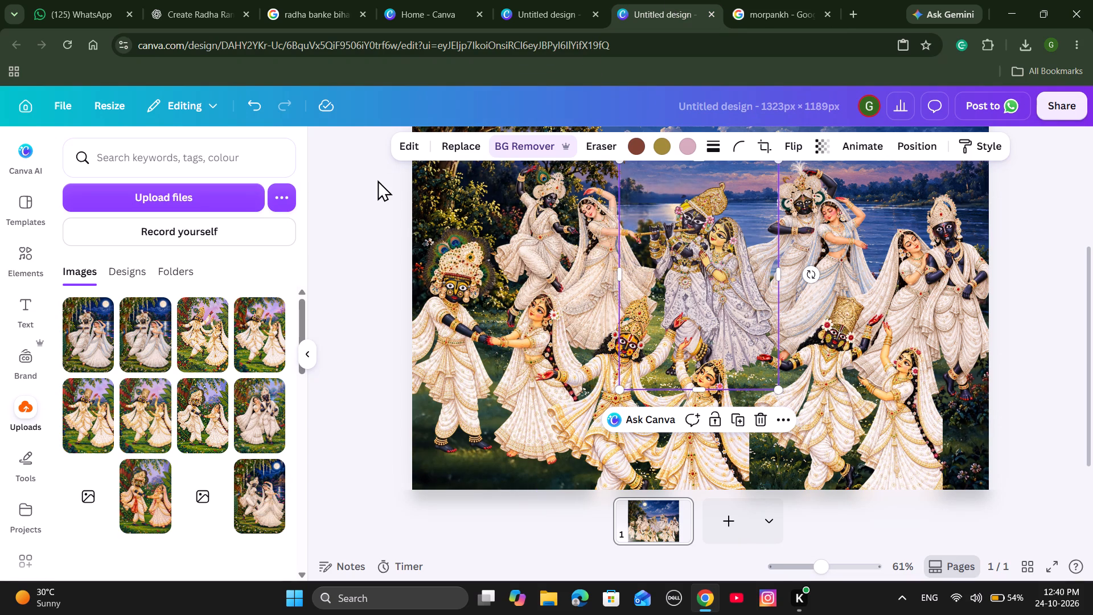
click(377, 180)
right_click(377, 180)
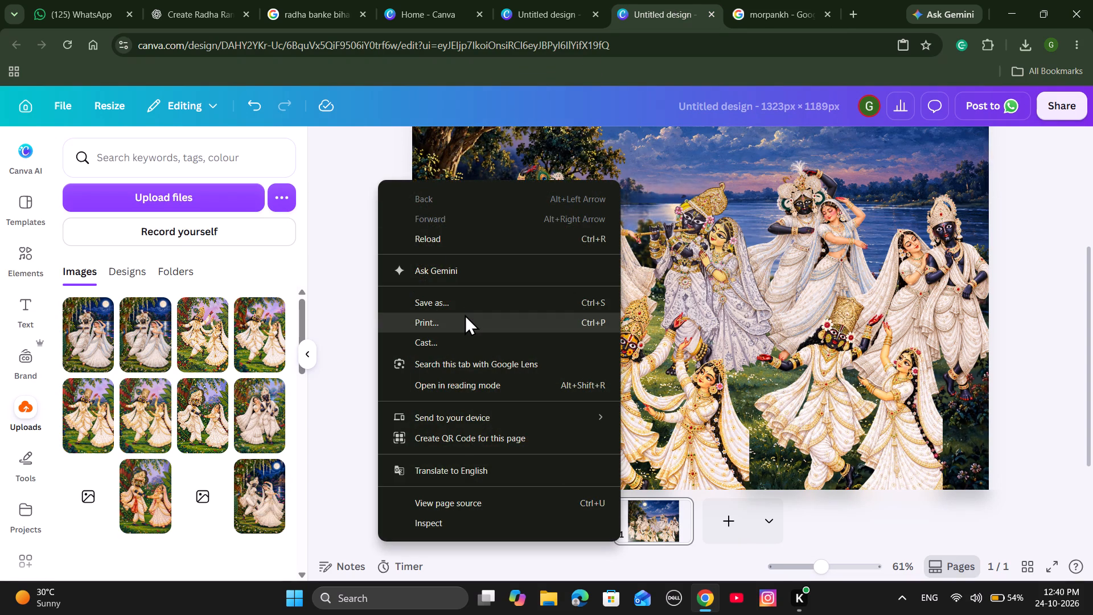
click(740, 138)
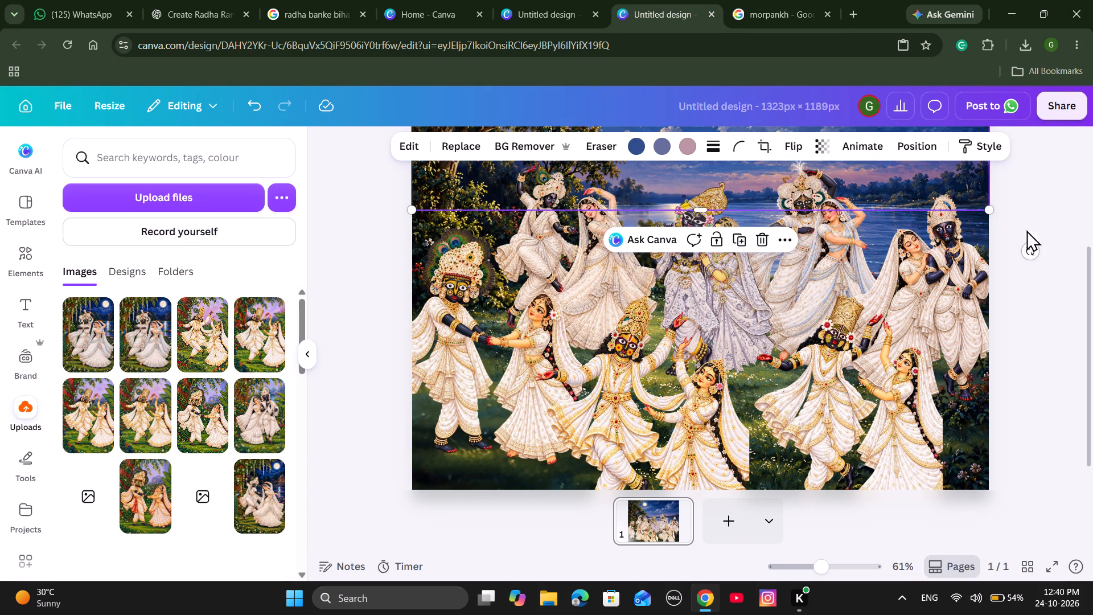
click(786, 241)
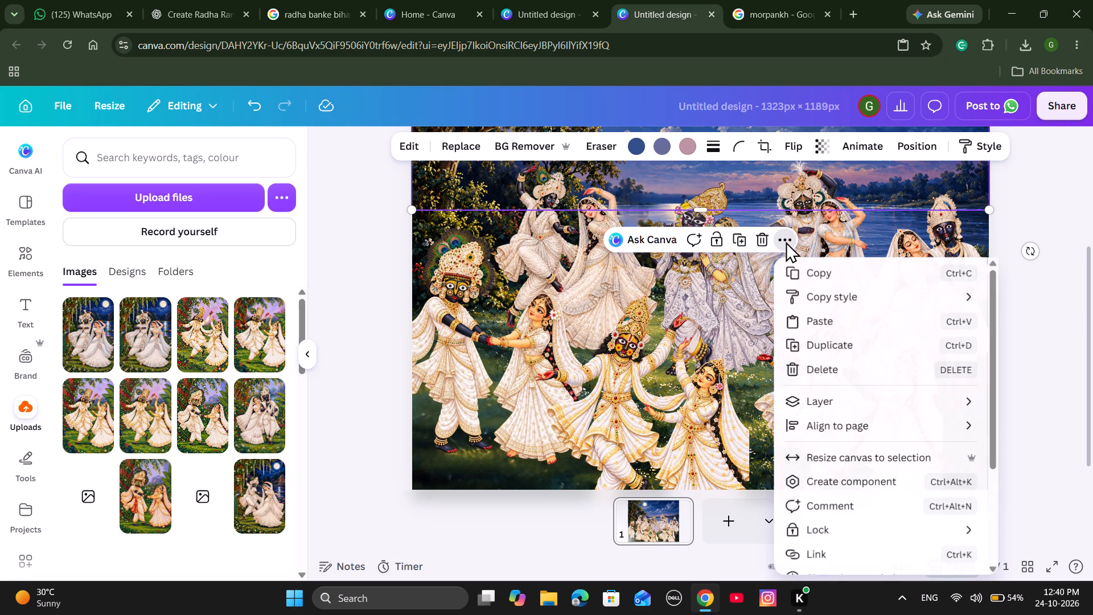
click(831, 318)
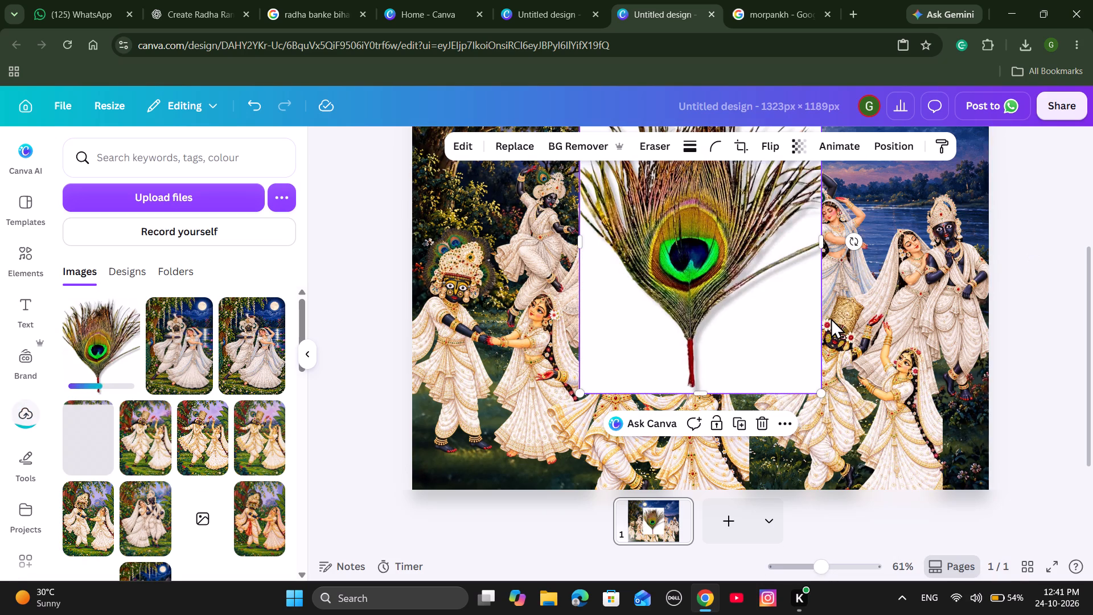
Remove the white background from the pasted peacock feather with BG Remover.
click(590, 146)
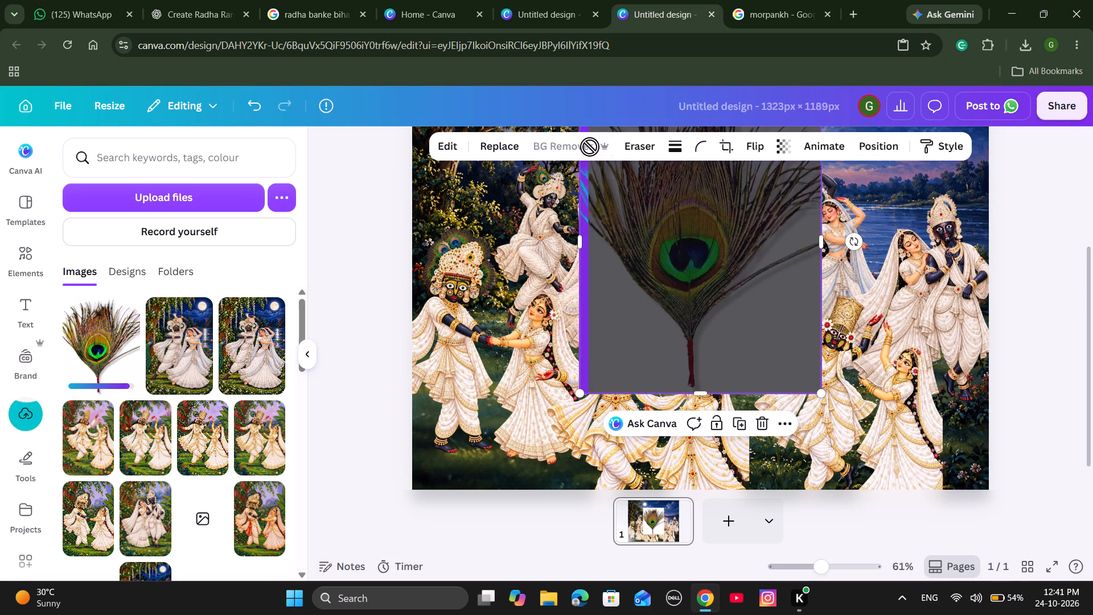
scroll(590, 146, up, 2)
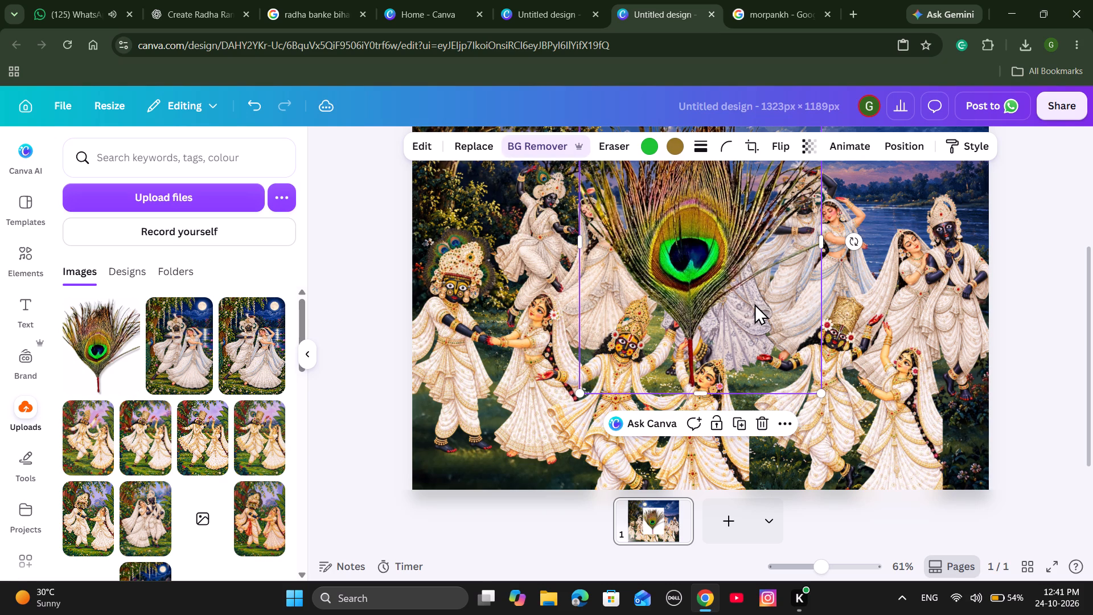
drag(820, 391, 722, 257)
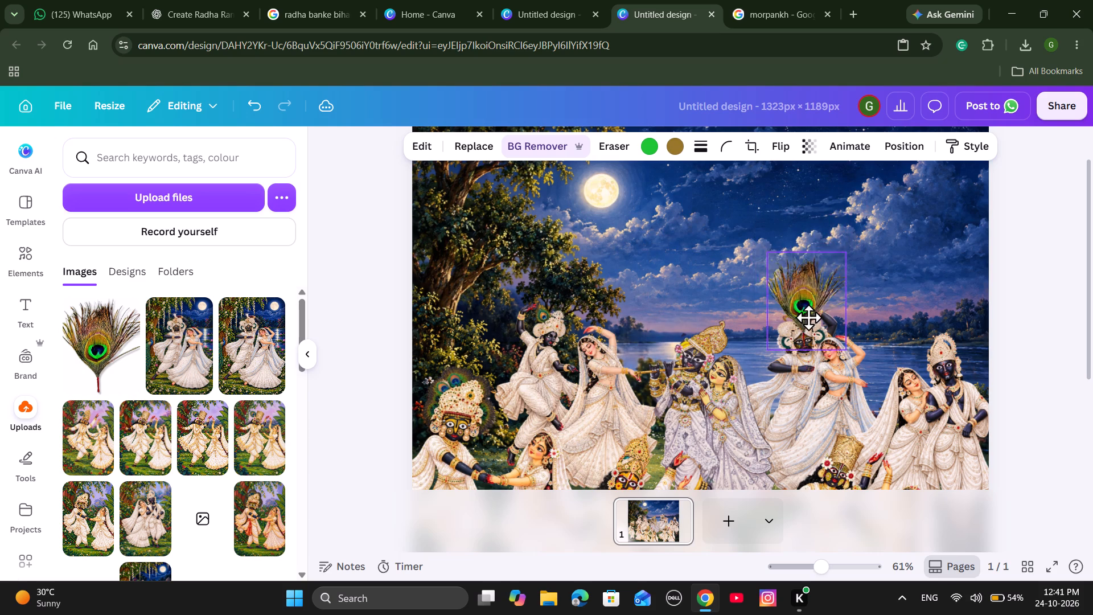
drag(808, 317, 790, 309)
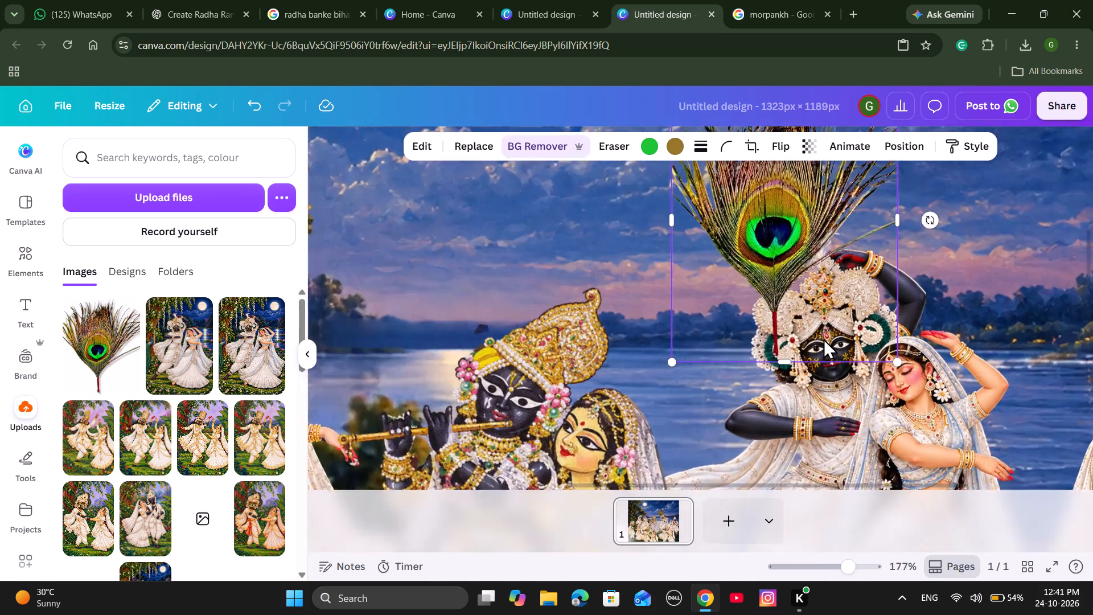
Shrink the feather further and tilt it so its tip leans to the left.
drag(918, 366, 835, 203)
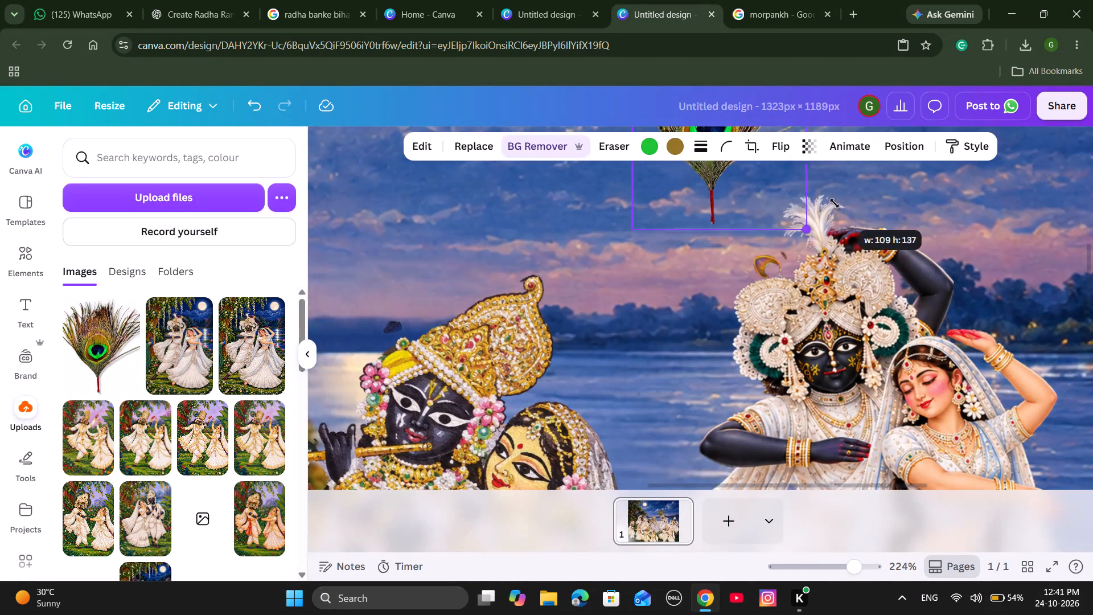
drag(835, 203, 798, 169)
scroll(798, 169, up, 2)
scroll(813, 220, up, 1)
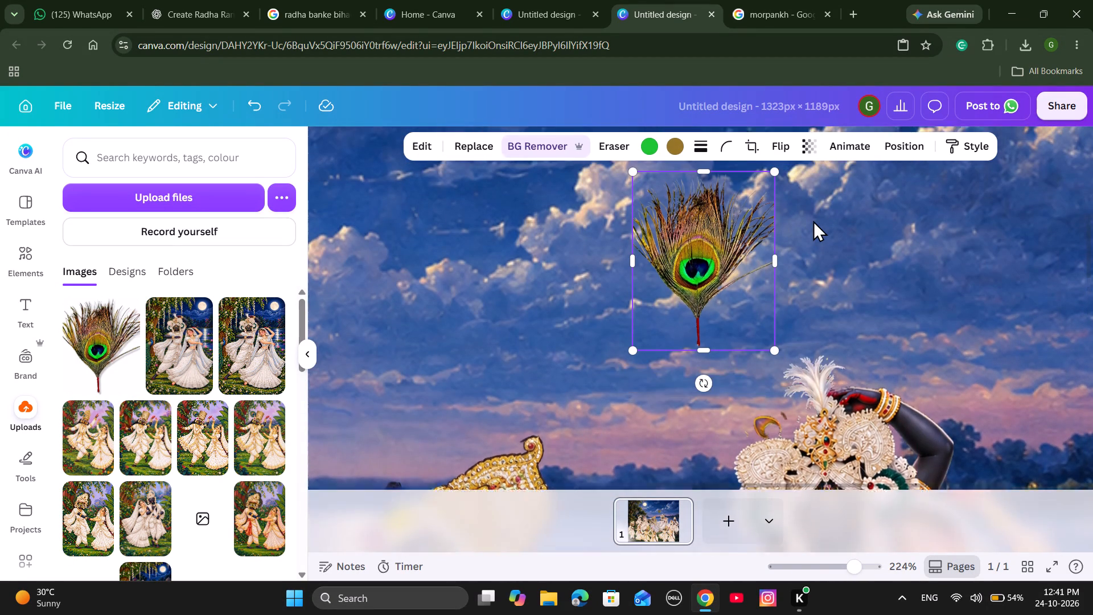
scroll(813, 220, up, 1)
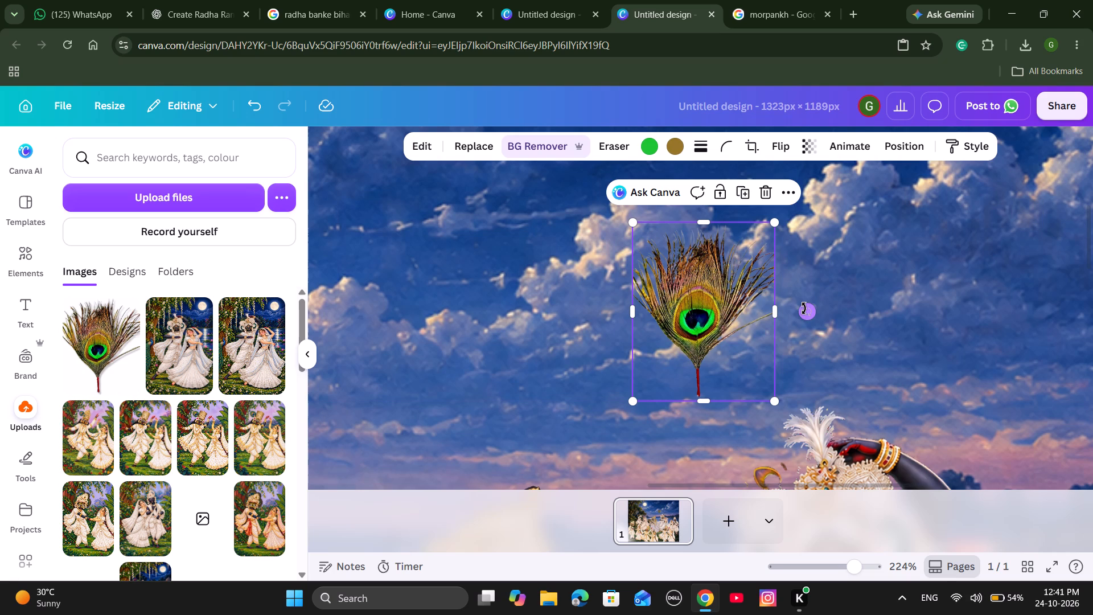
drag(804, 309, 759, 261)
Place the tilted feather on the left side of the raised-arm Krishna's crown, reducing its size and fine-tuning its angle to fit.
scroll(759, 261, down, 2)
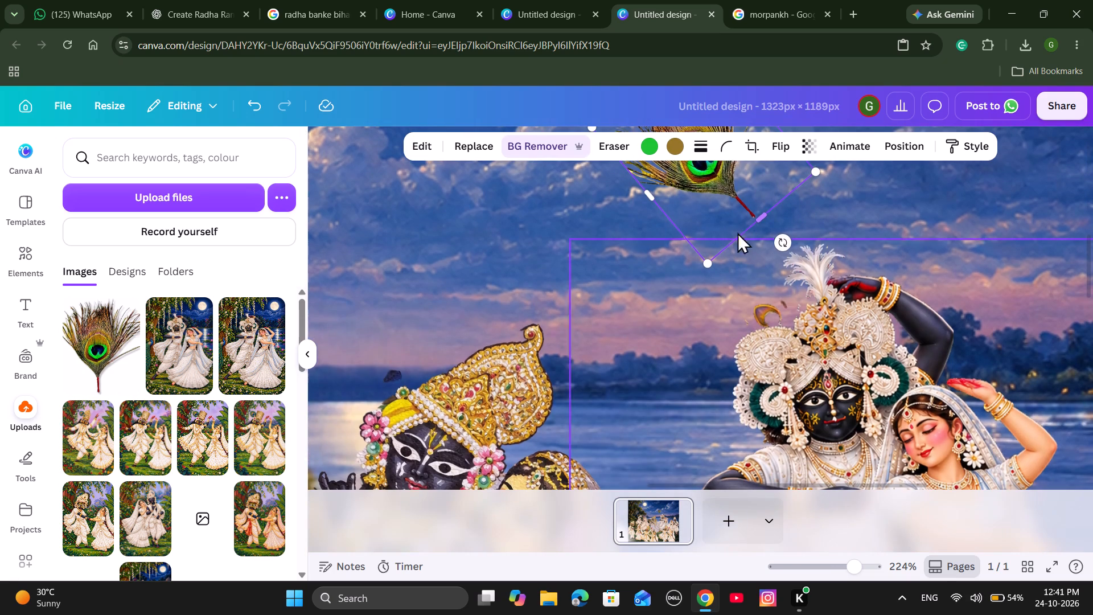
drag(727, 207, 786, 333)
drag(877, 300, 851, 279)
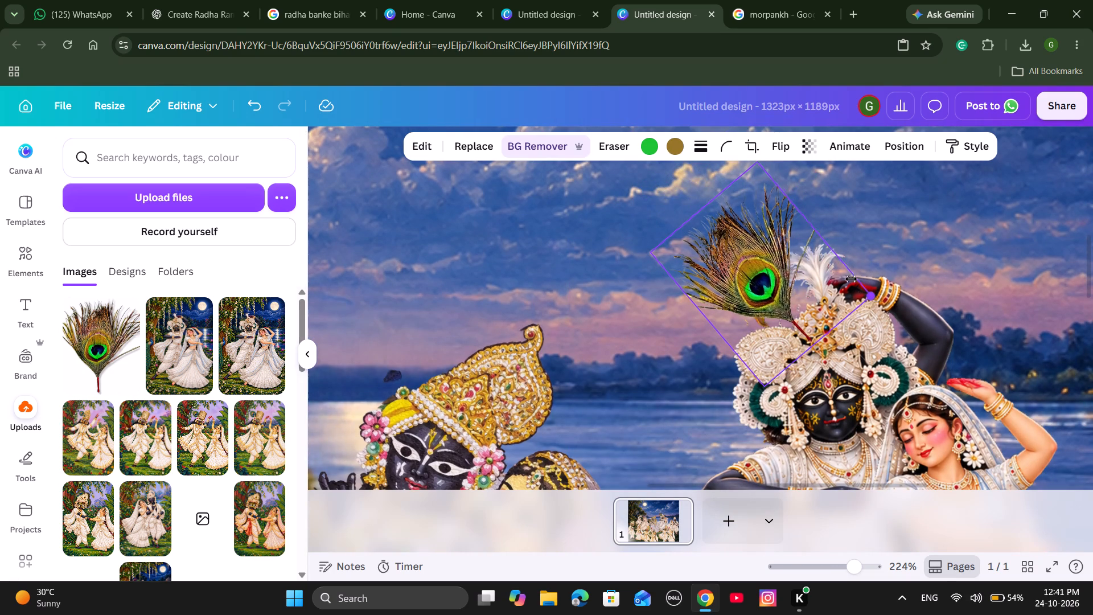
drag(851, 279, 823, 263)
drag(738, 278, 774, 304)
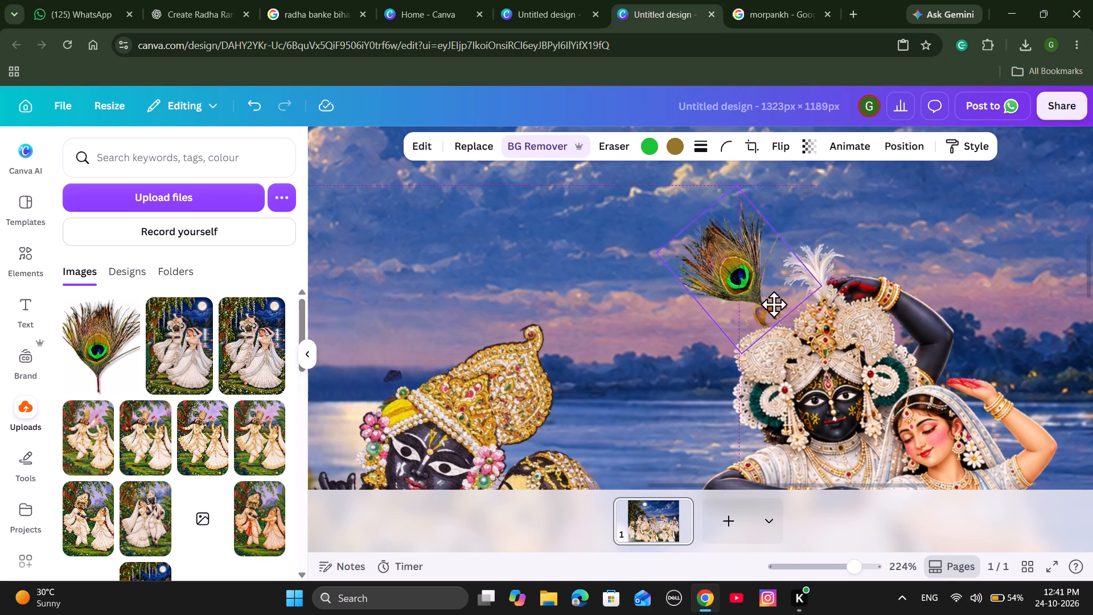
drag(774, 304, 782, 310)
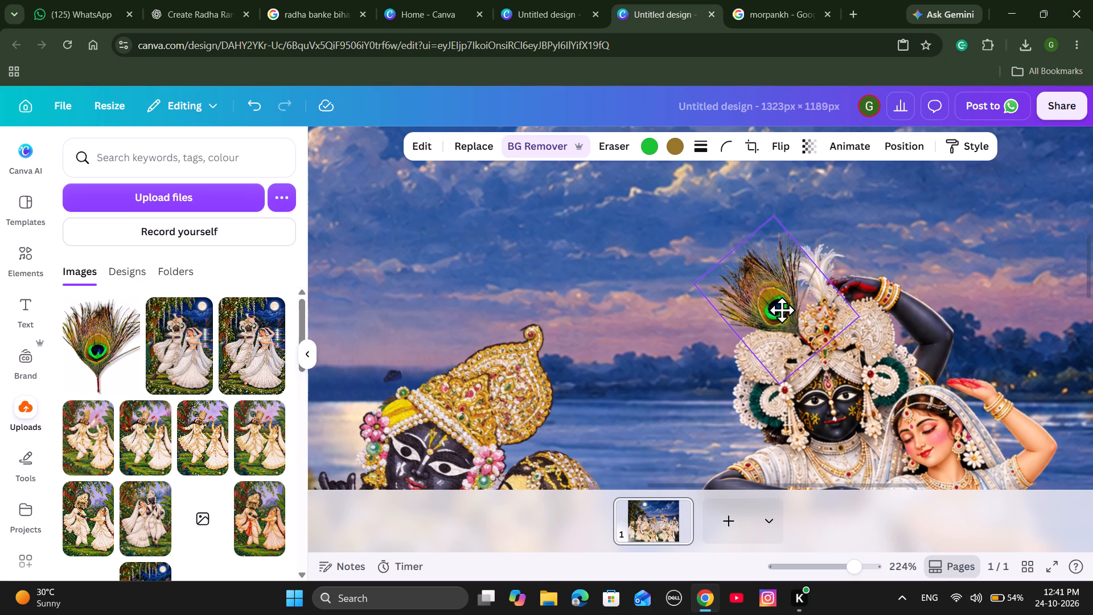
drag(782, 310, 778, 313)
click(855, 325)
drag(855, 325, 835, 307)
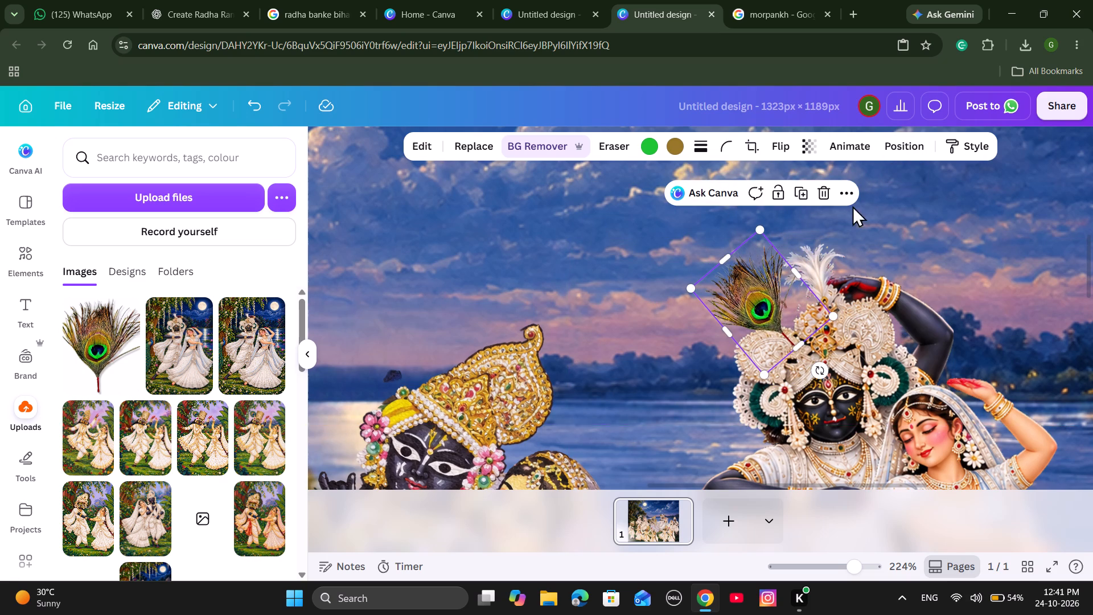
drag(823, 370, 830, 362)
drag(770, 315, 773, 315)
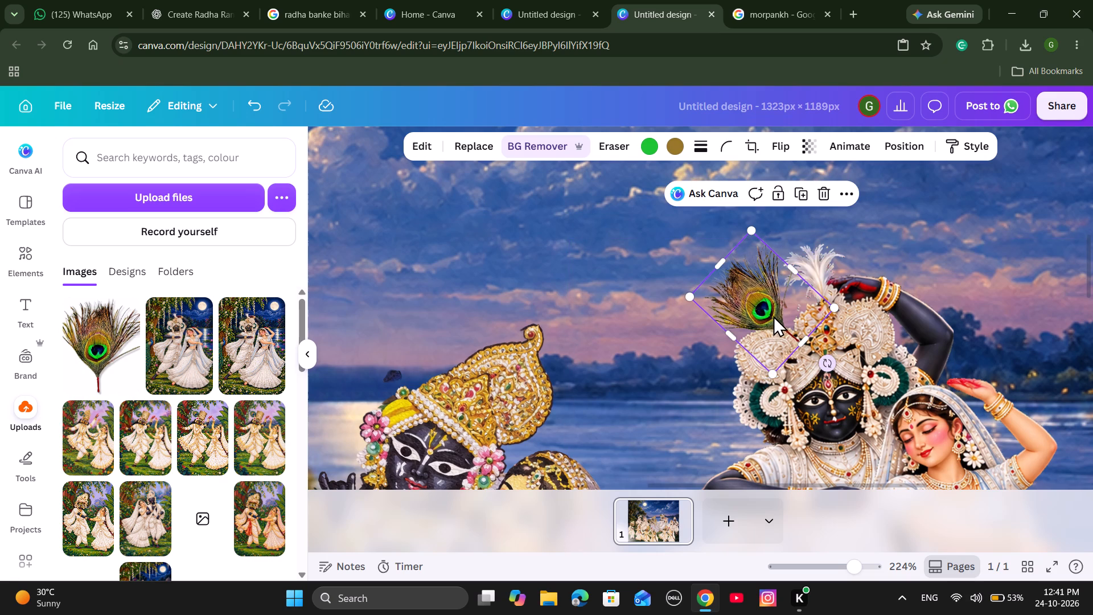
drag(773, 315, 780, 321)
Send the feather backward behind the raised-arm Krishna couple and nudge it down so its stem tucks behind the crown.
right_click(780, 321)
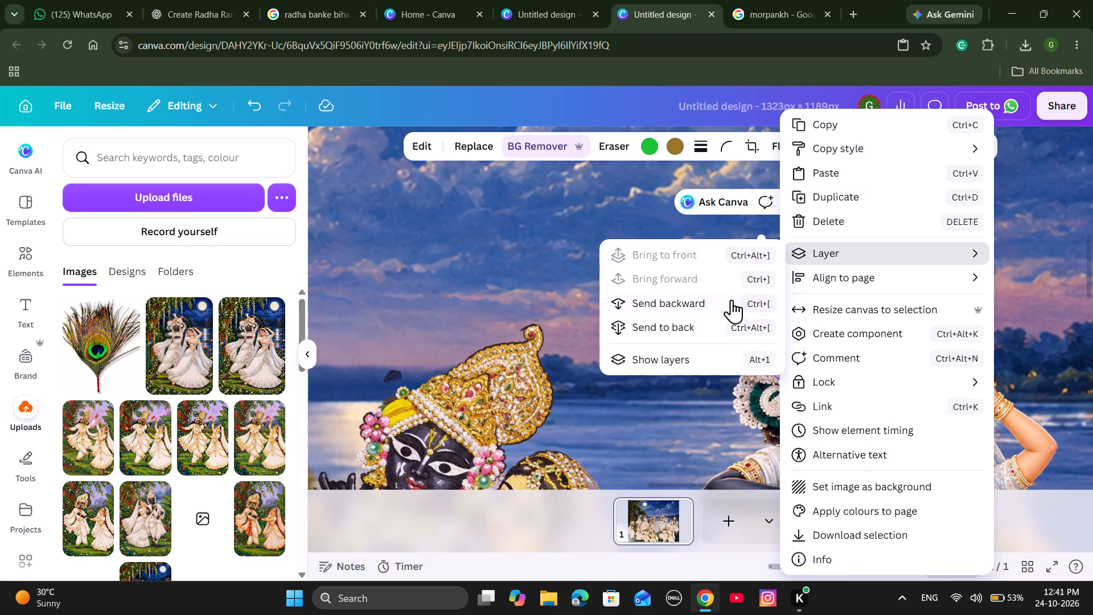
click(727, 304)
click(1053, 262)
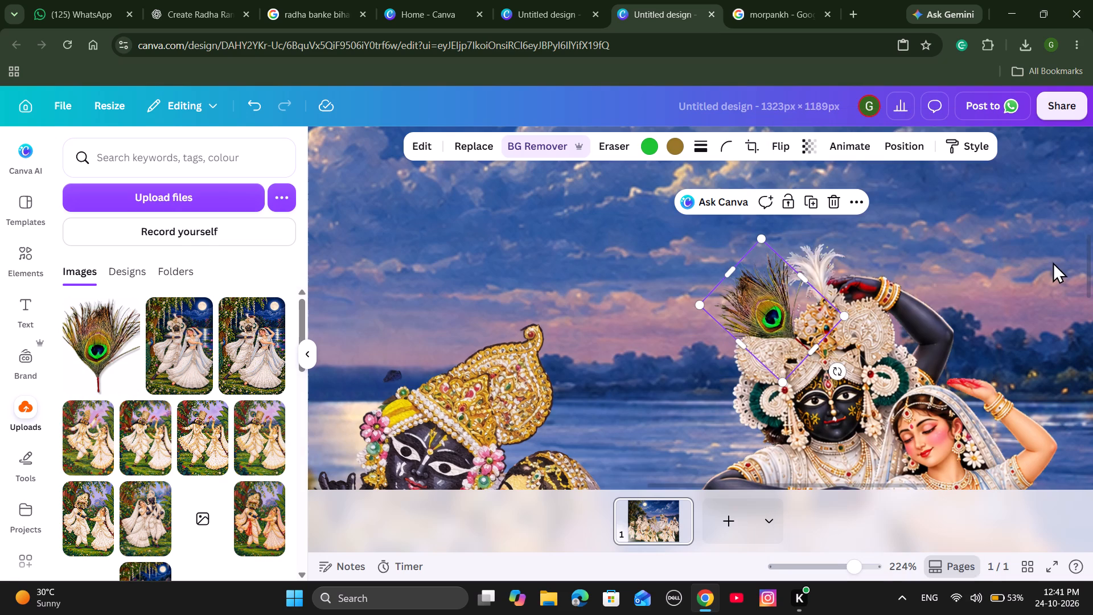
click(783, 327)
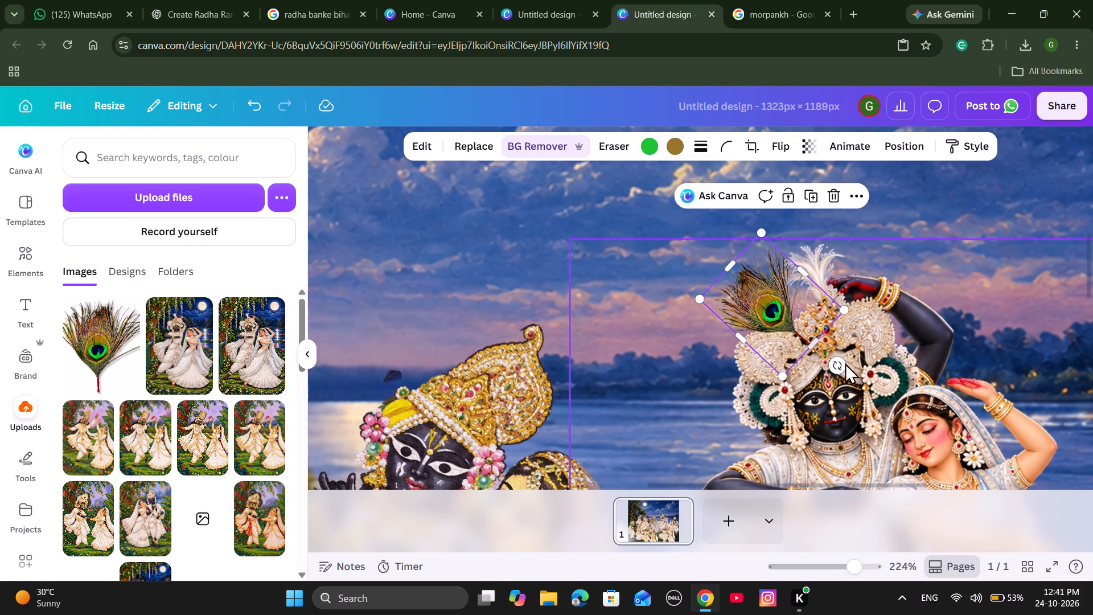
right_click(782, 325)
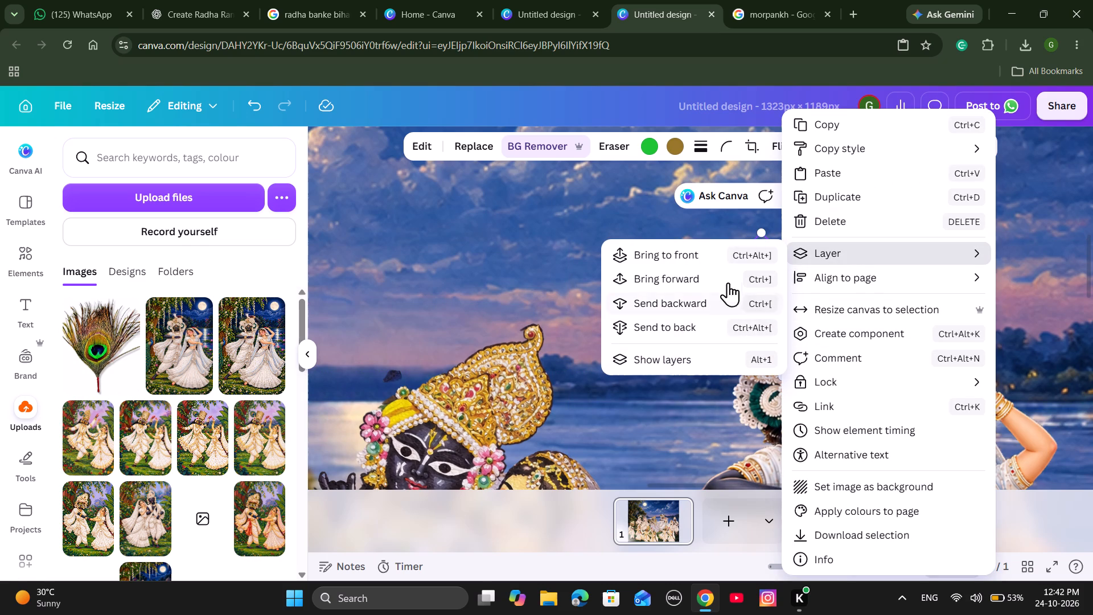
click(729, 294)
click(959, 289)
click(1013, 293)
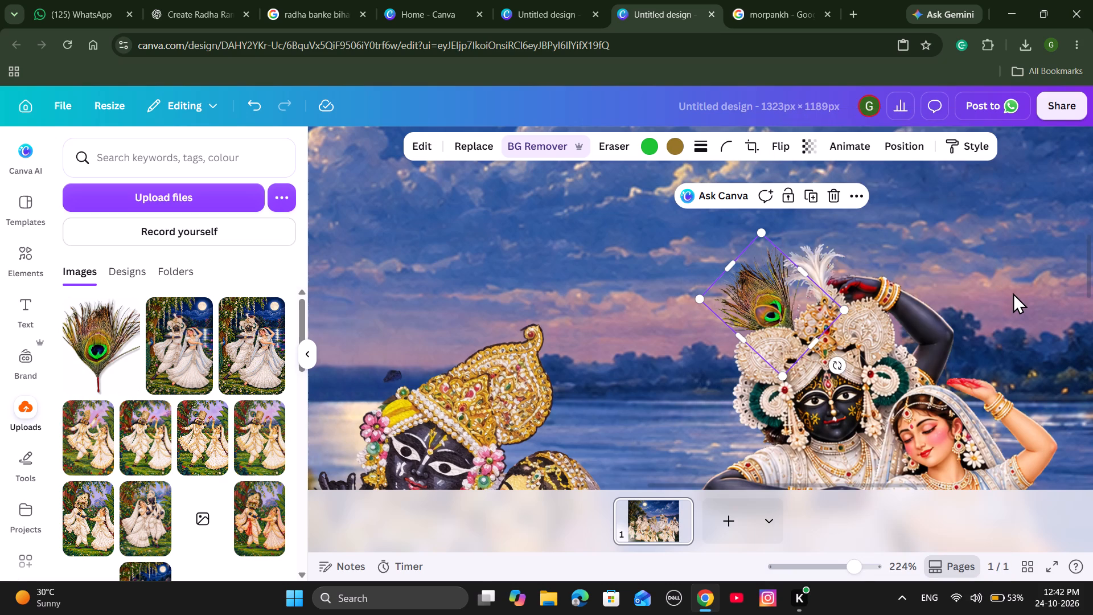
drag(768, 304, 767, 305)
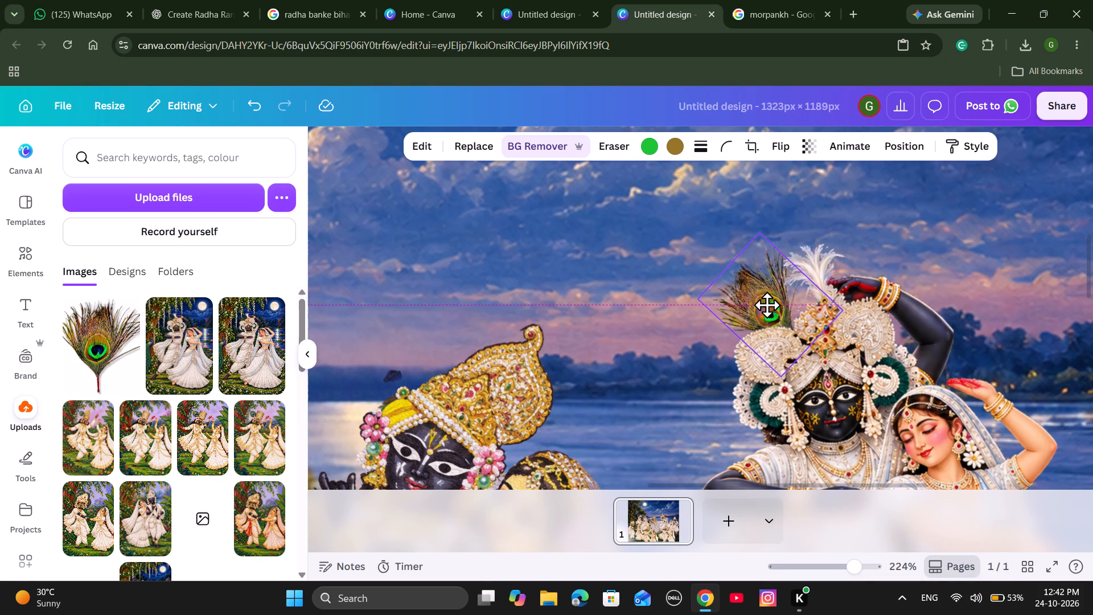
drag(767, 305, 767, 313)
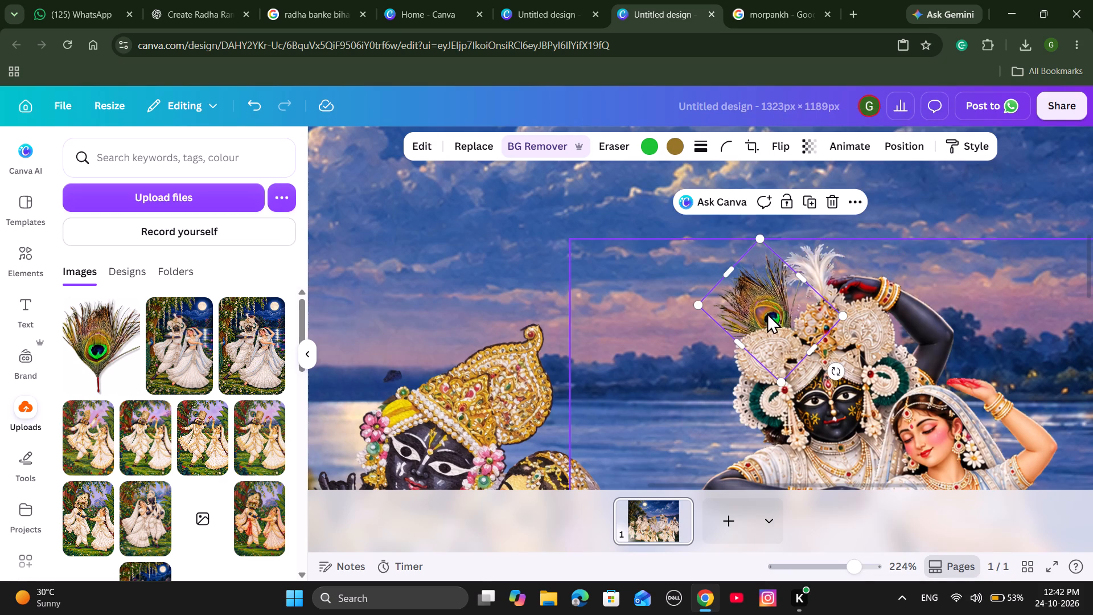
Group the peacock feather with the raised-arm Krishna couple, and check it in the whole composition.
shift+click(876, 338)
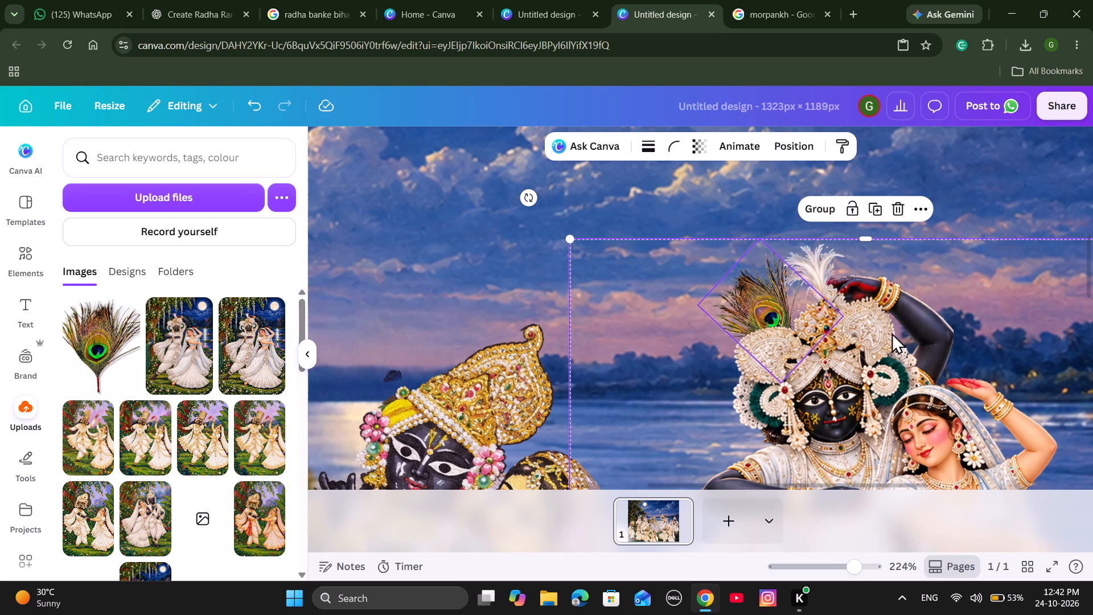
click(812, 206)
click(992, 175)
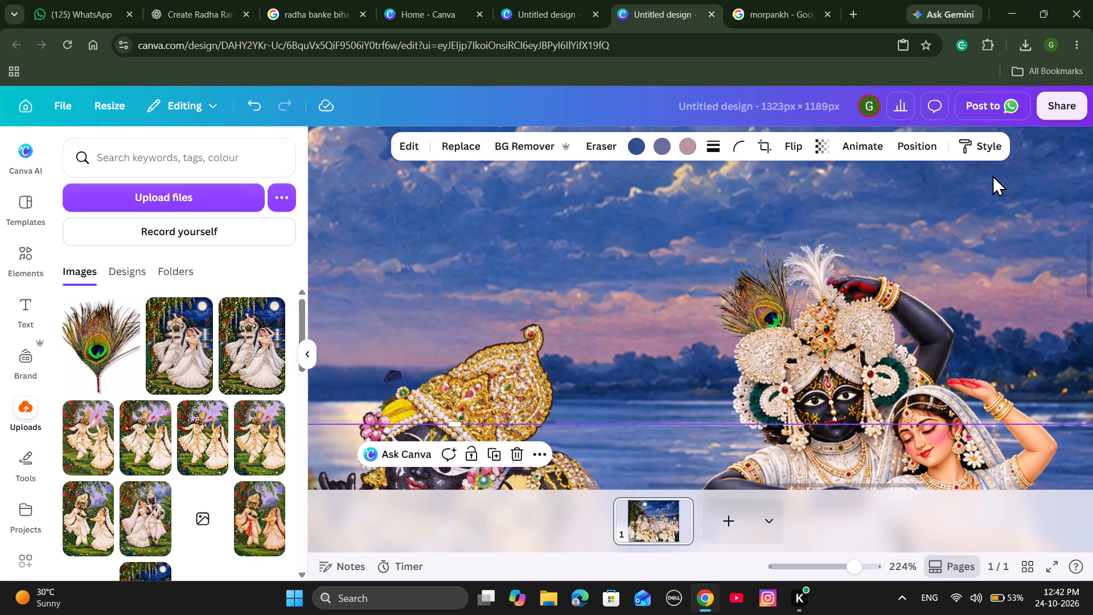
scroll(992, 175, down, 1)
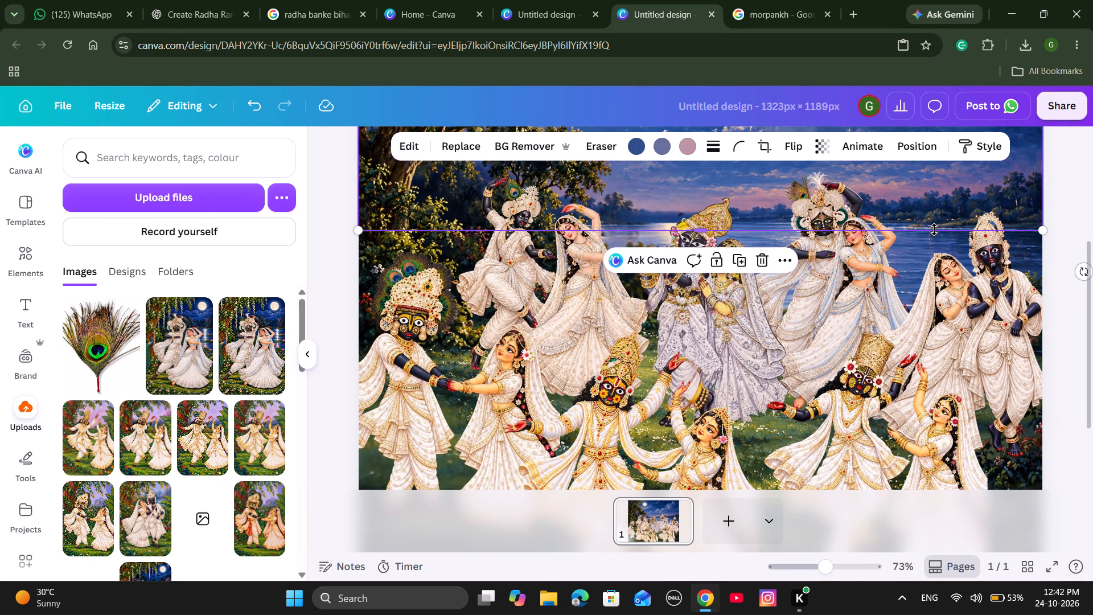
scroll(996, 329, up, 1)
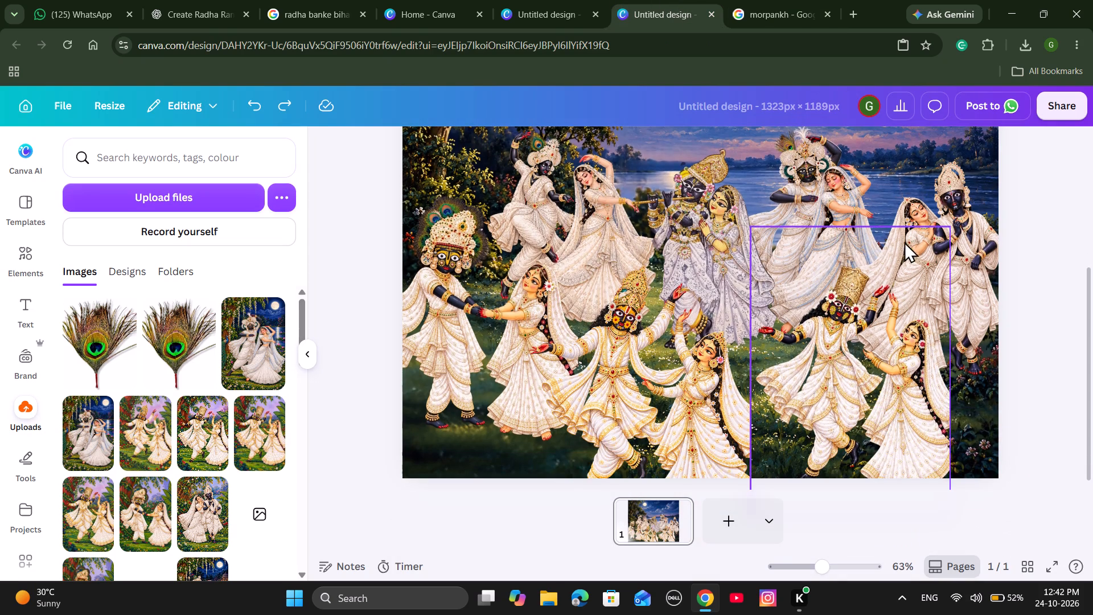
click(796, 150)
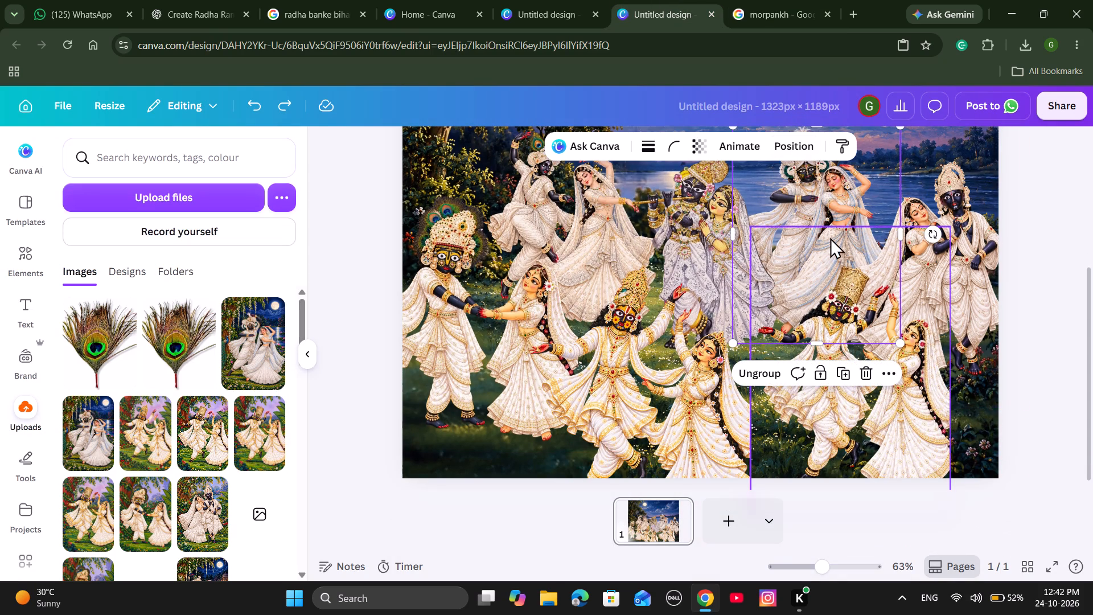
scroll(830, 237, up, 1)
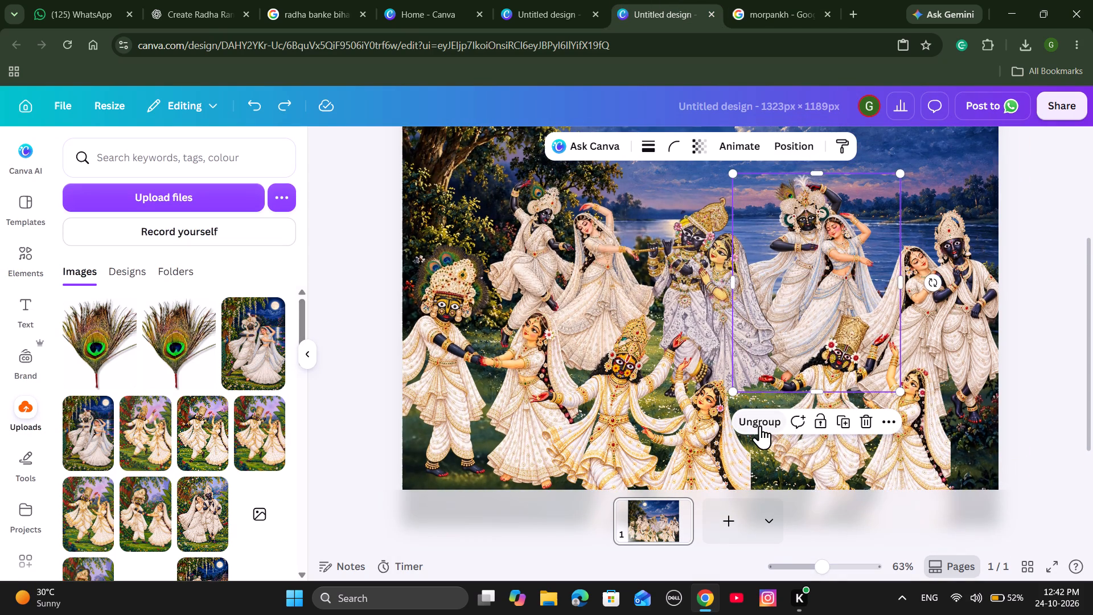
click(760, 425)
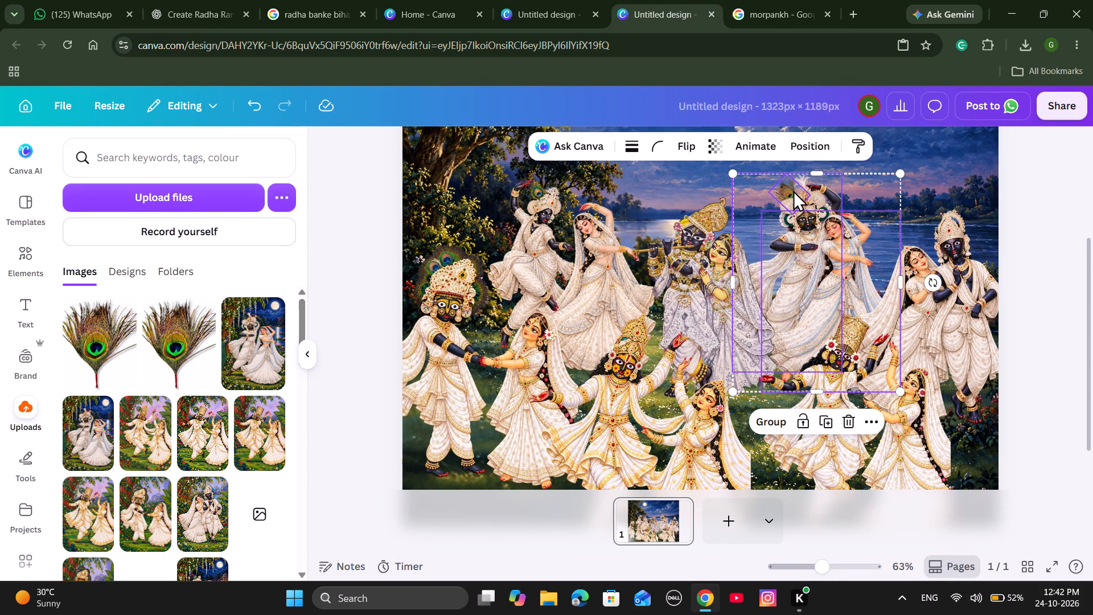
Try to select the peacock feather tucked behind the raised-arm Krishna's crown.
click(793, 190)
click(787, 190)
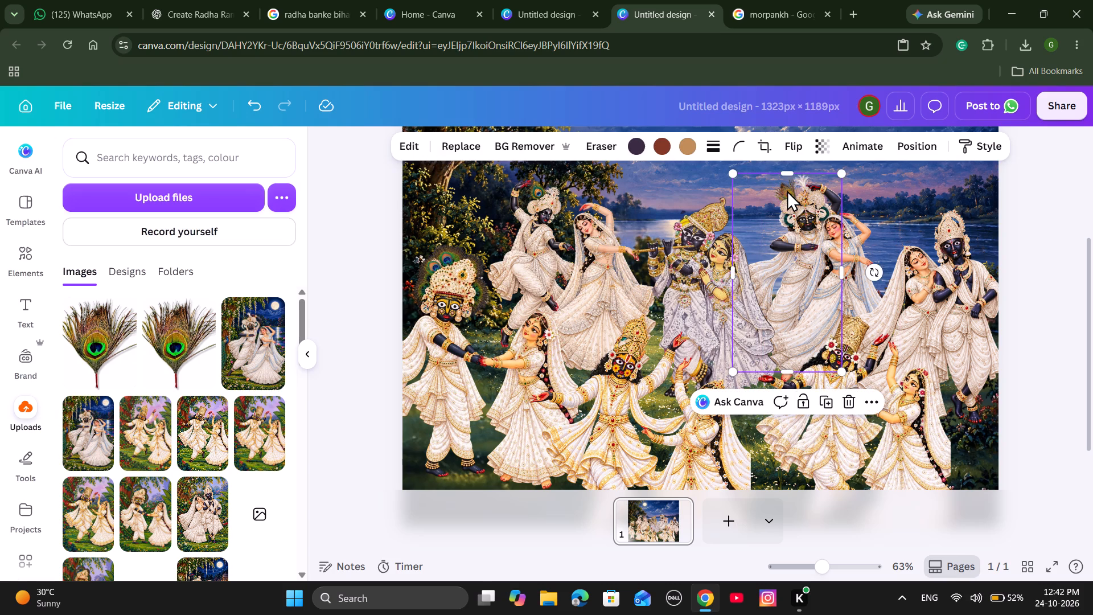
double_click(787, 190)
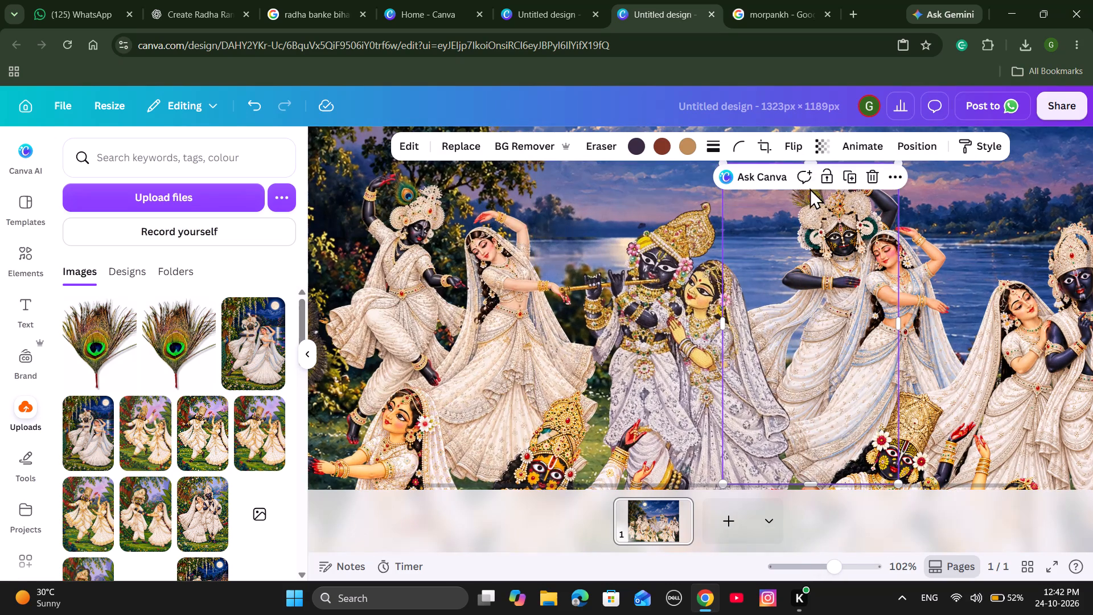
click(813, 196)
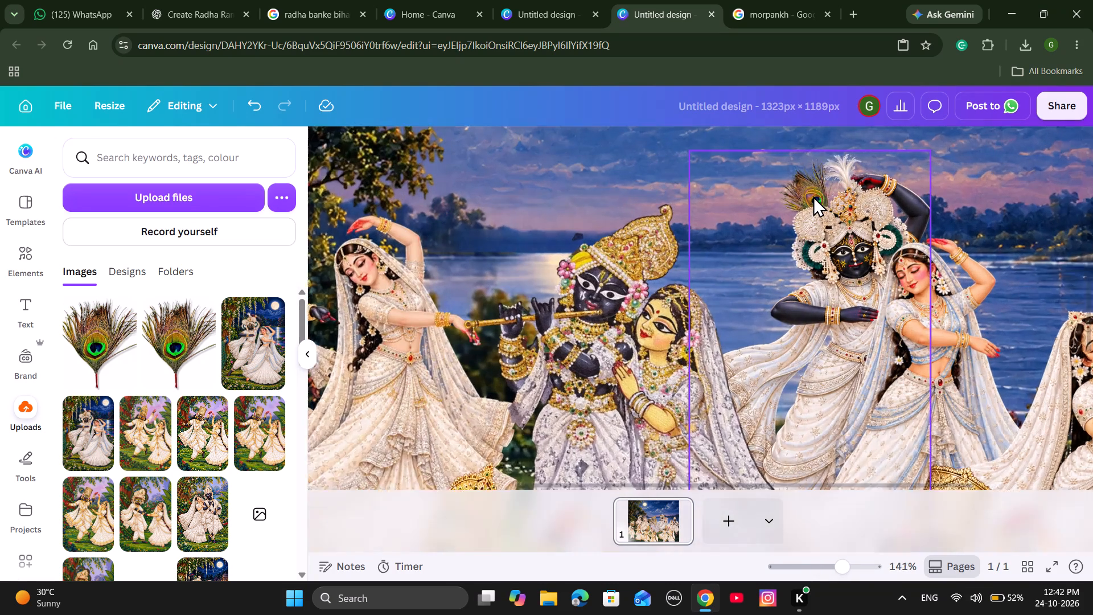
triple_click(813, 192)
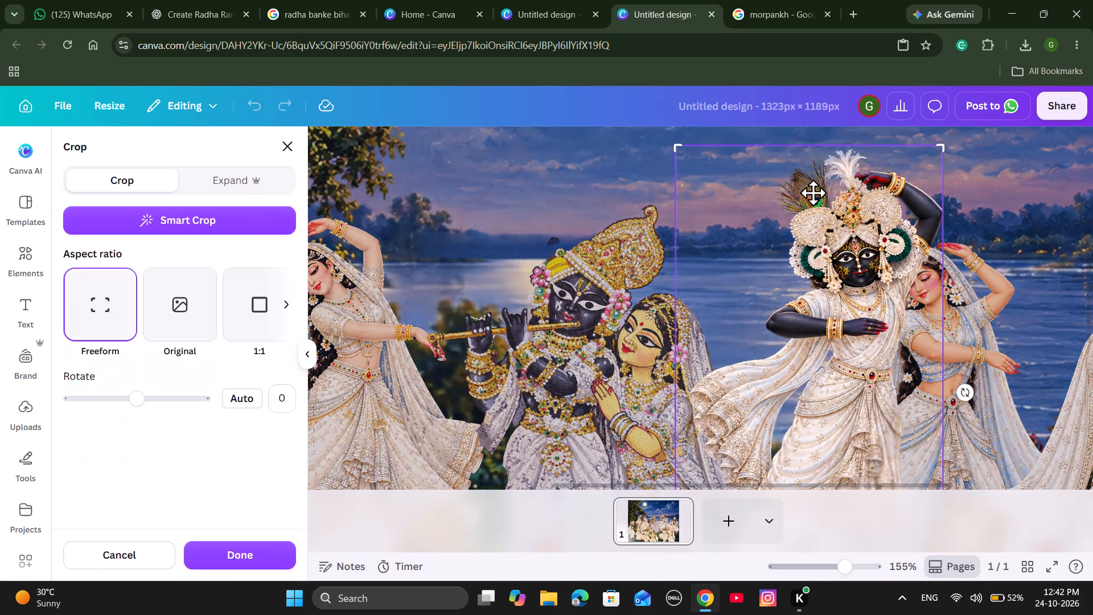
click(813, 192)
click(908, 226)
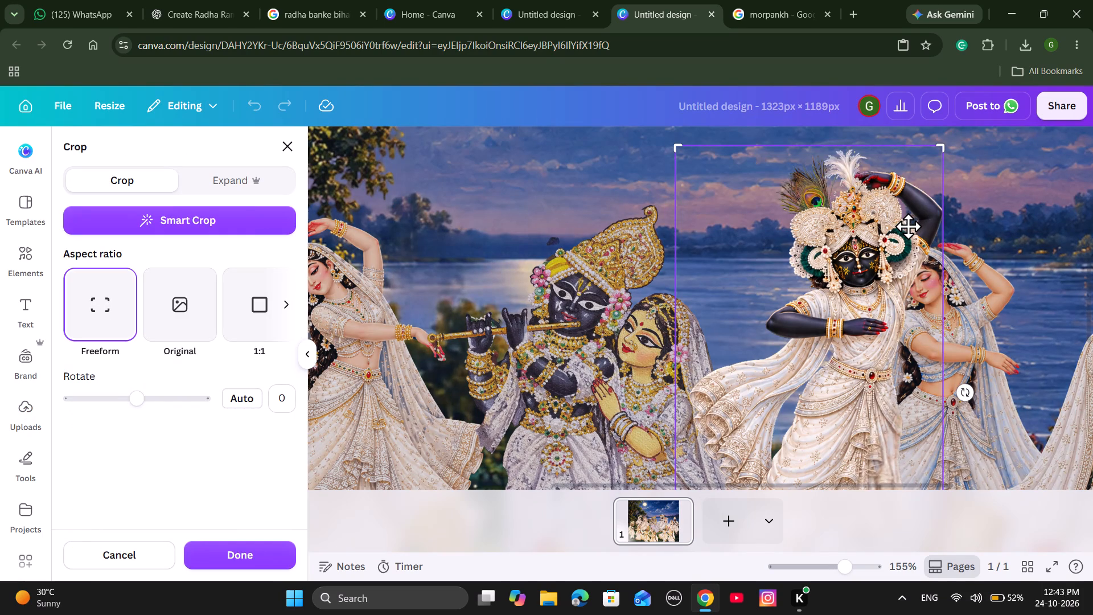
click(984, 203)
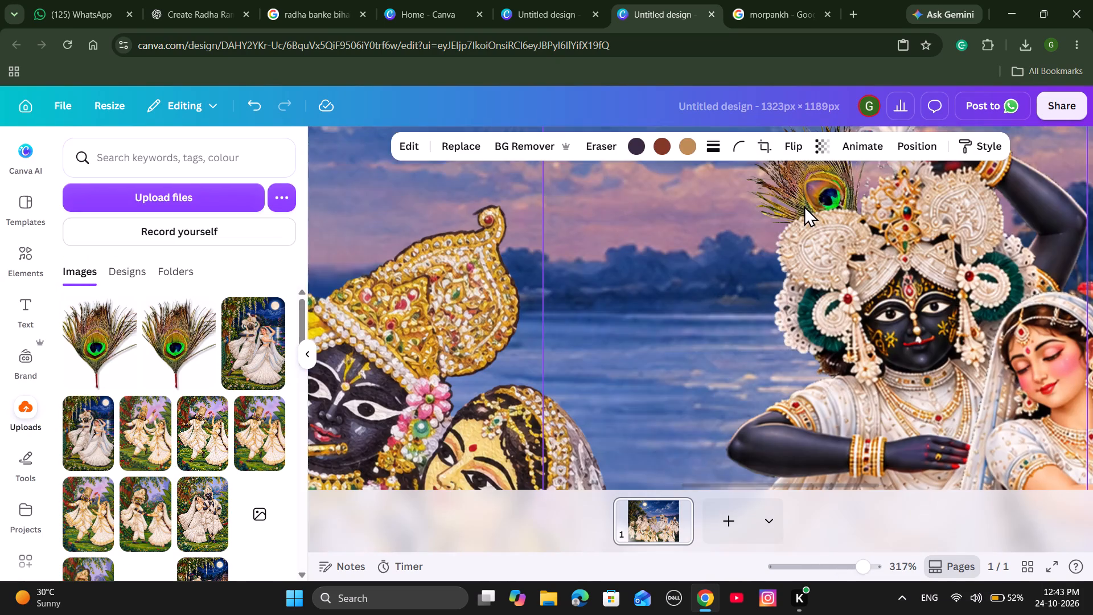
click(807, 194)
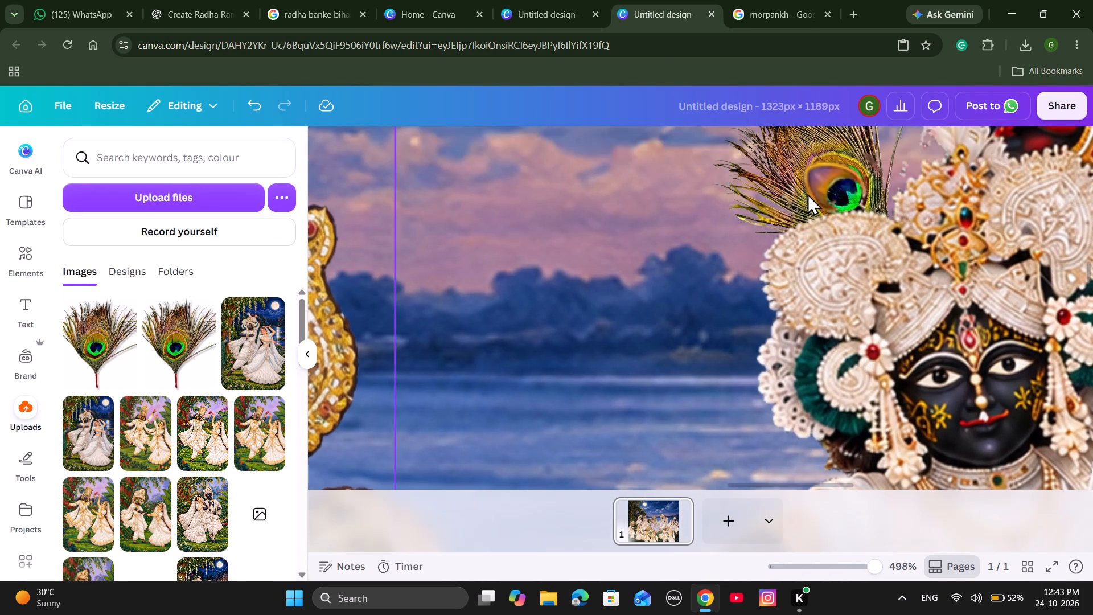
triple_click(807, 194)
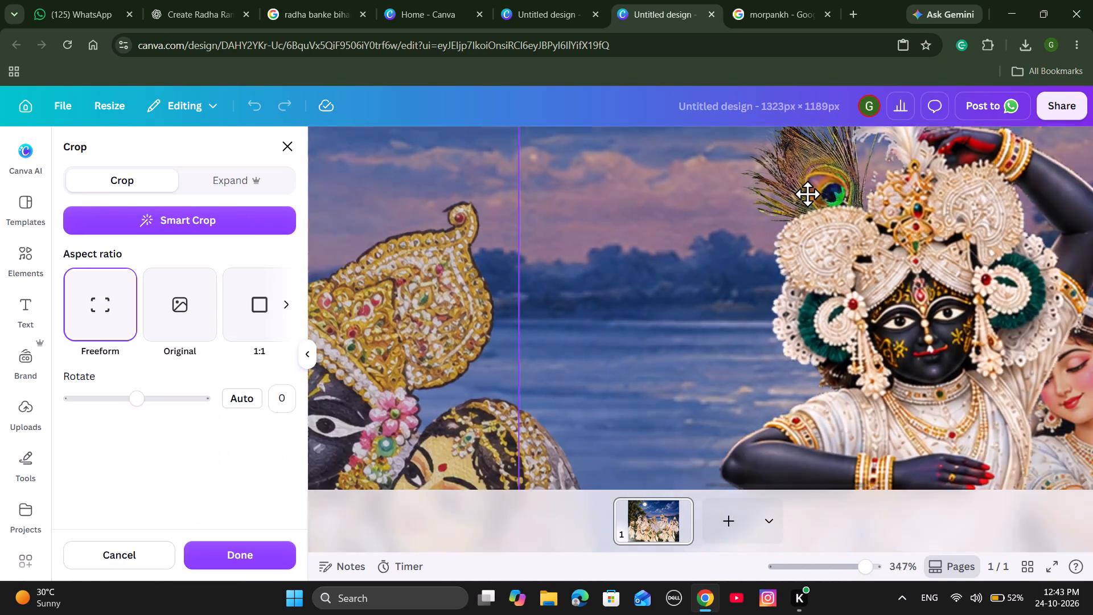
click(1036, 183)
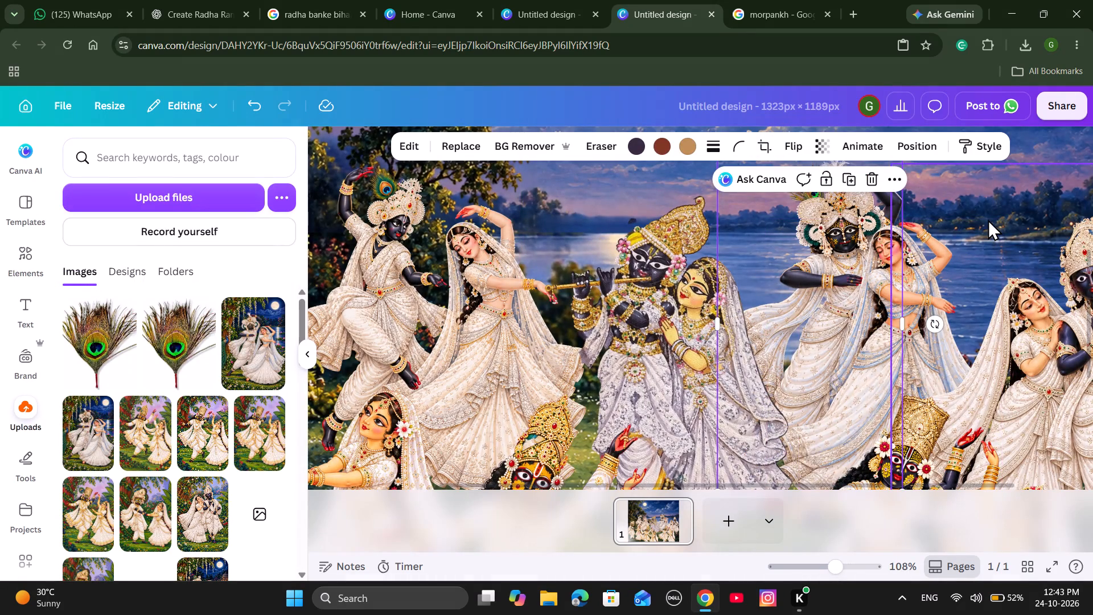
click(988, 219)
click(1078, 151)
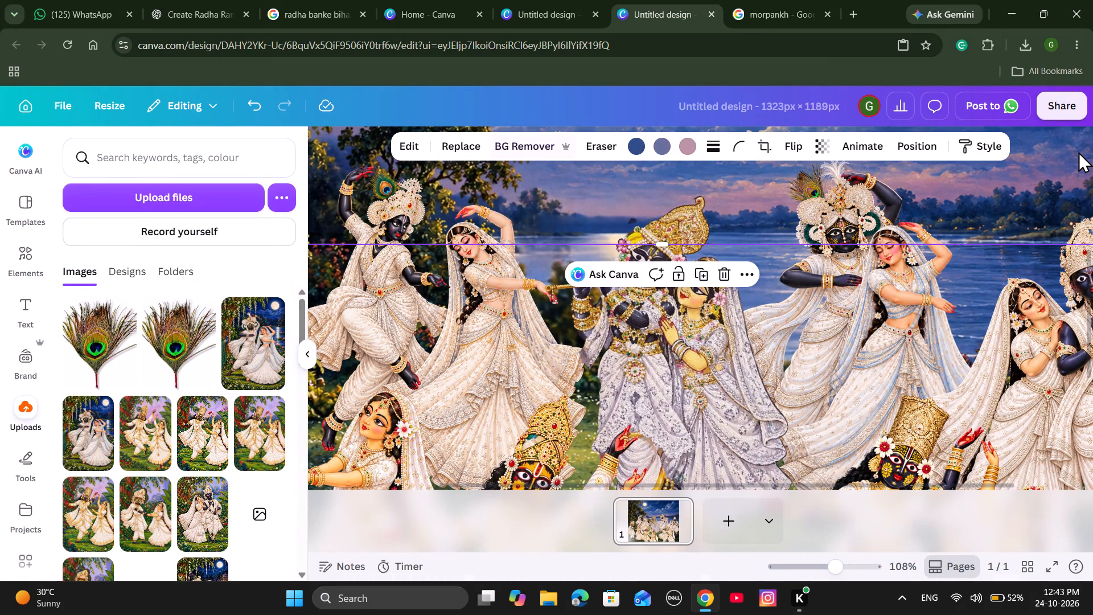
Undo the recent edits to the raised-arm Krishna couple until its peacock feather can be selected on its own.
click(255, 109)
click(255, 109)
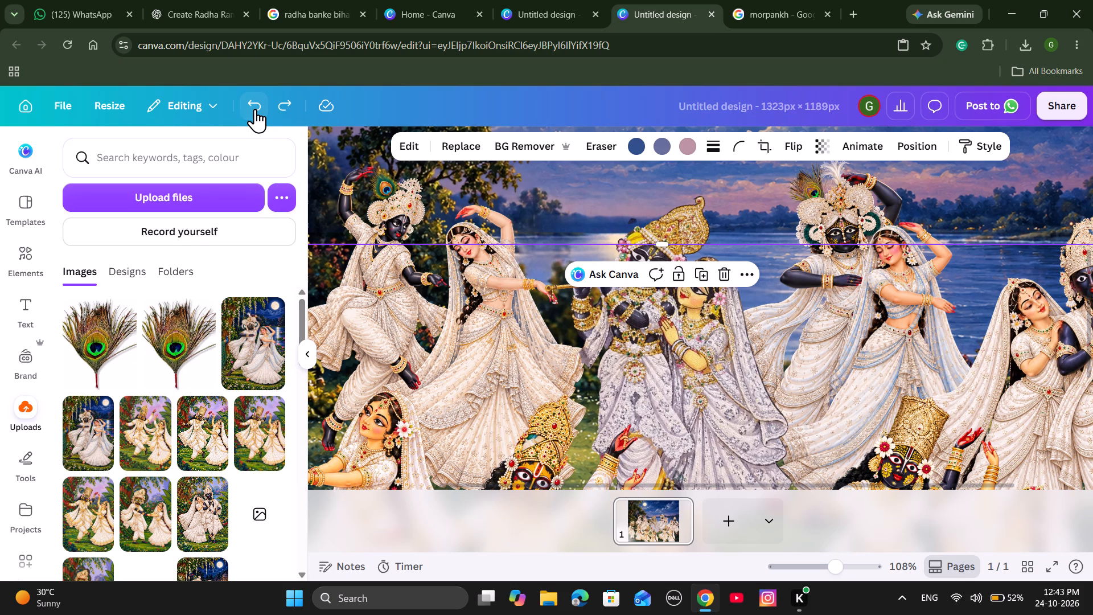
triple_click(255, 109)
double_click(255, 109)
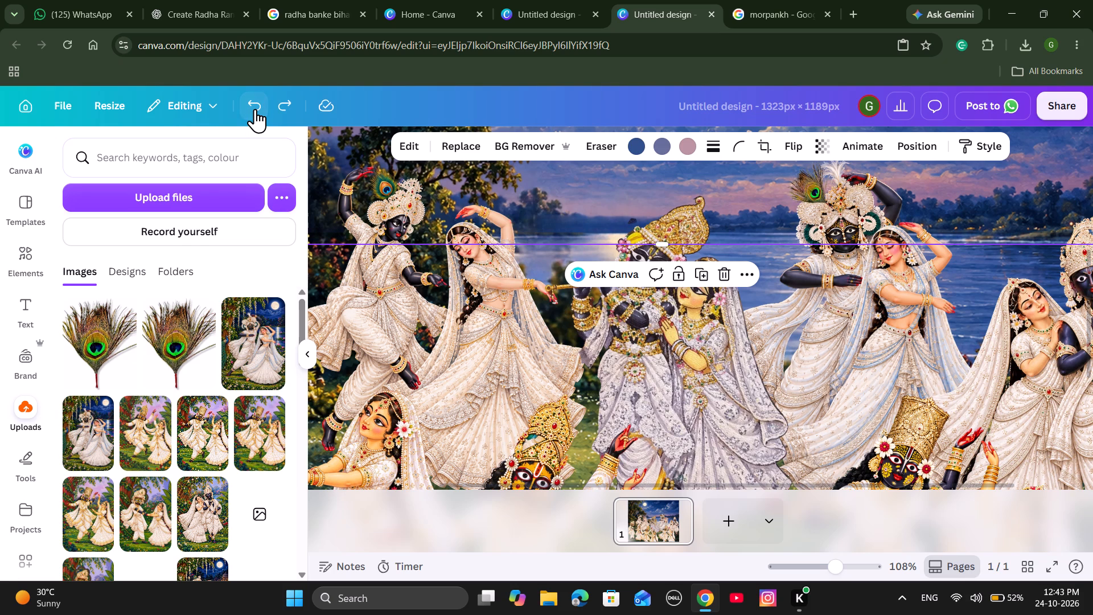
Duplicate the raised-arm Krishna's peacock feather, move the duplicate over the dancing gopi's skirt beside the flute couple, and copy it.
click(812, 182)
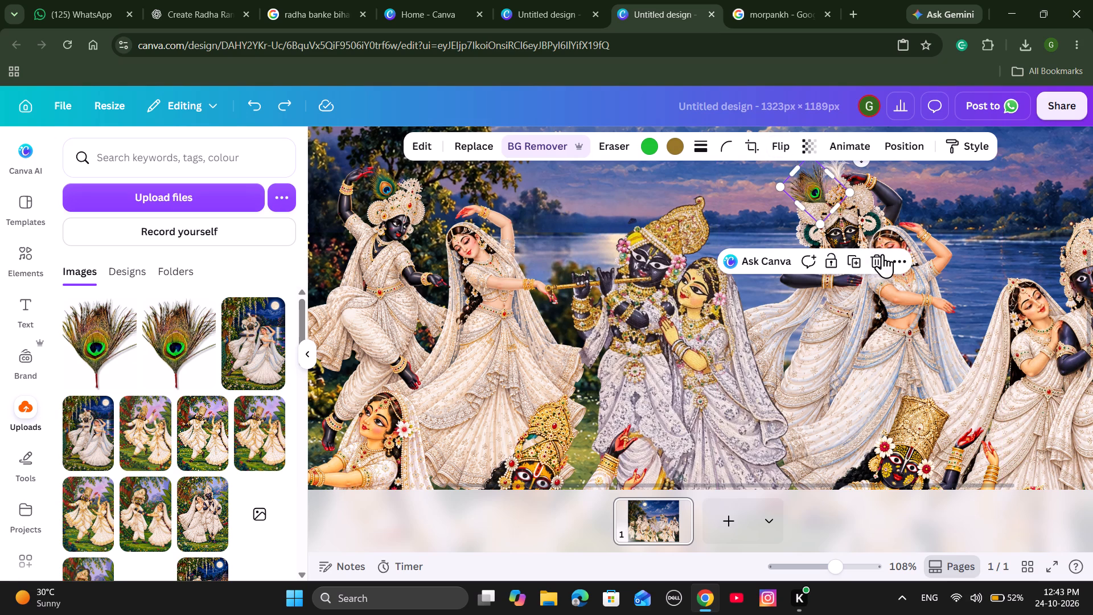
click(859, 262)
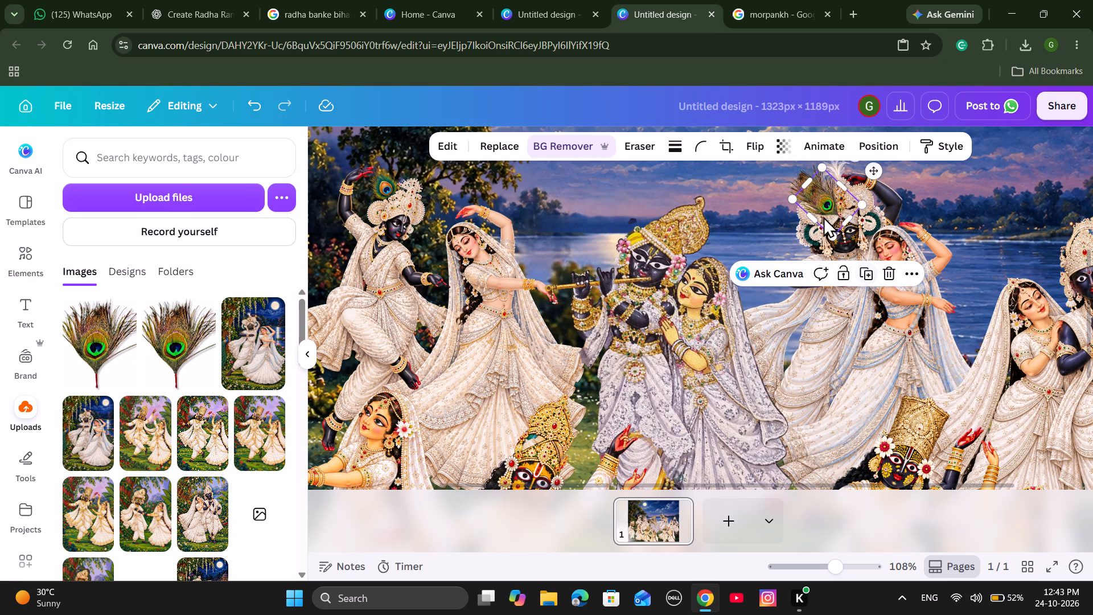
drag(819, 200, 506, 410)
right_click(506, 410)
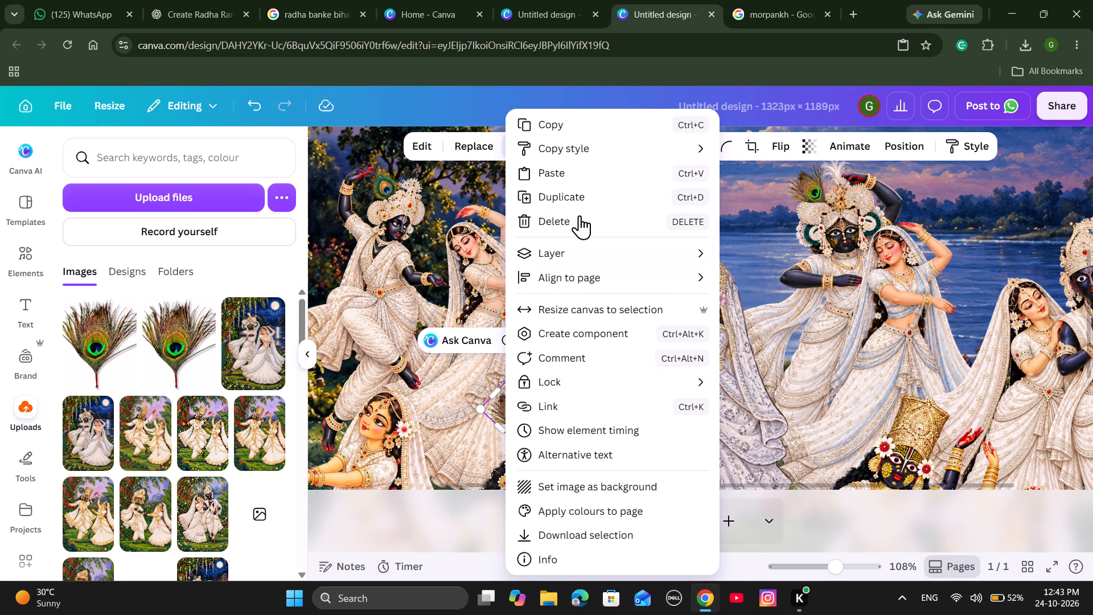
click(578, 121)
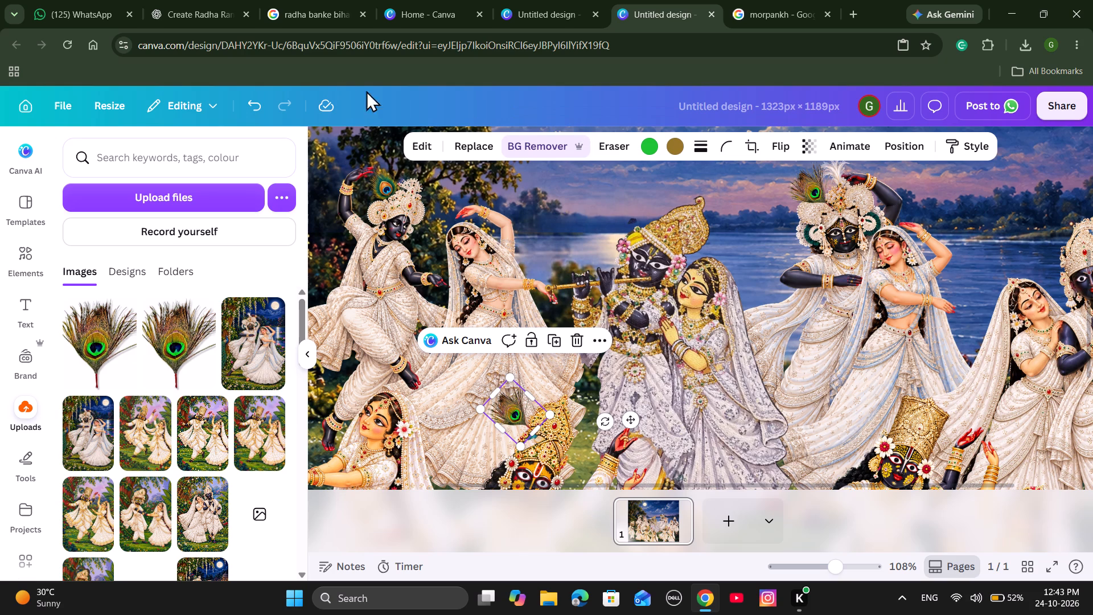
click(280, 105)
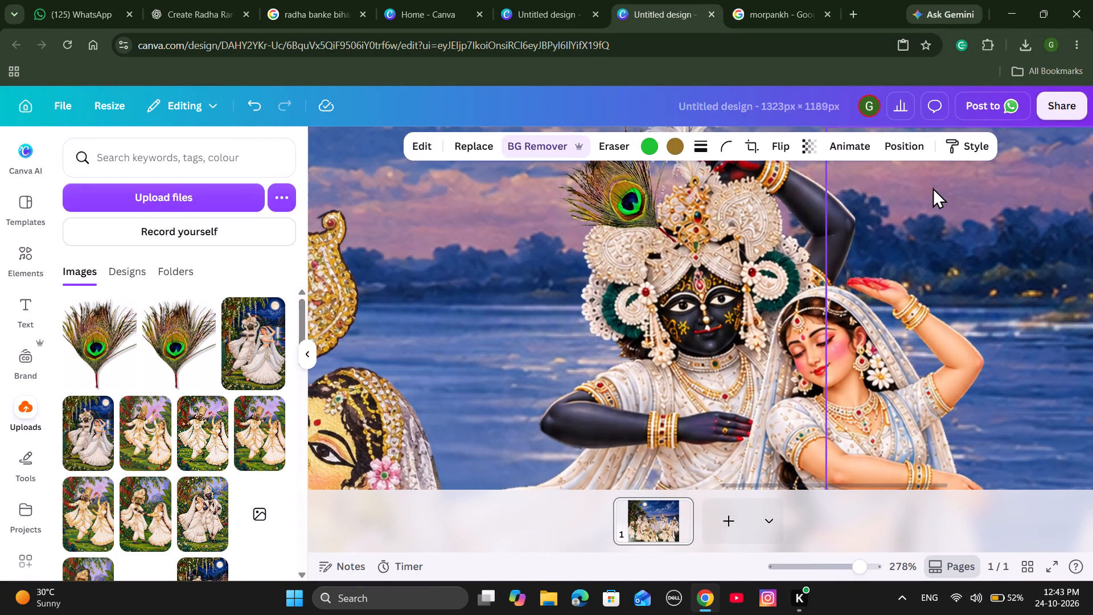
Send the original peacock feather on the raised-arm Krishna's crown backward one layer.
click(645, 194)
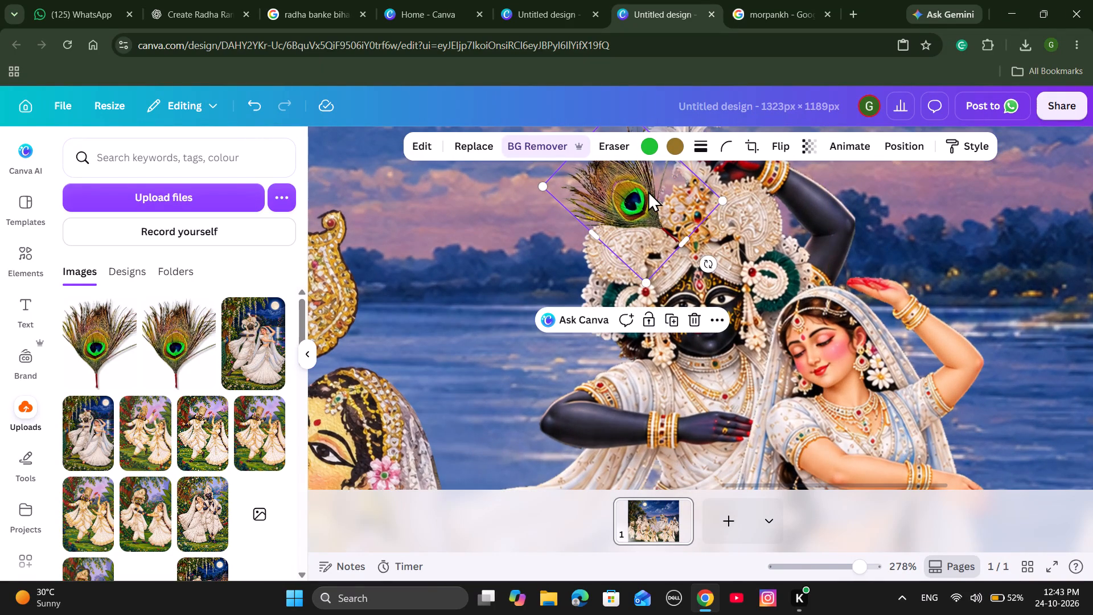
right_click(648, 191)
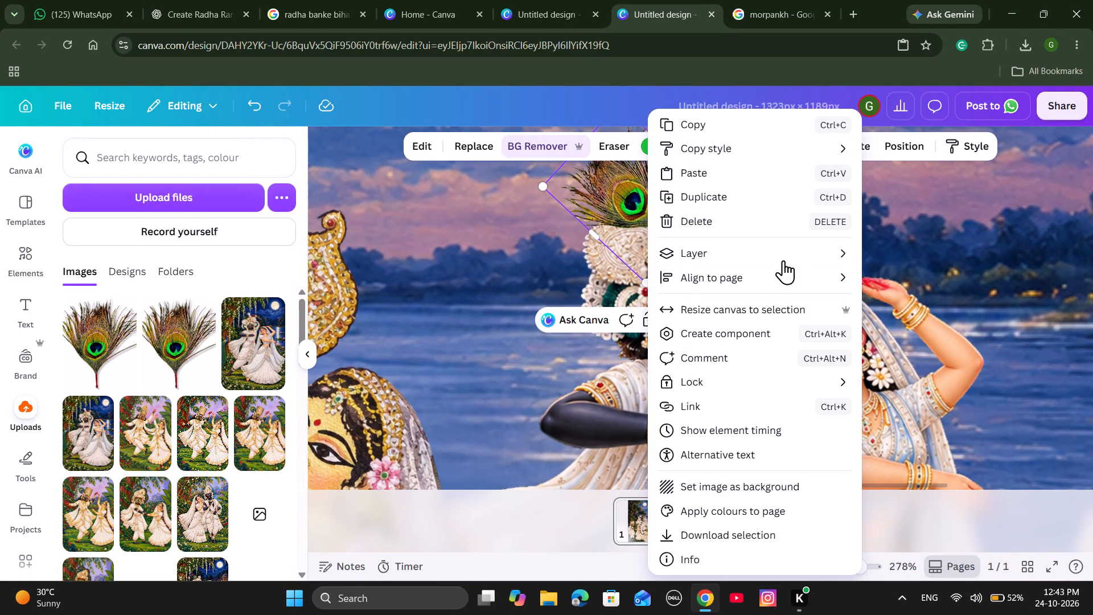
click(915, 306)
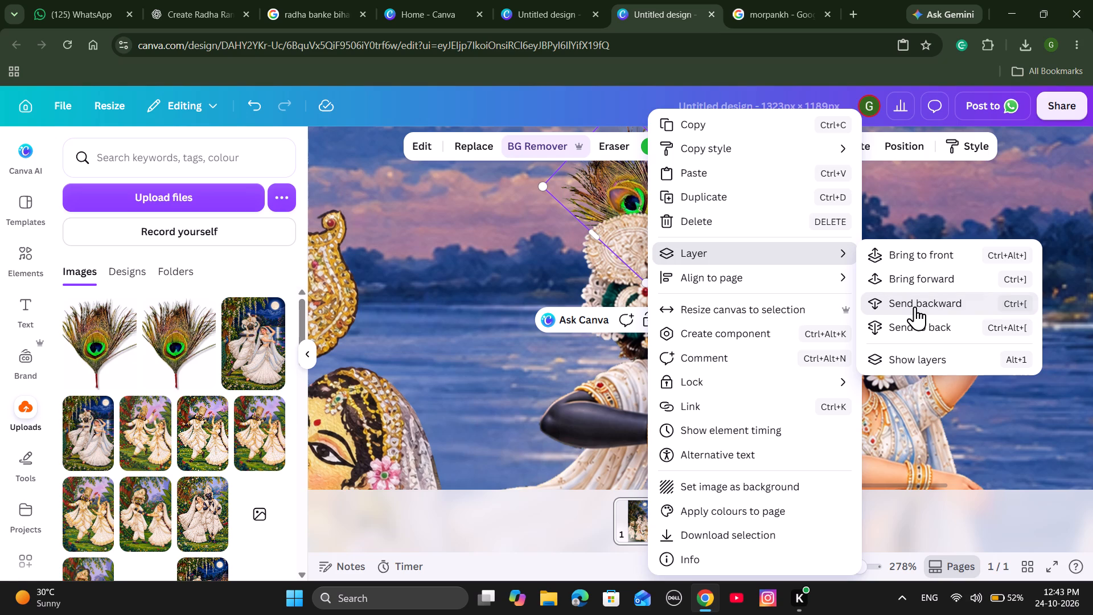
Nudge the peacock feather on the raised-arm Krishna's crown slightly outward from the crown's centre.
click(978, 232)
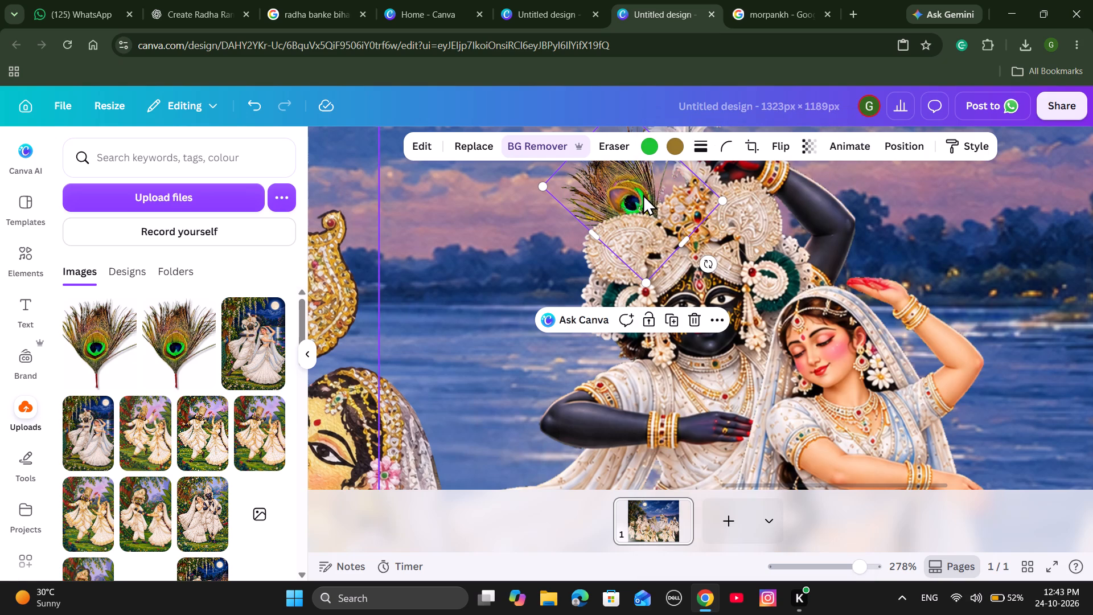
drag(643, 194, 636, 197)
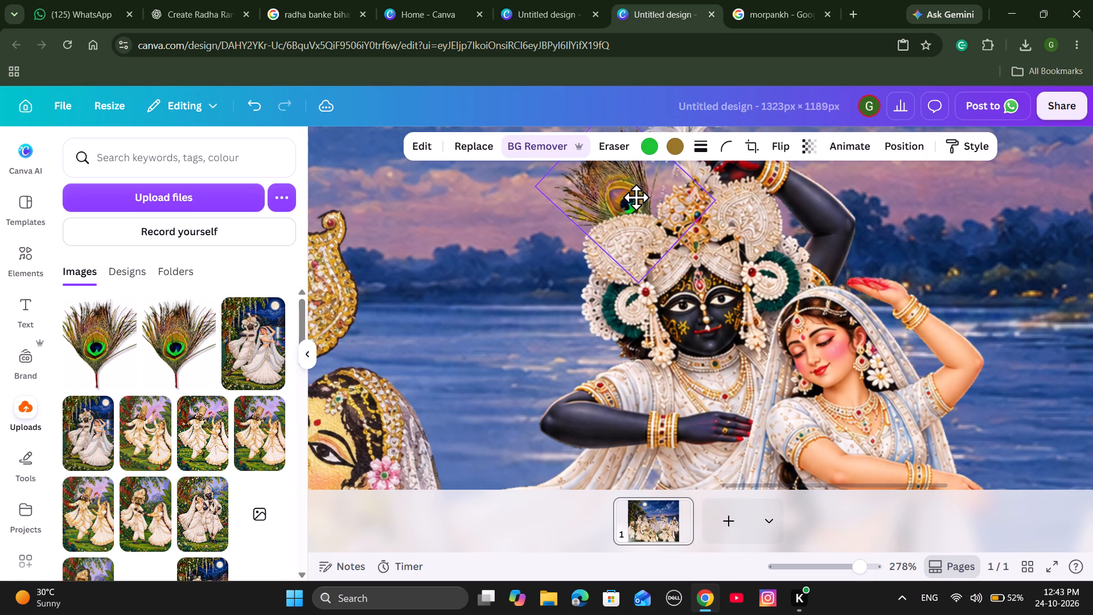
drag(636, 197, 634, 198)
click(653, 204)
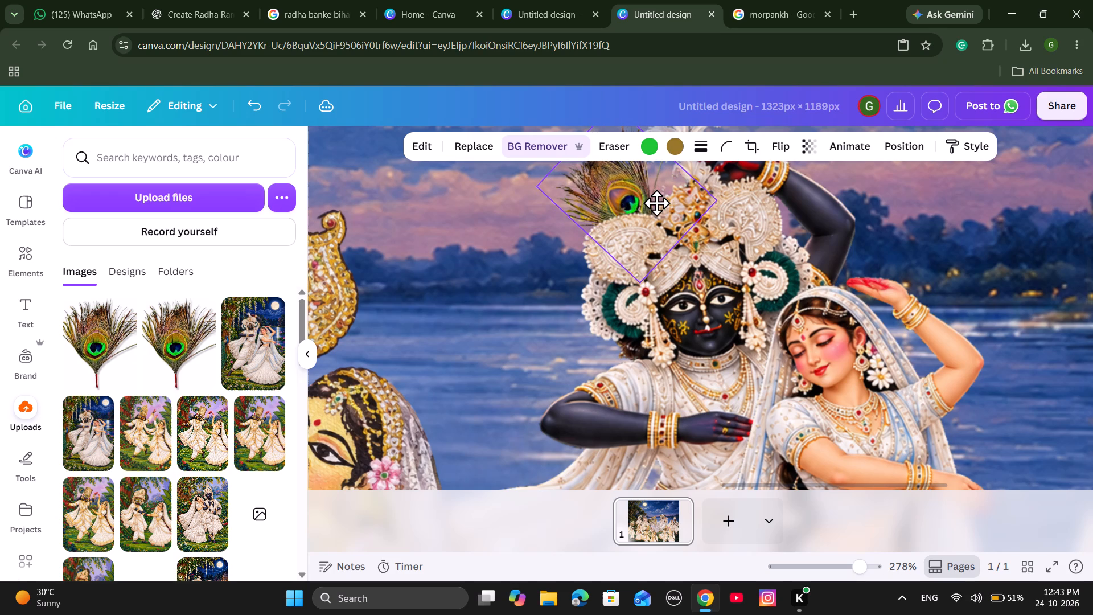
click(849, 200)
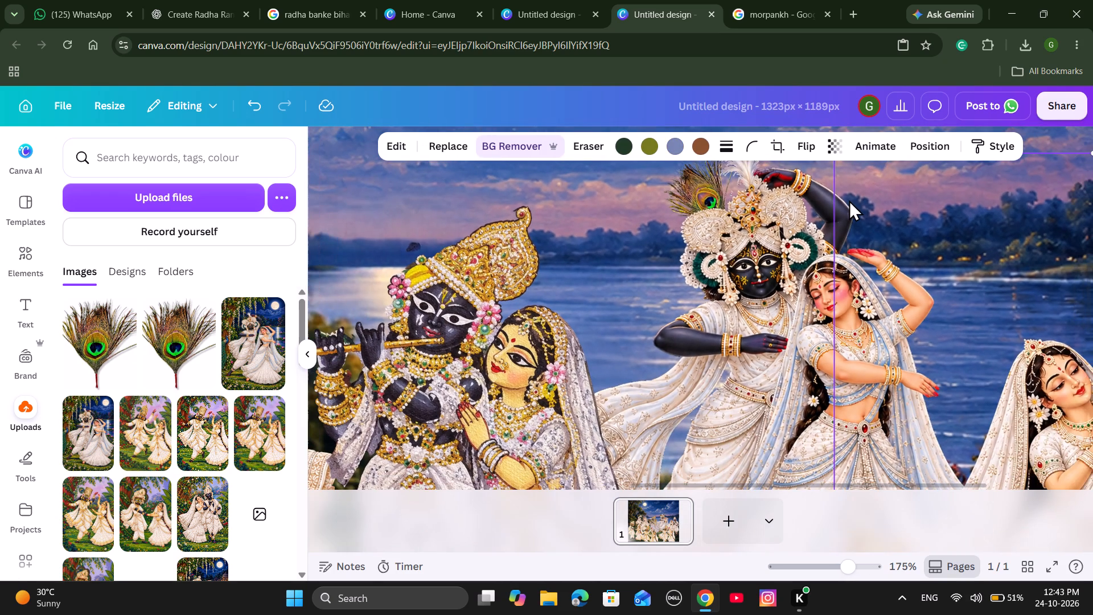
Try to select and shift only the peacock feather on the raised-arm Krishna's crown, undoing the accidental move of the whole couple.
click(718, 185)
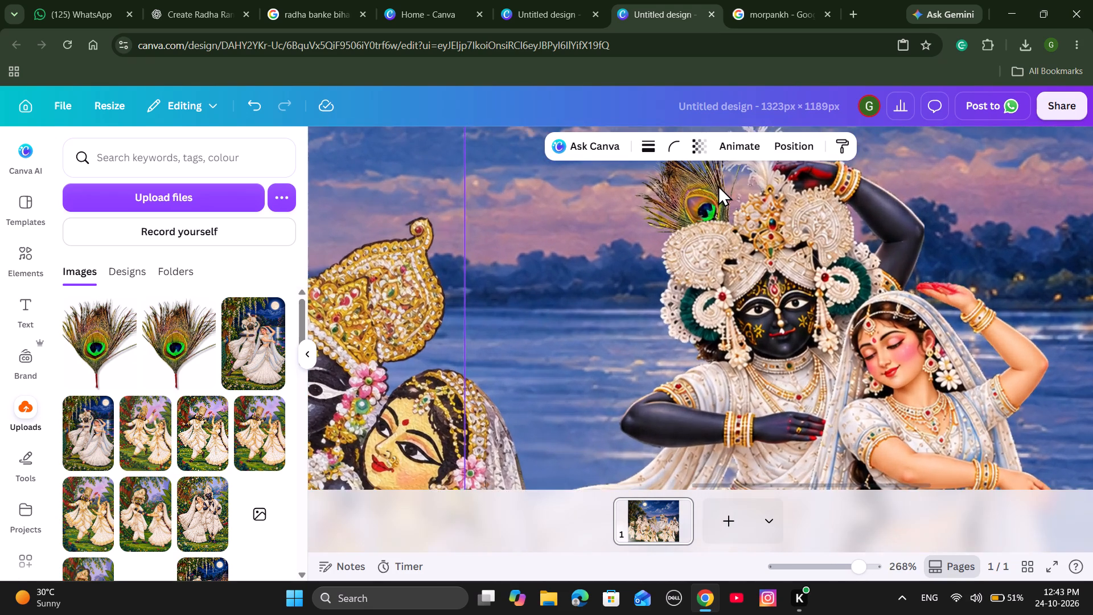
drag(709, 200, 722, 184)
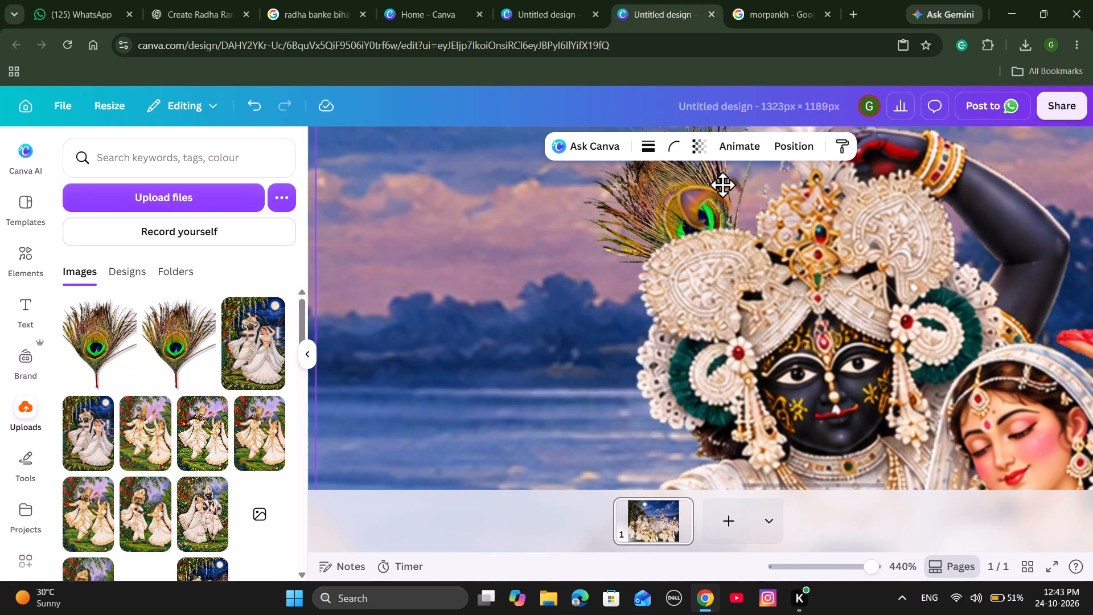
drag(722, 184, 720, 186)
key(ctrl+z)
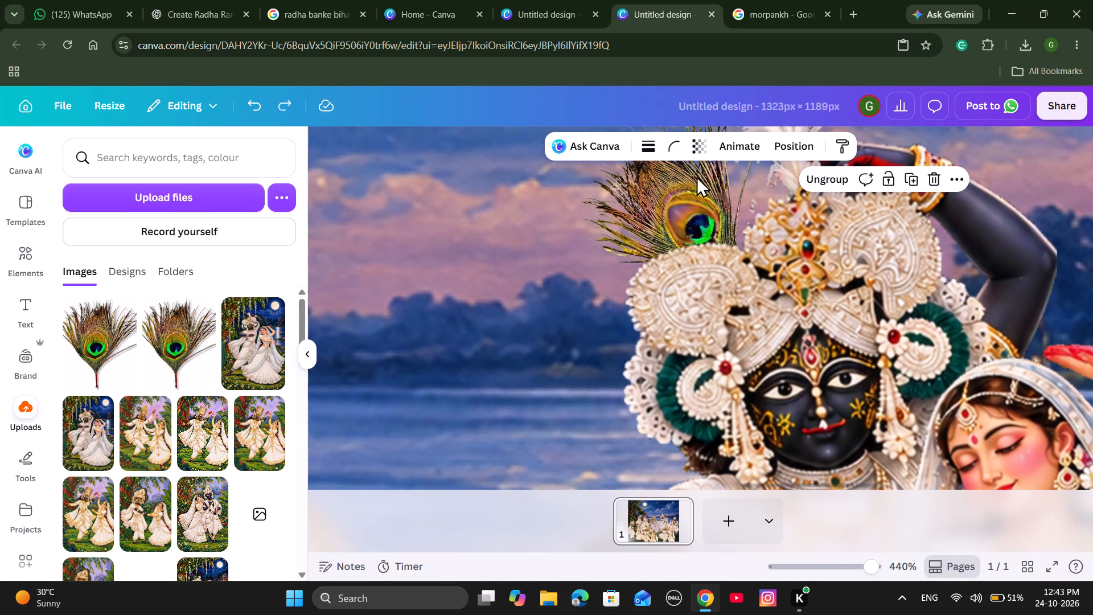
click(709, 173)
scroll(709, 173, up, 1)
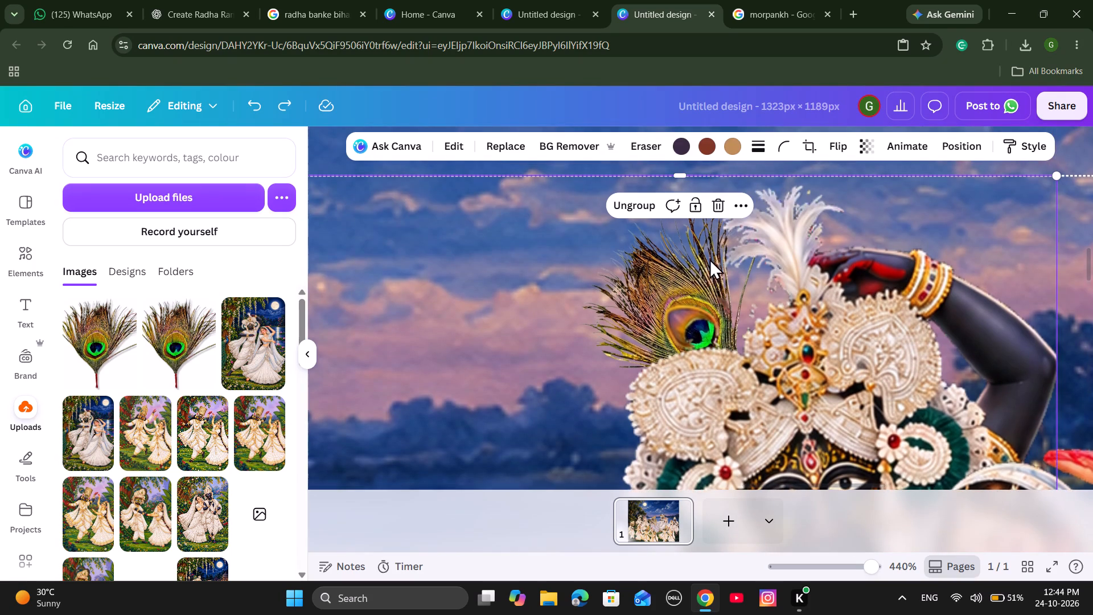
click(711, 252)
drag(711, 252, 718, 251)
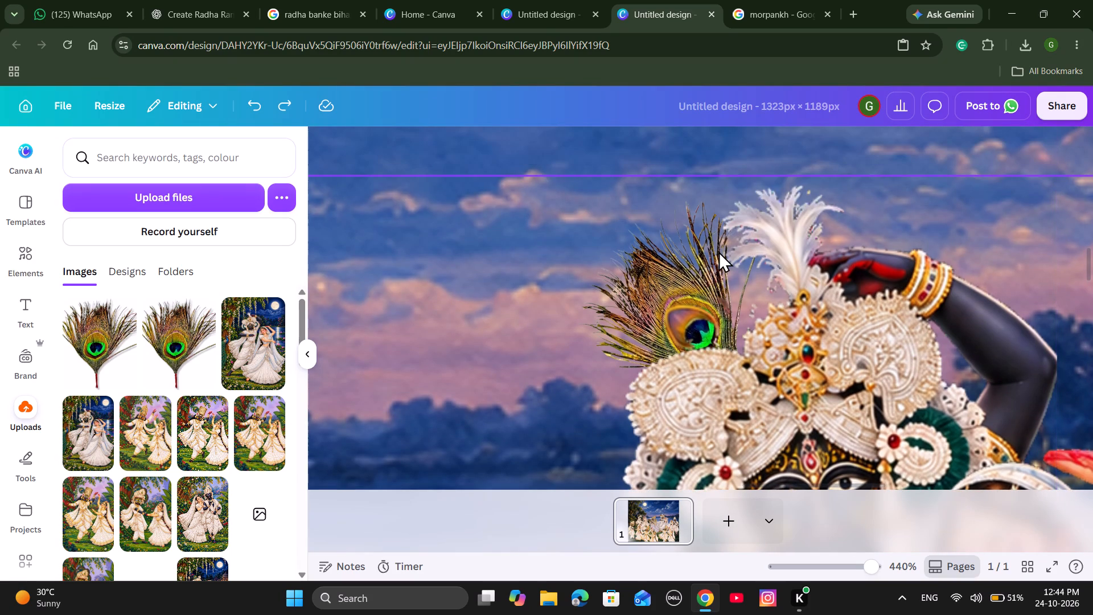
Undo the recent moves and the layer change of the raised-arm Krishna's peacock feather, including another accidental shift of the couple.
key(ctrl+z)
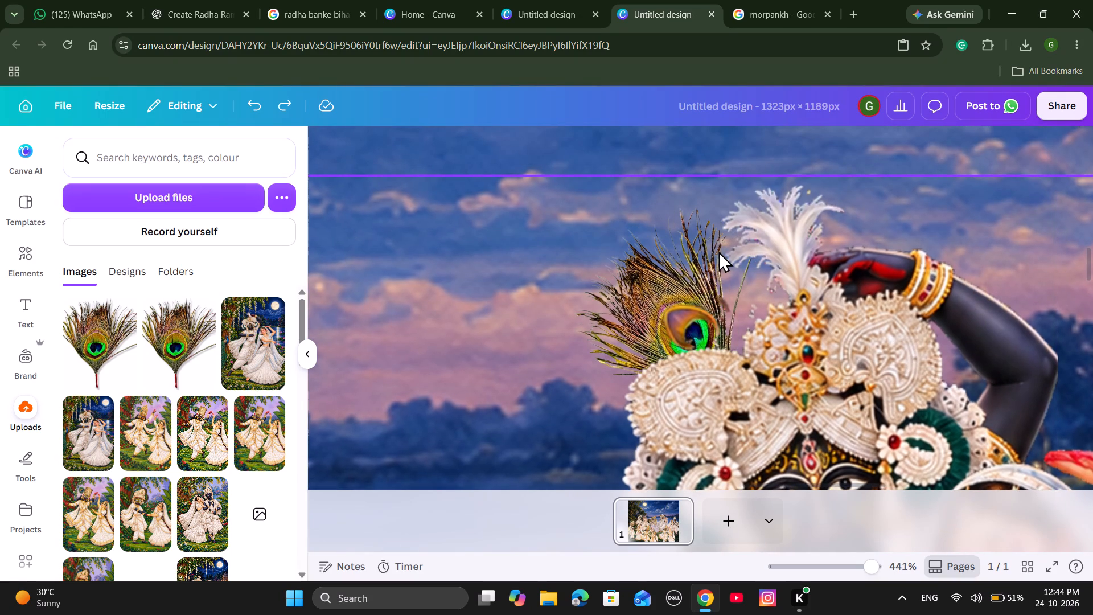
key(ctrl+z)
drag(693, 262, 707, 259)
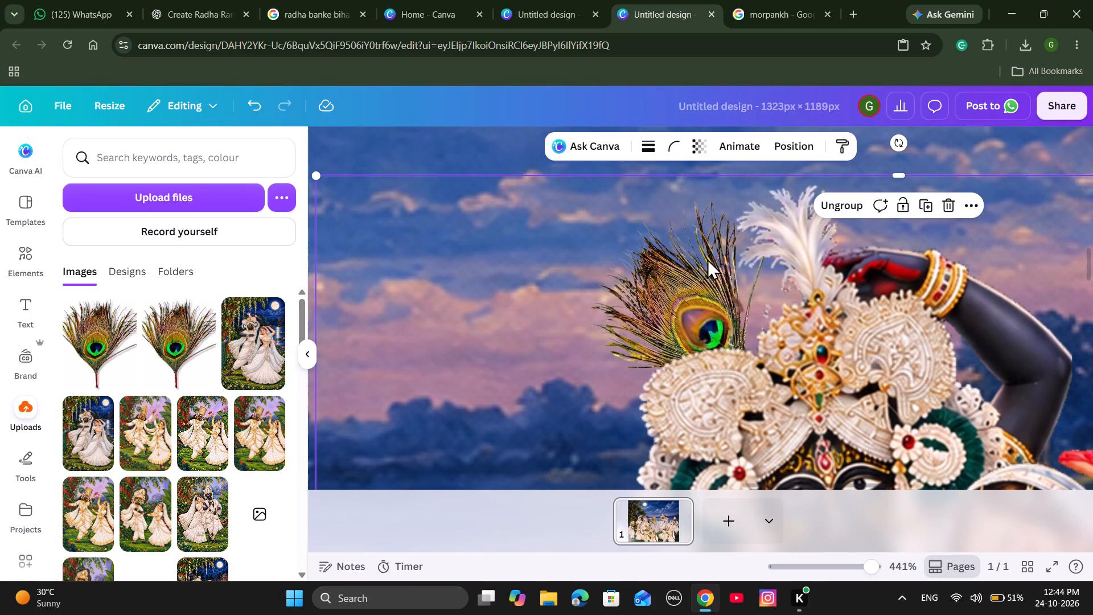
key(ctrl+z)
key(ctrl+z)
Send the peacock feather backward behind the raised-arm Krishna's crown, undoing the extra step that puts it behind the background.
click(707, 259)
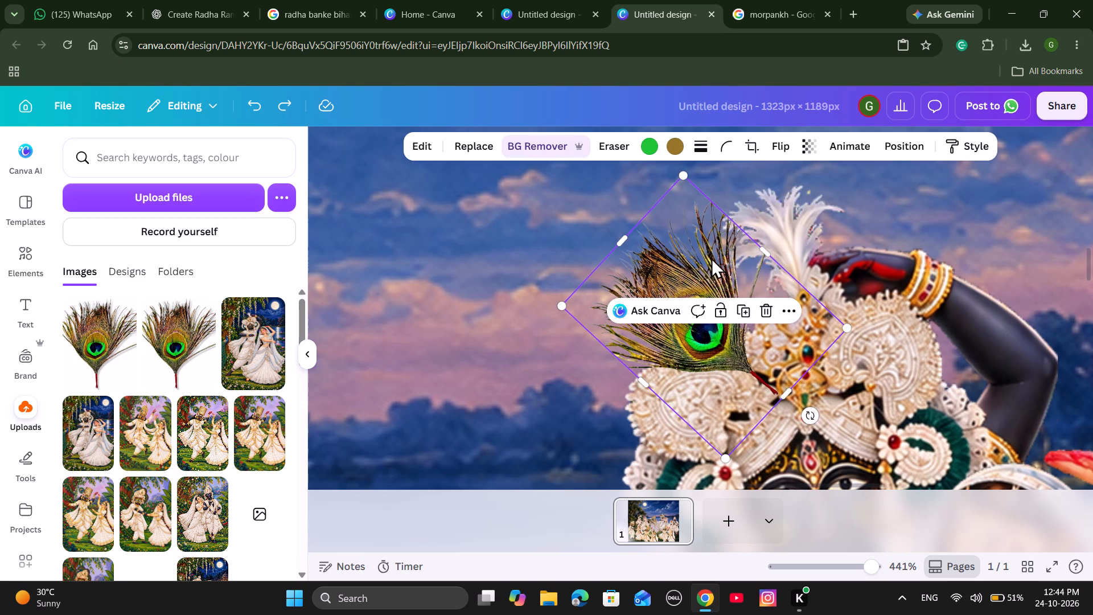
right_click(770, 287)
click(794, 251)
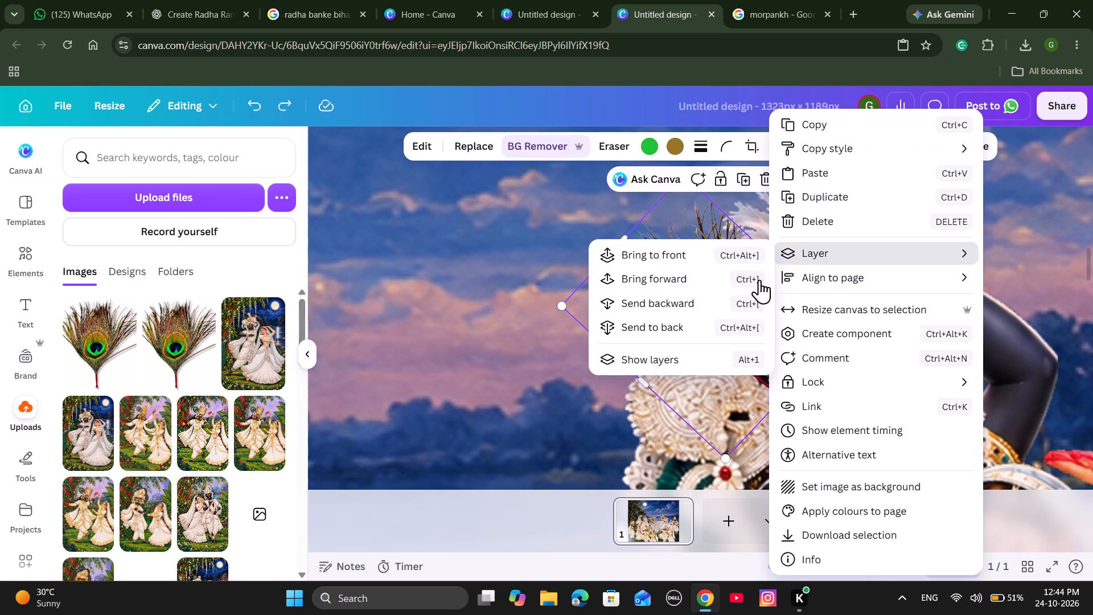
click(729, 311)
click(677, 315)
click(679, 320)
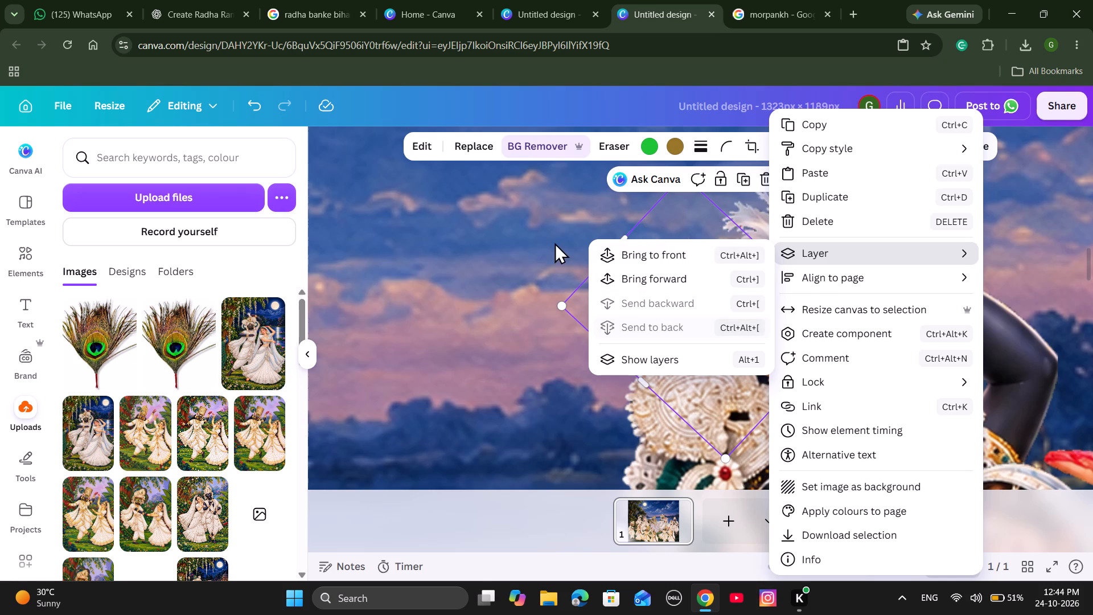
click(552, 239)
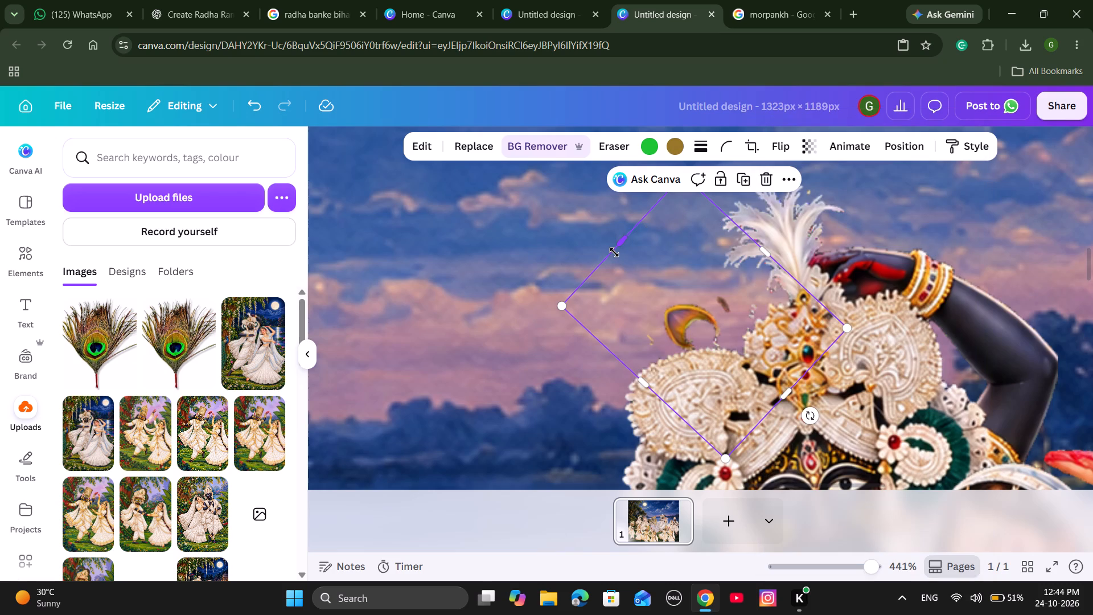
key(ctrl+z)
click(729, 335)
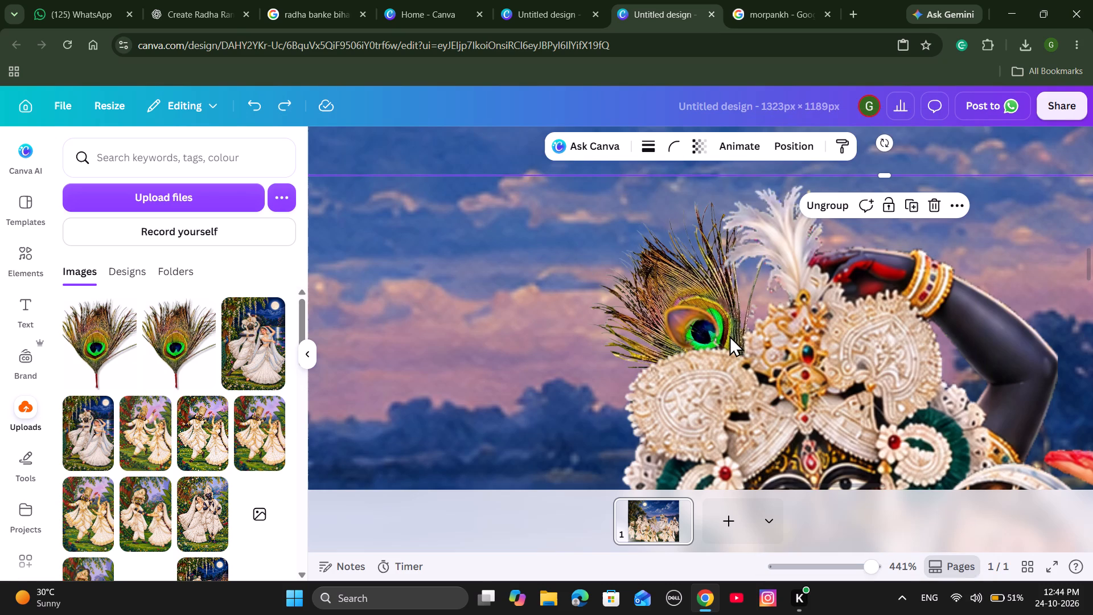
click(717, 293)
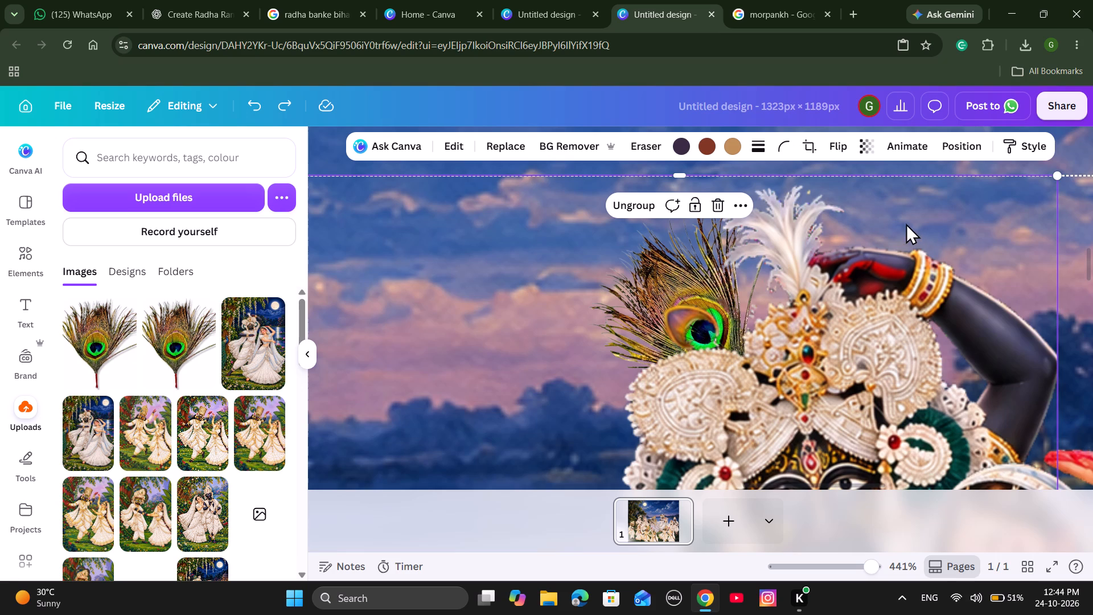
click(1083, 142)
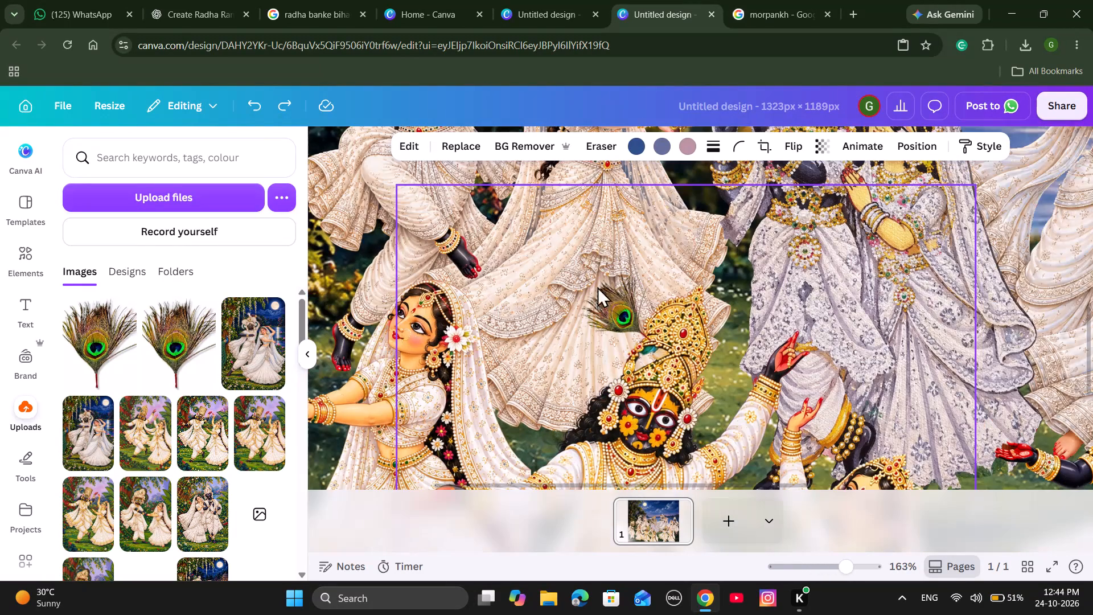
Rotate the duplicate peacock feather more upright and place it over the crown of the outstretched-arm Krishna below the dancing gopi's skirt.
click(648, 301)
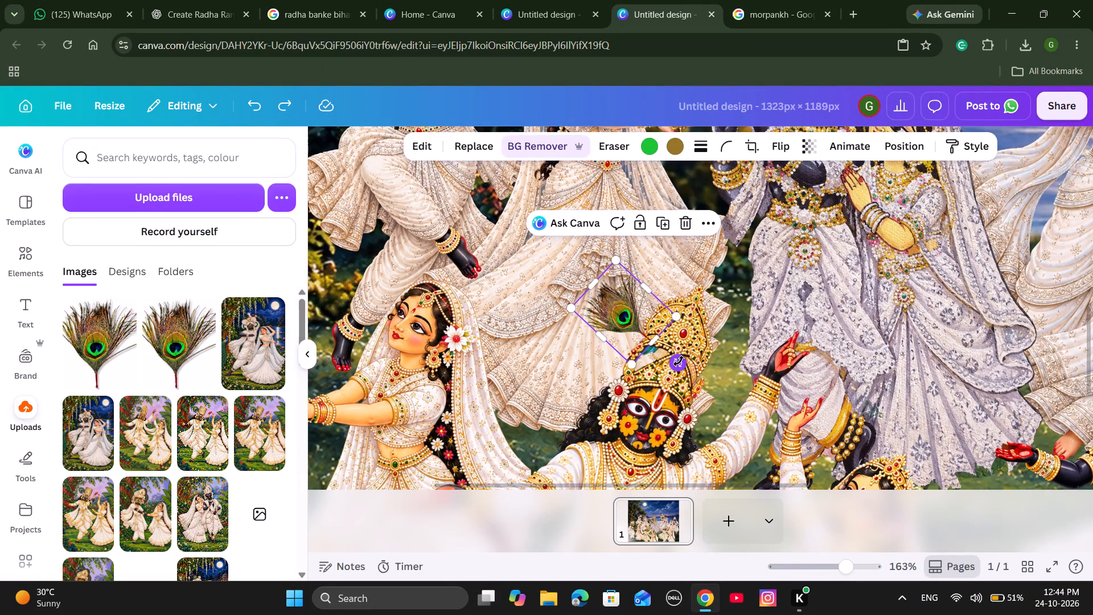
drag(679, 361, 647, 352)
drag(622, 319, 646, 342)
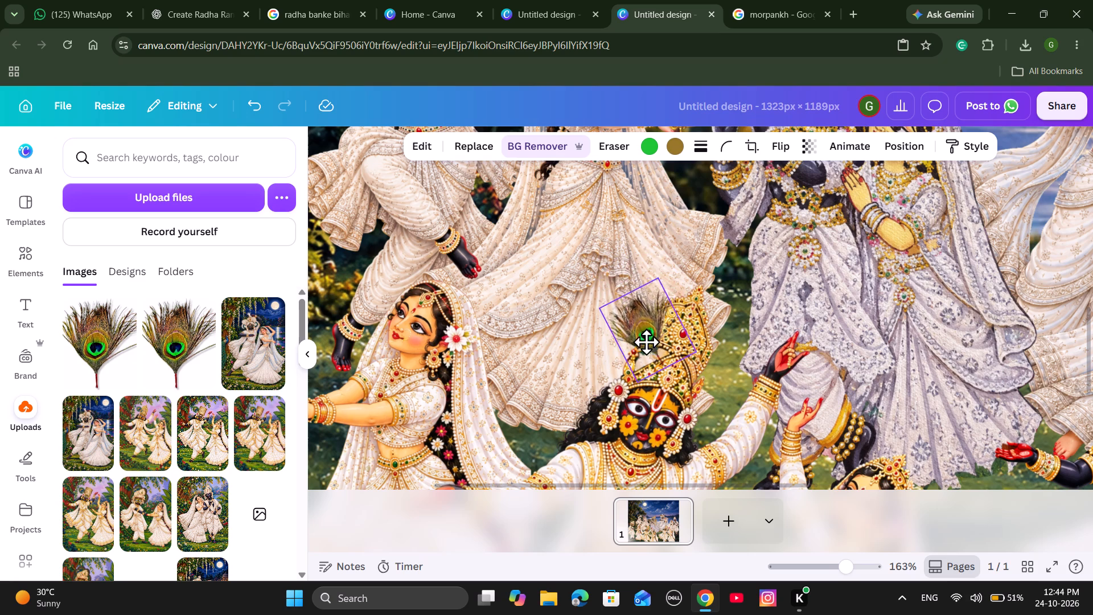
drag(646, 342, 644, 359)
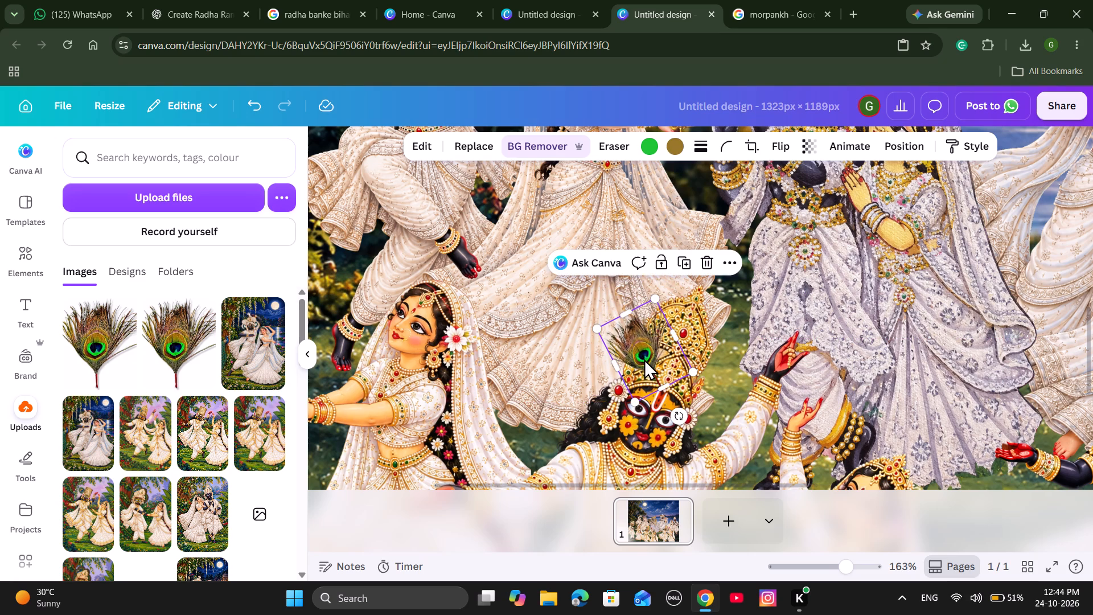
Send the duplicate peacock feather backward one layer, behind the outstretched-arm Krishna's crown.
right_click(649, 358)
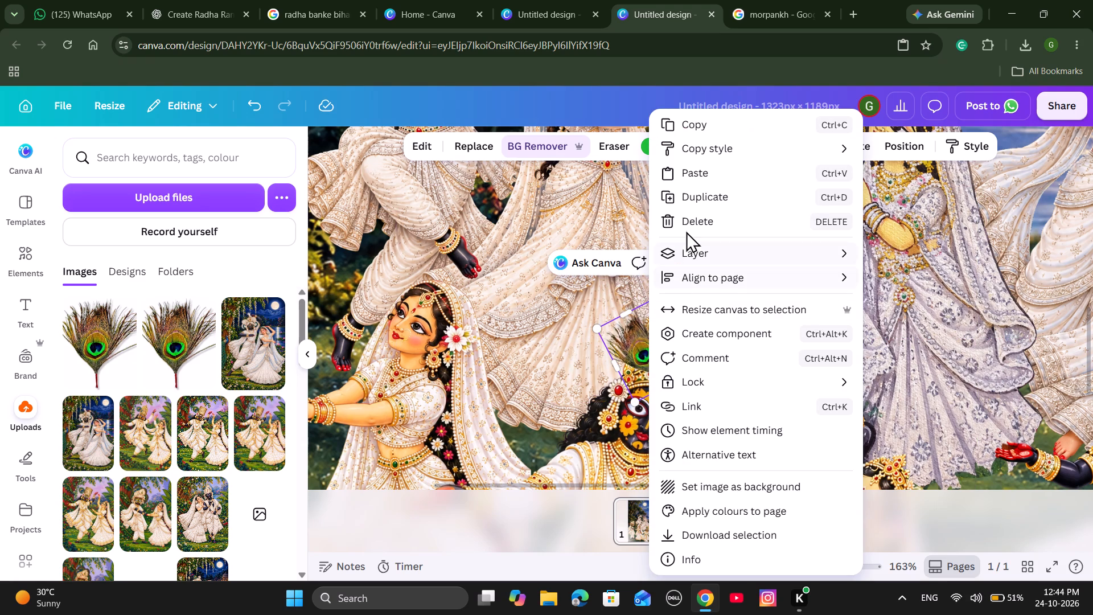
click(714, 245)
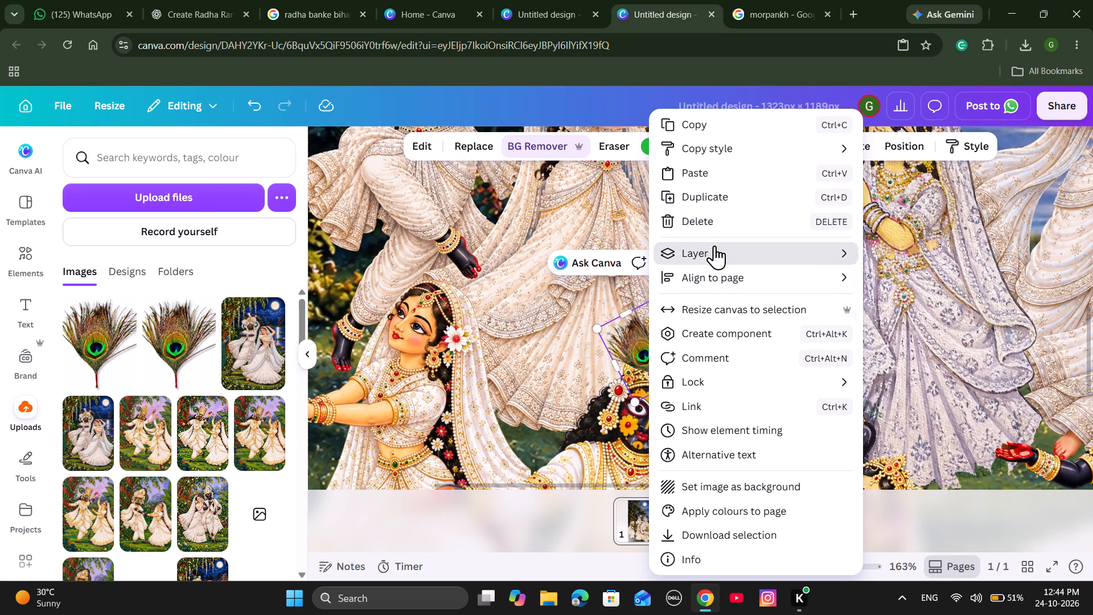
click(895, 305)
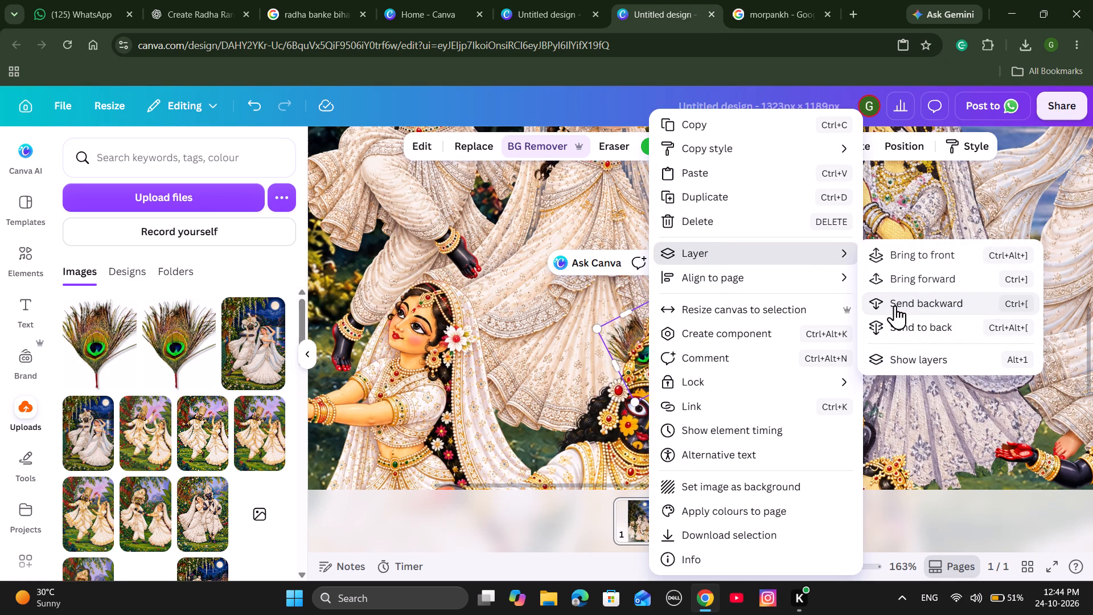
click(889, 418)
Reposition the duplicate peacock feather so its eye shows beside the outstretched-arm Krishna's crown and its stem tucks behind.
drag(624, 331, 603, 297)
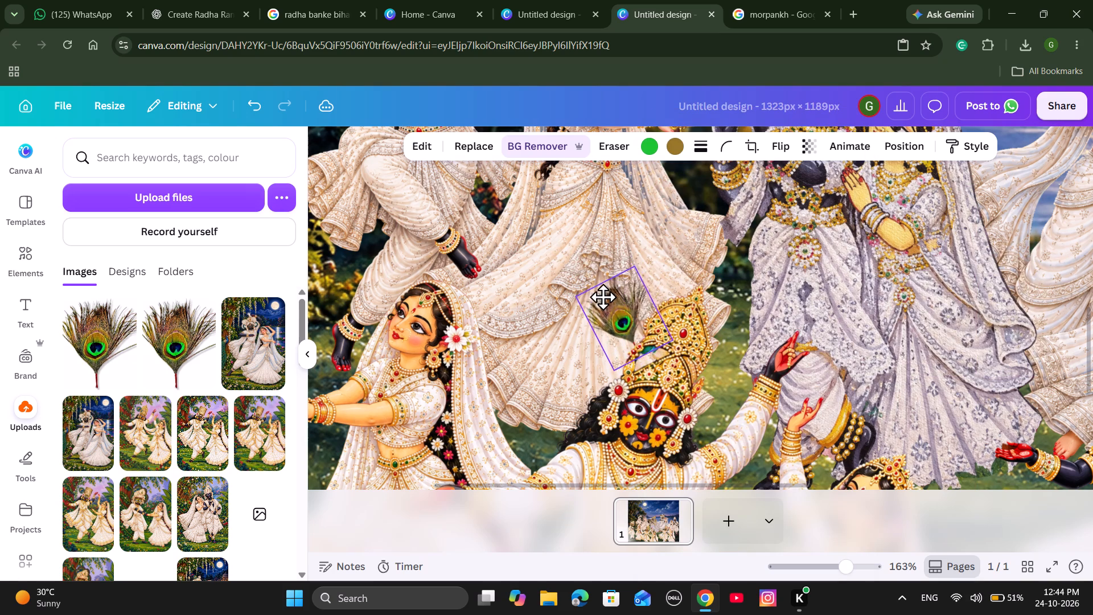
drag(603, 297, 672, 263)
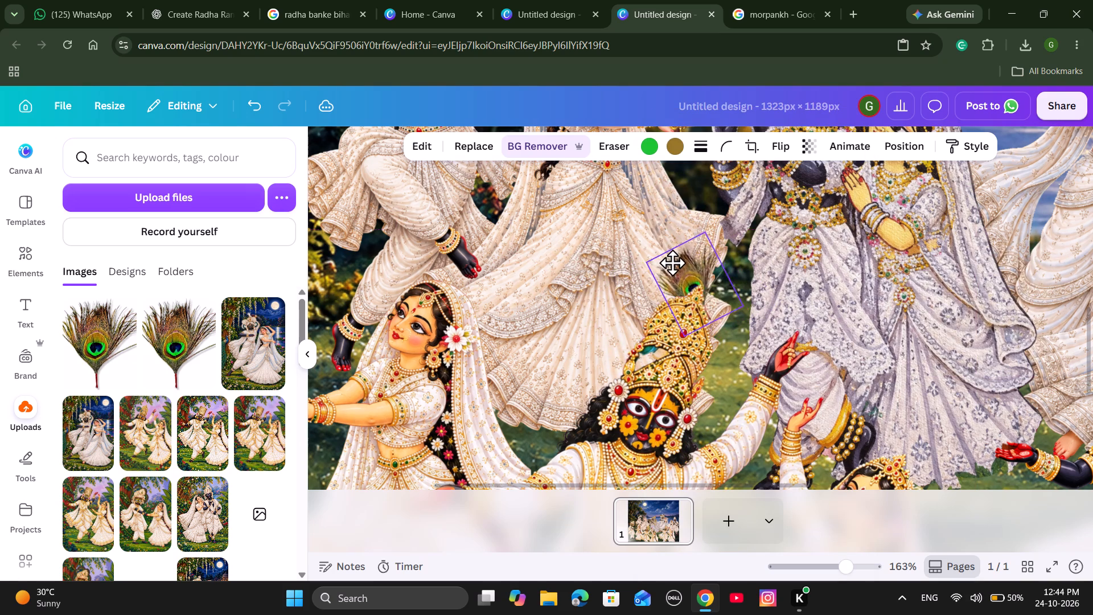
drag(672, 263, 605, 310)
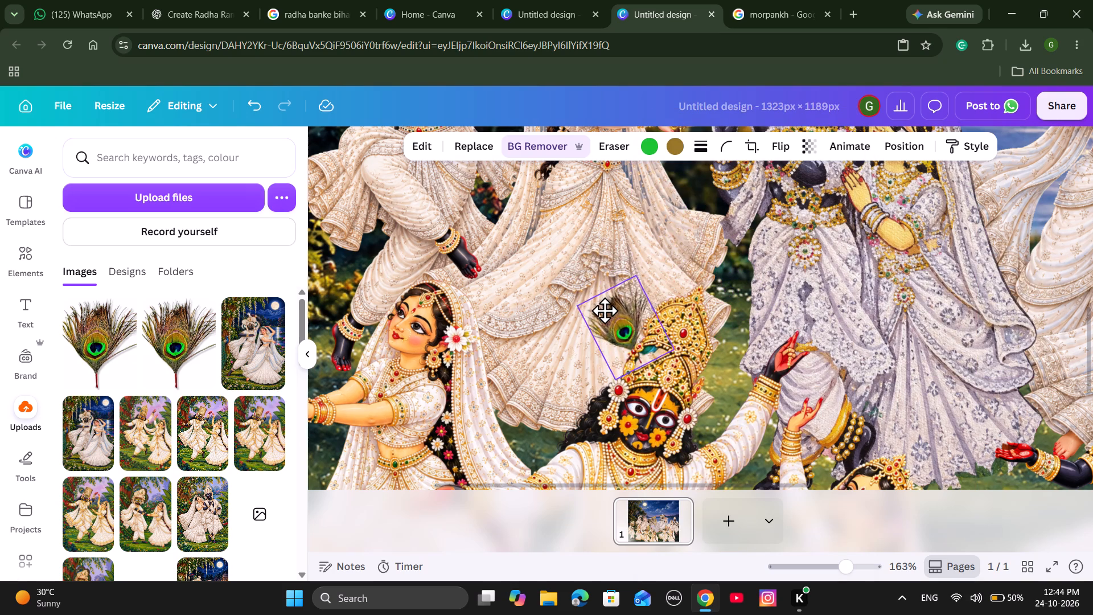
drag(605, 310, 605, 299)
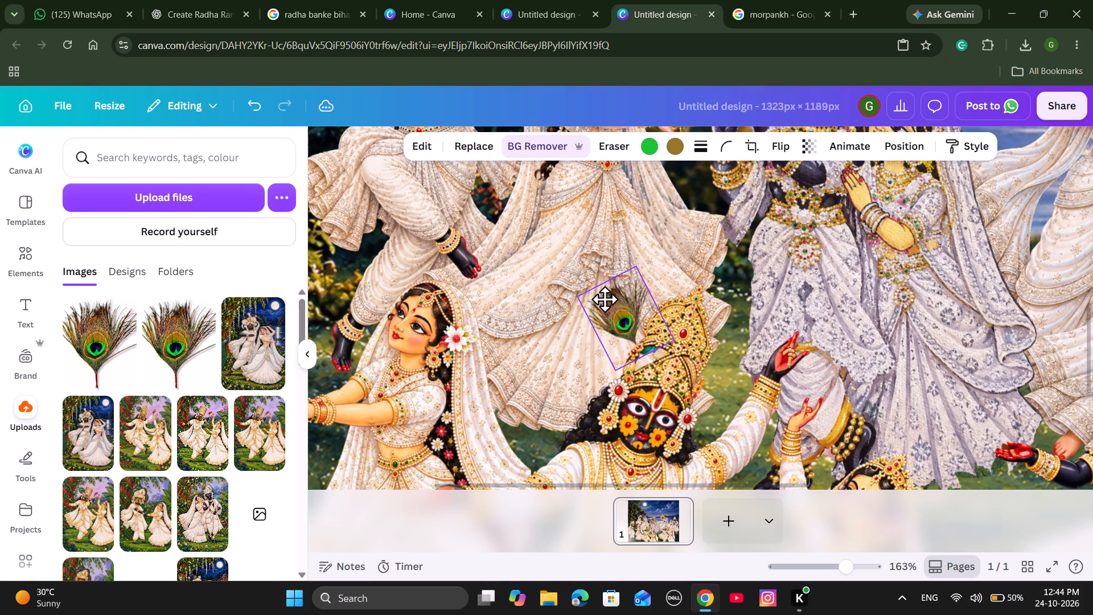
drag(605, 299, 620, 294)
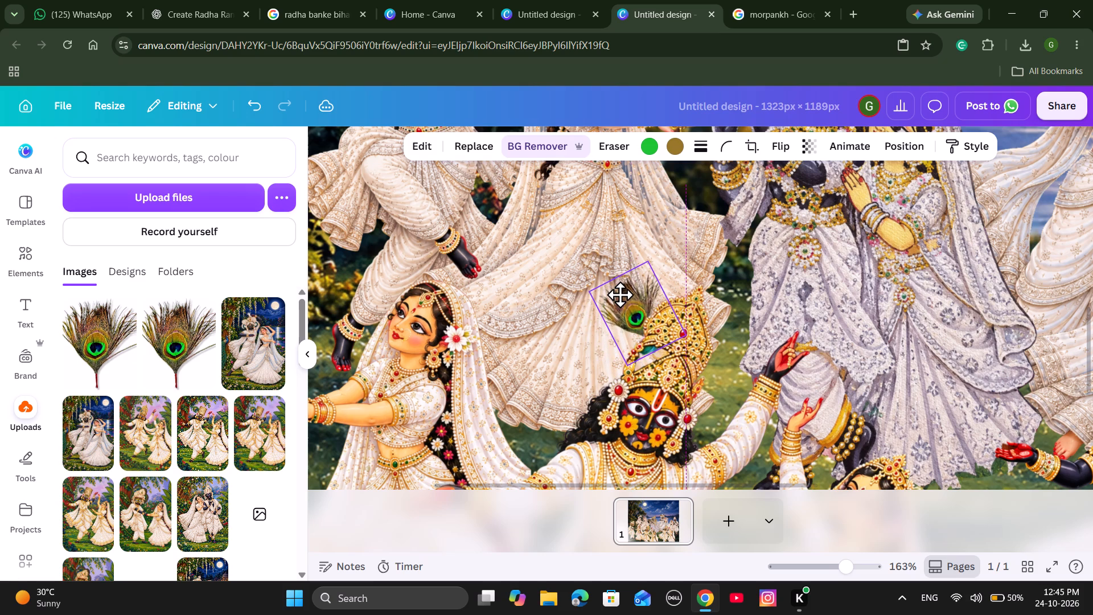
drag(620, 294, 637, 333)
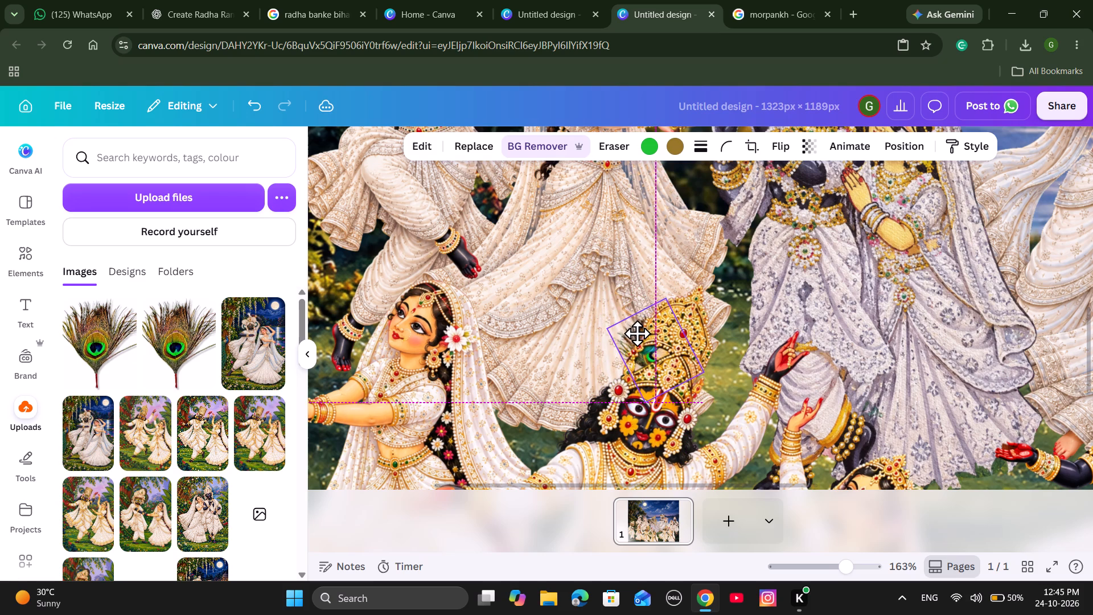
drag(637, 333, 615, 303)
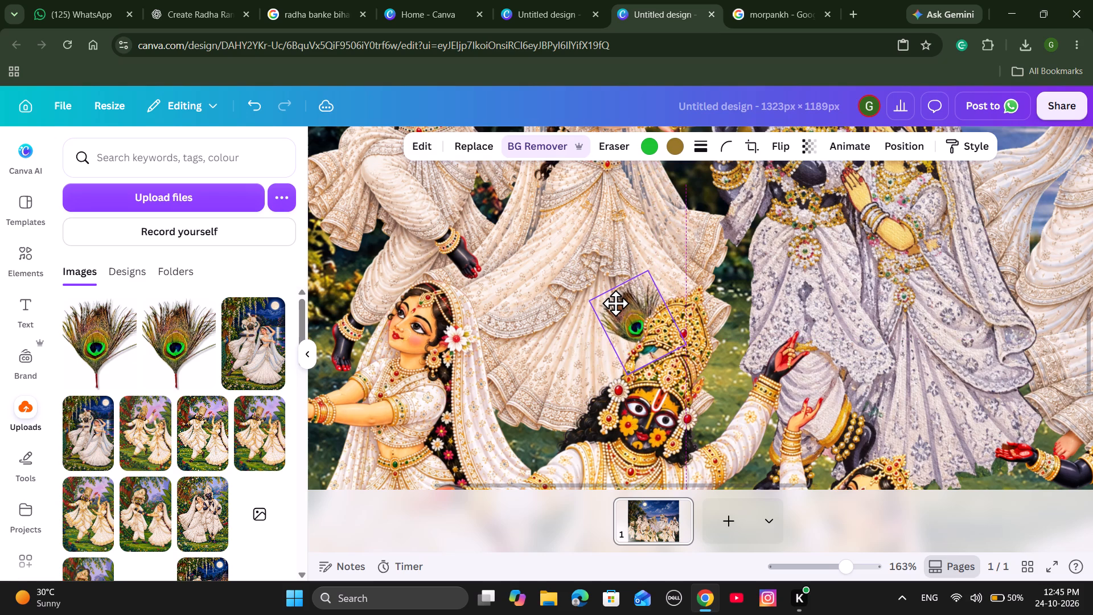
drag(615, 303, 615, 305)
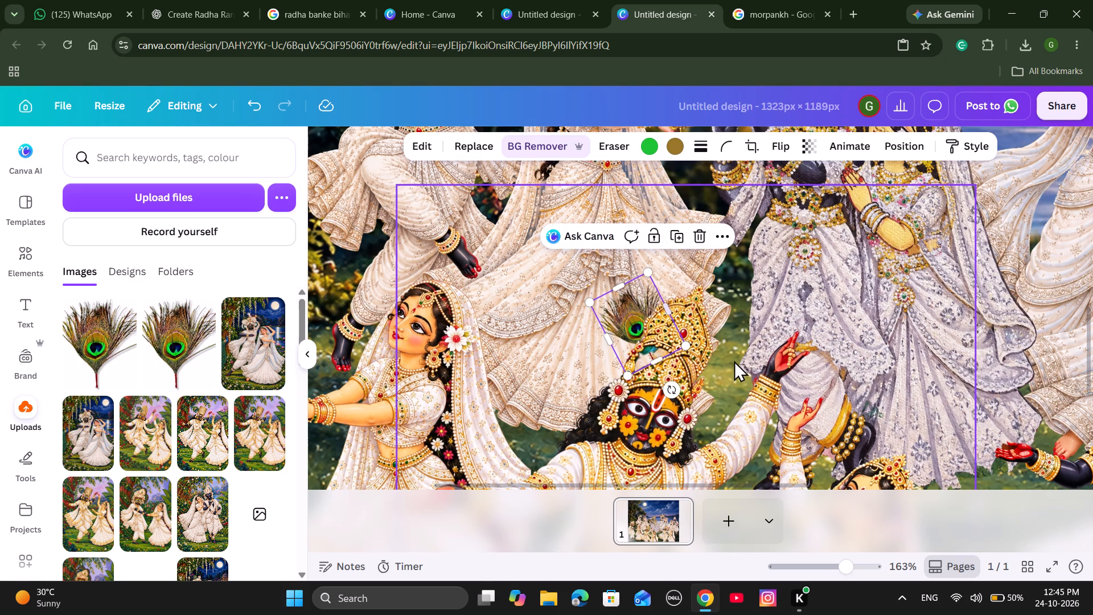
Bring the duplicate peacock feather to the front, above the outstretched-arm Krishna's crown.
right_click(659, 337)
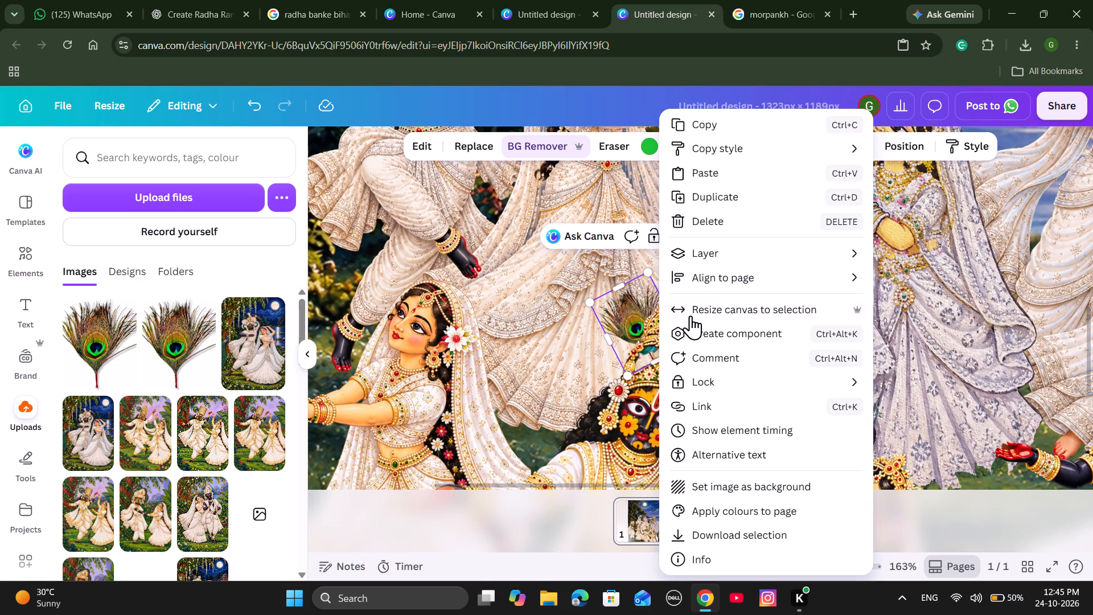
click(728, 253)
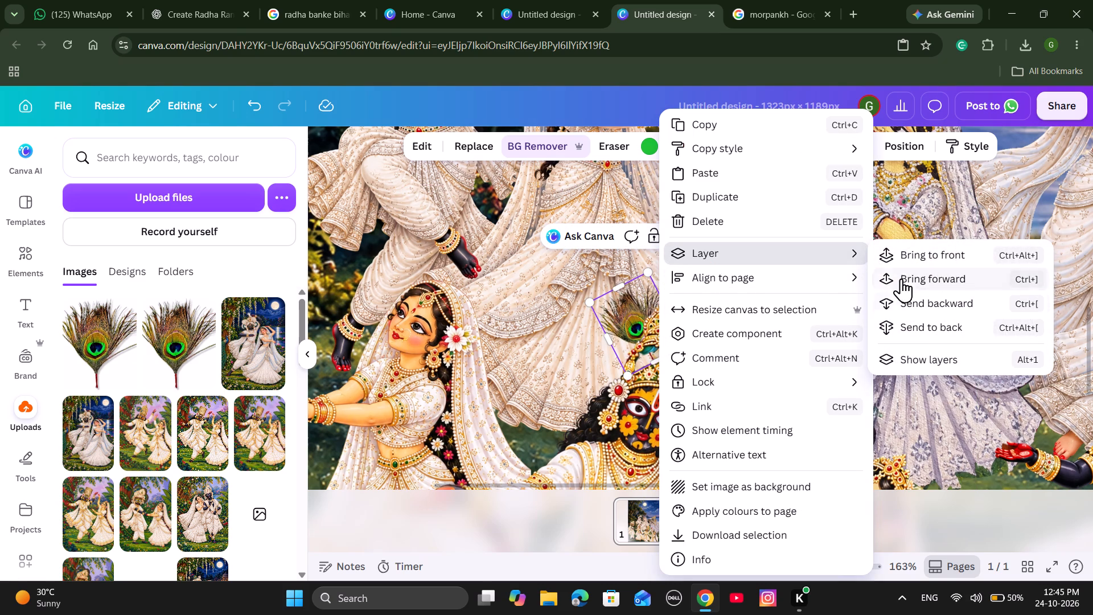
click(899, 259)
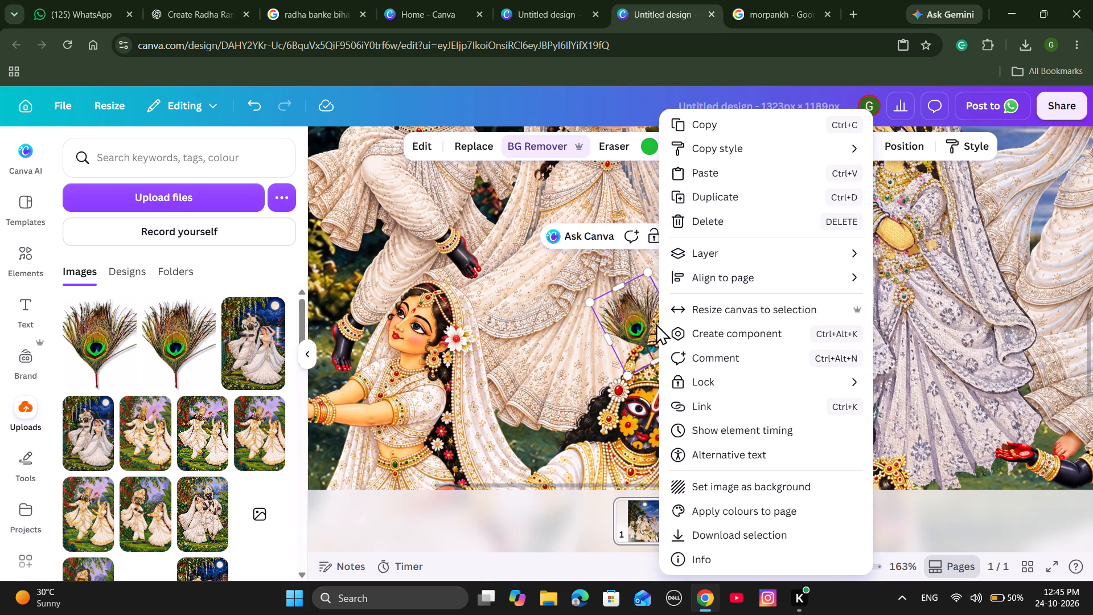
Reposition the peacock feather lower on the side of the outstretched-arm Krishna's crown, with its stem over the jewelled band.
click(640, 325)
drag(640, 325, 652, 340)
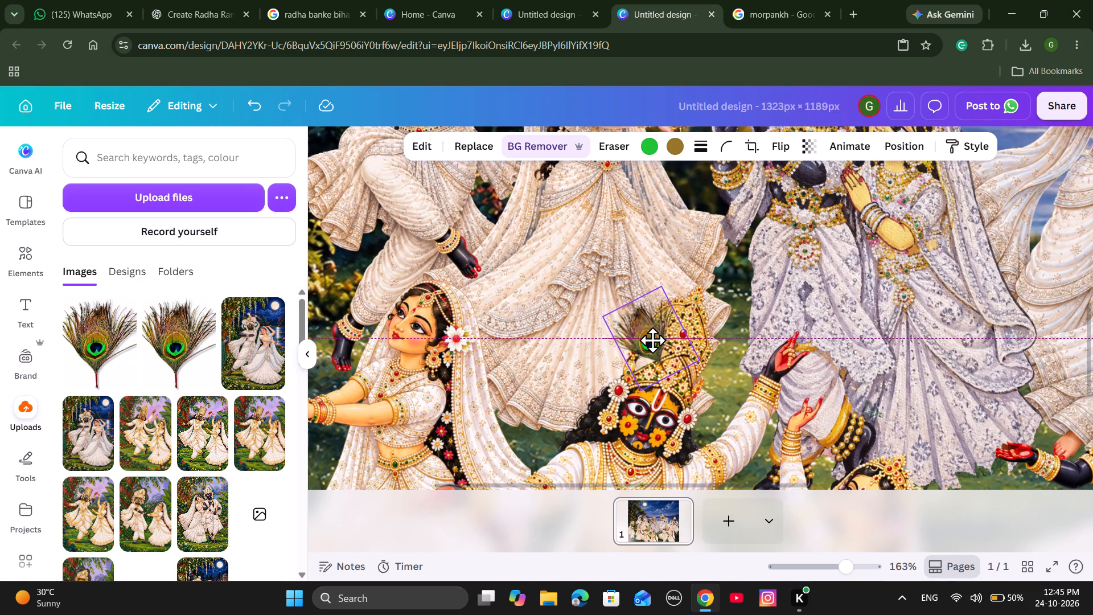
drag(652, 340, 664, 326)
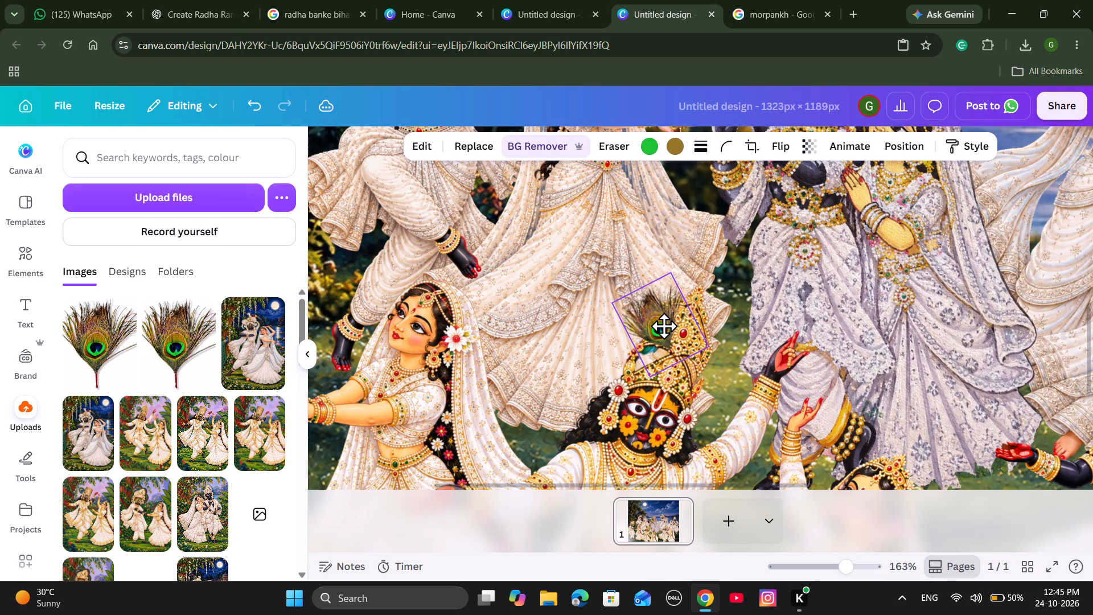
drag(664, 326, 655, 324)
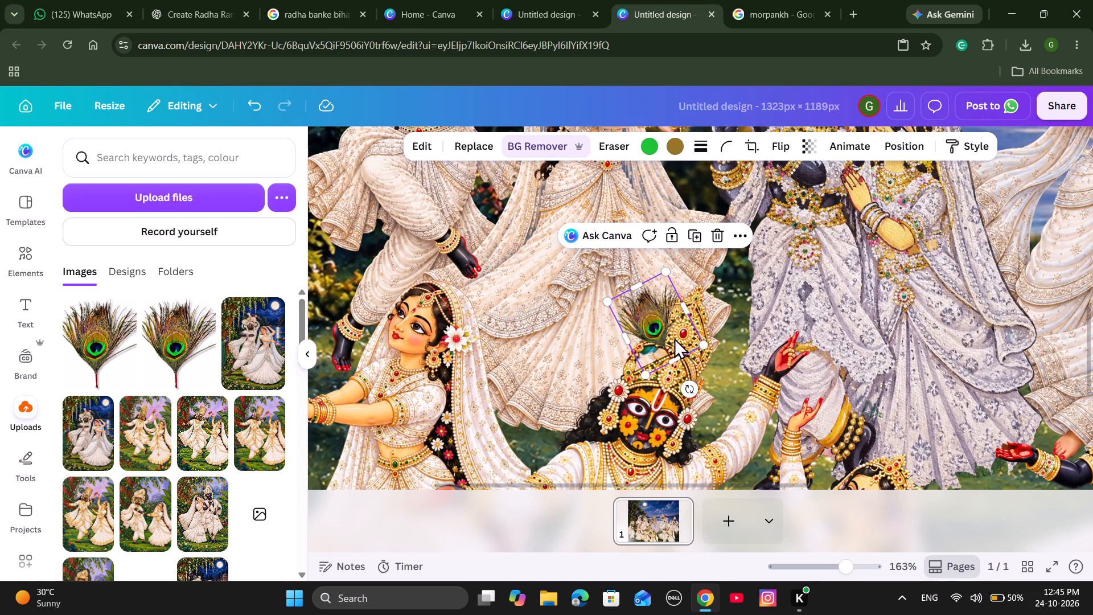
drag(671, 335, 660, 360)
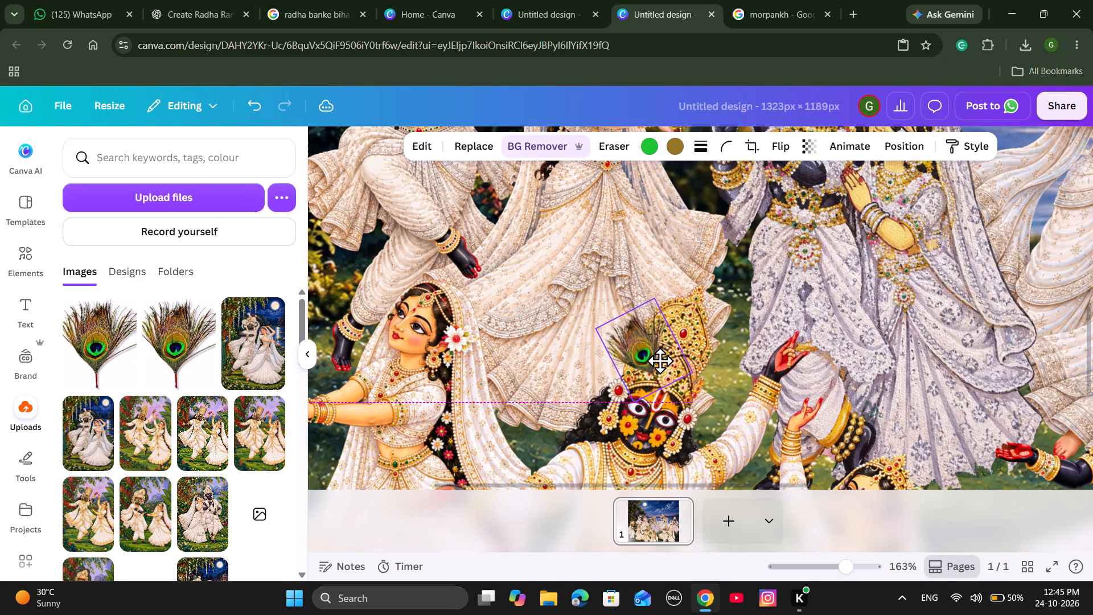
drag(660, 360, 659, 359)
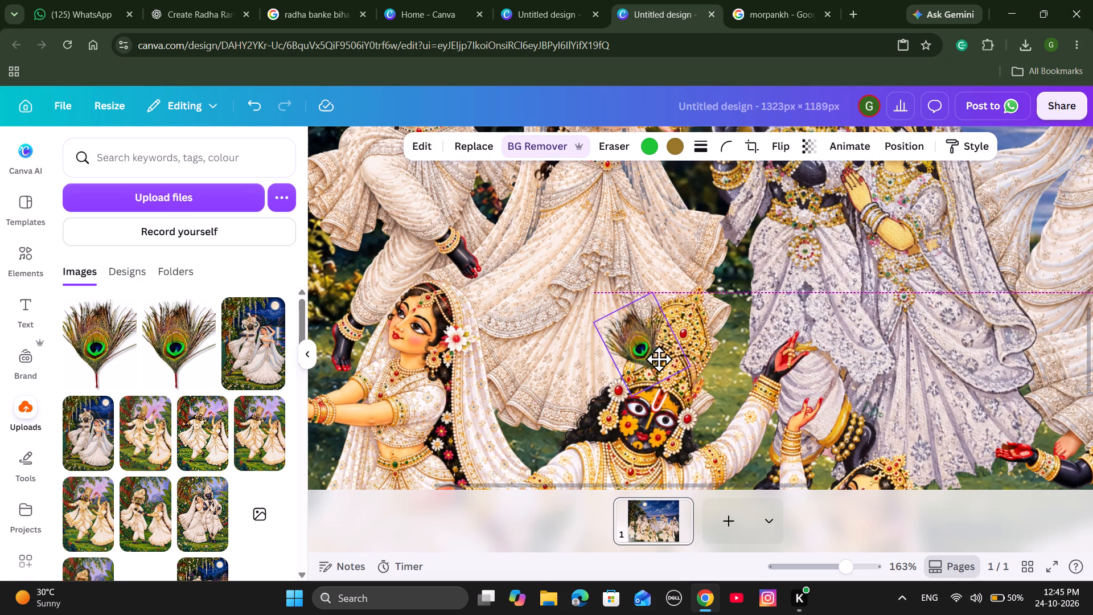
drag(659, 359, 656, 356)
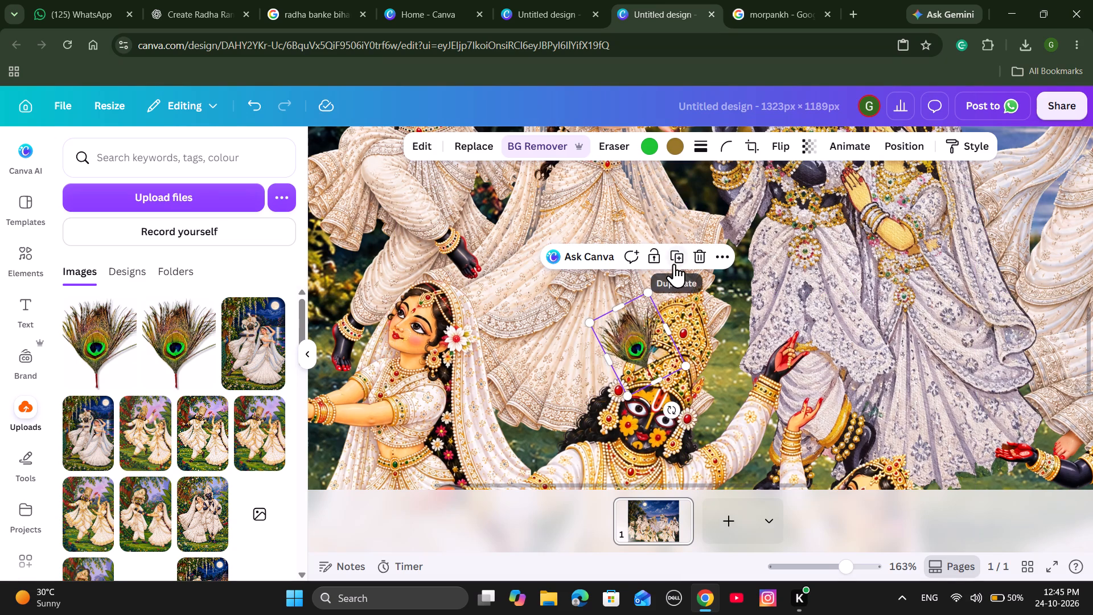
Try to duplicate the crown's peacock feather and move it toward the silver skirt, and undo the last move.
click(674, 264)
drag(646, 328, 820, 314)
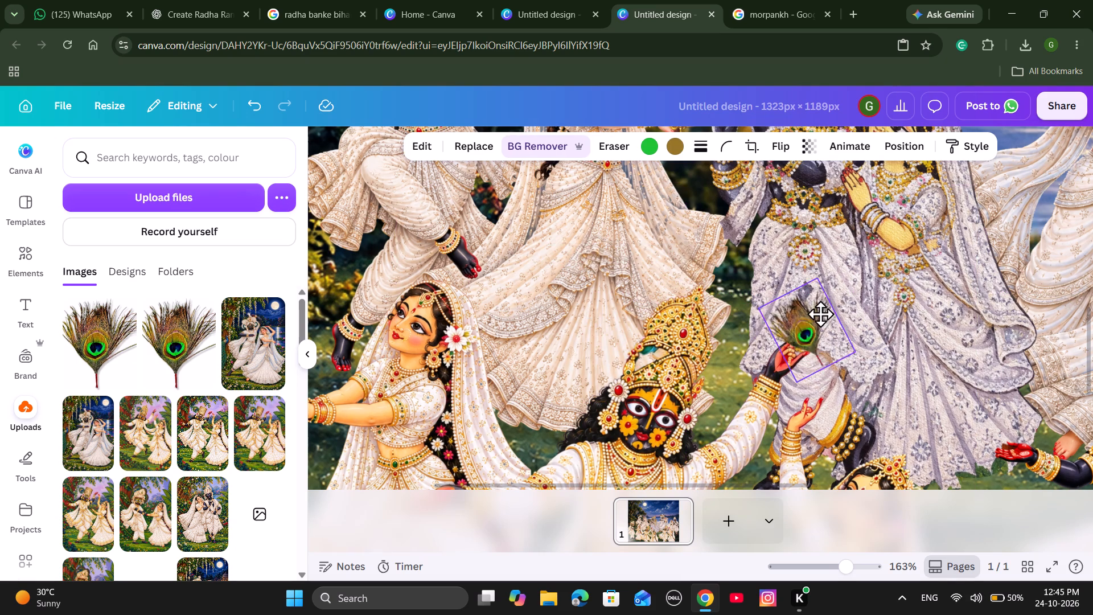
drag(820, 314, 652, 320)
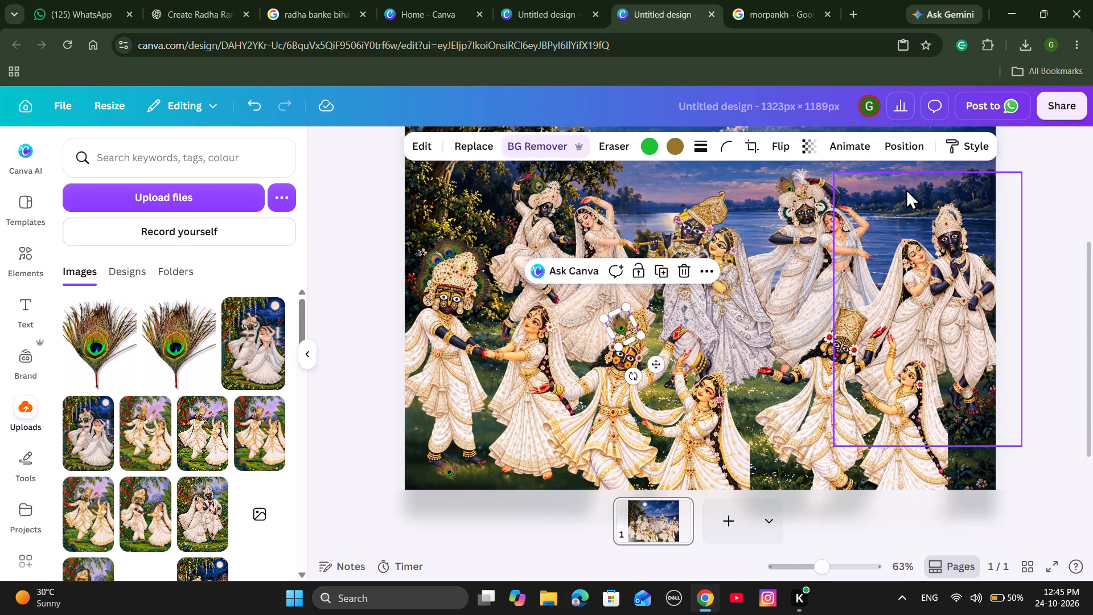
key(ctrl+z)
Duplicate the crown's peacock feather and park the copy over the hem of the central couple's silver skirt.
click(656, 273)
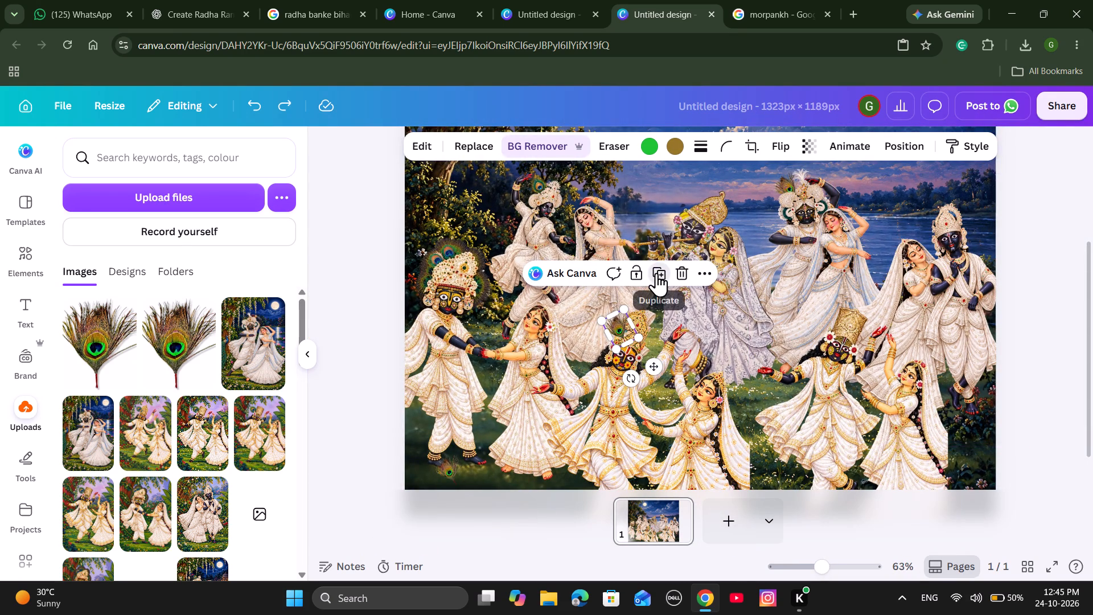
drag(631, 342, 707, 339)
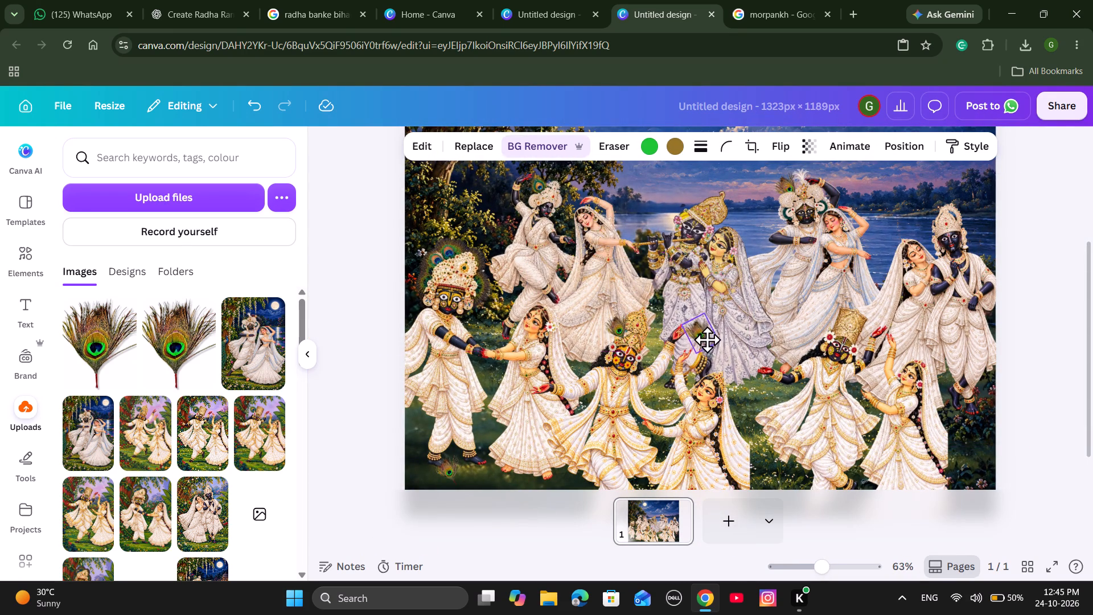
drag(707, 339, 753, 343)
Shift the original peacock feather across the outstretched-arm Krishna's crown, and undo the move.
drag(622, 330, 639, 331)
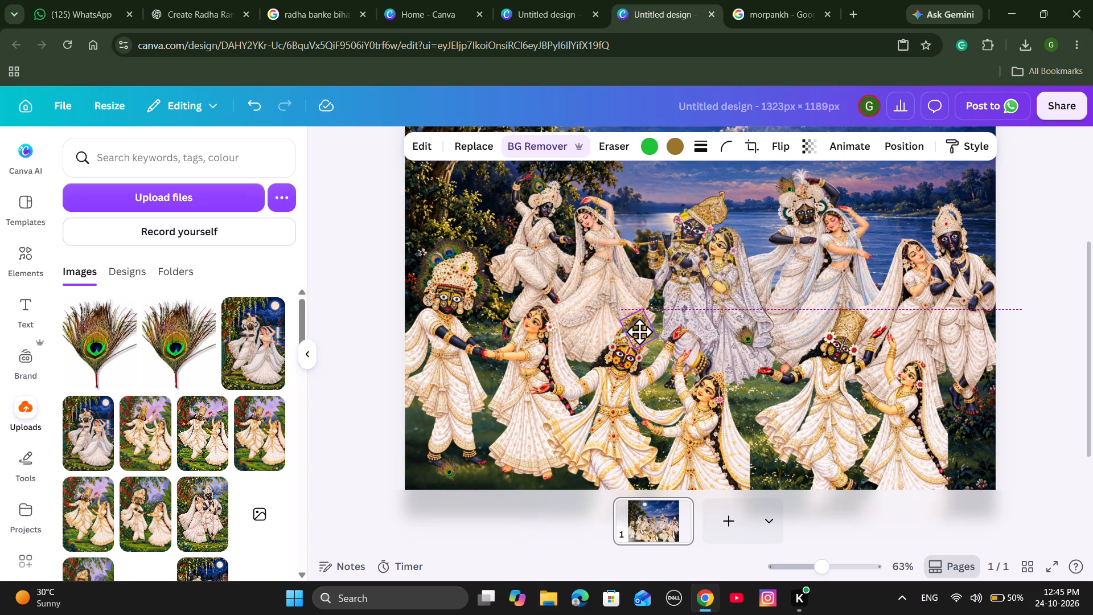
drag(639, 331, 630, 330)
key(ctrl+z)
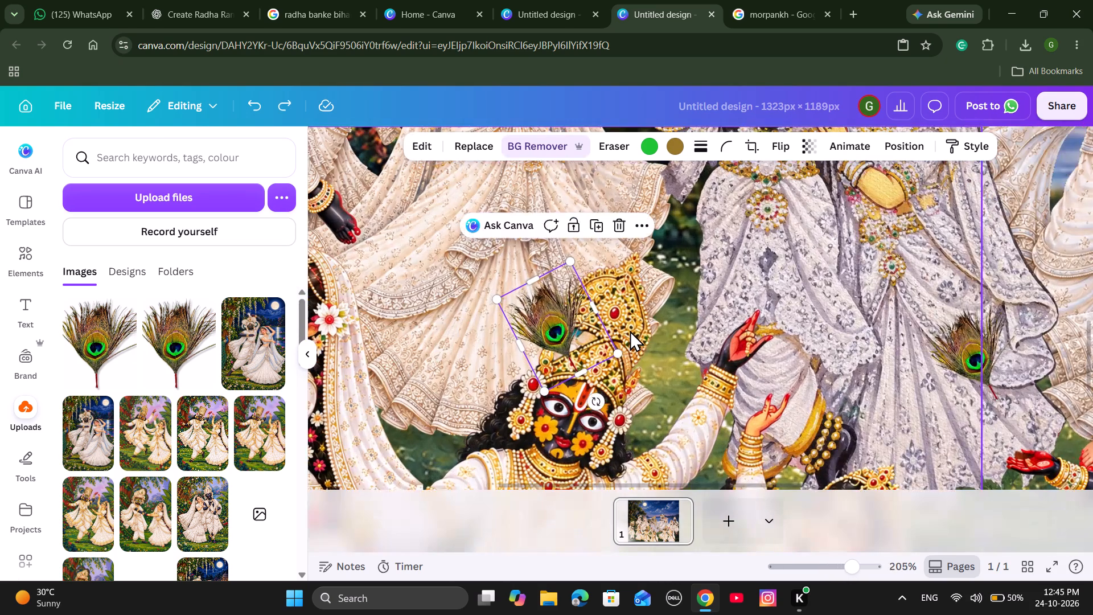
Crop the lower stem off the peacock feather on the outstretched-arm Krishna's crown, using a freeform crop.
click(751, 143)
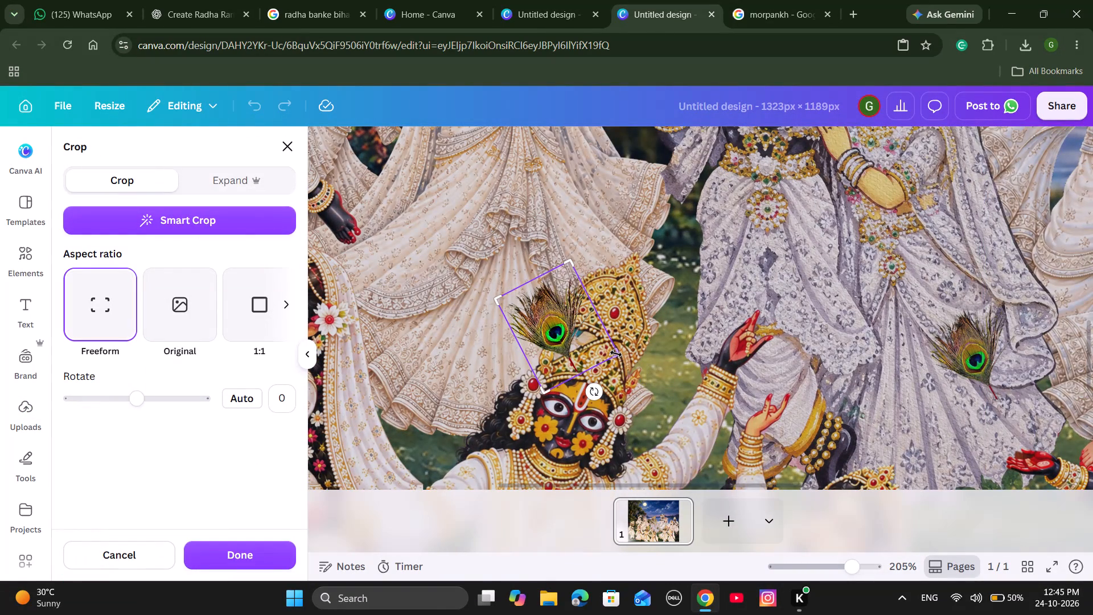
drag(616, 353, 611, 335)
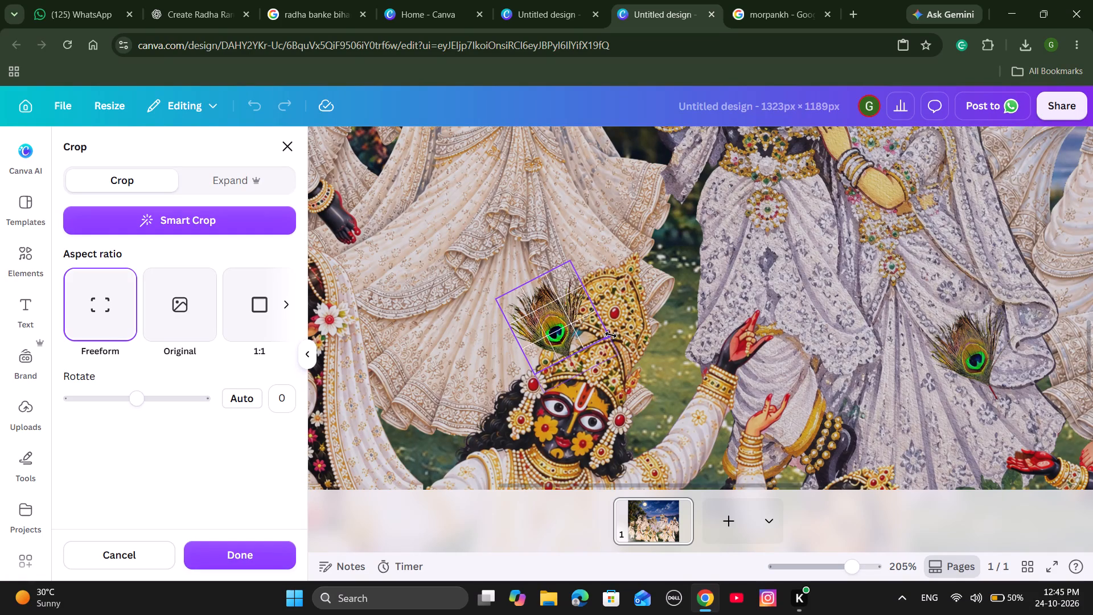
drag(611, 335, 611, 334)
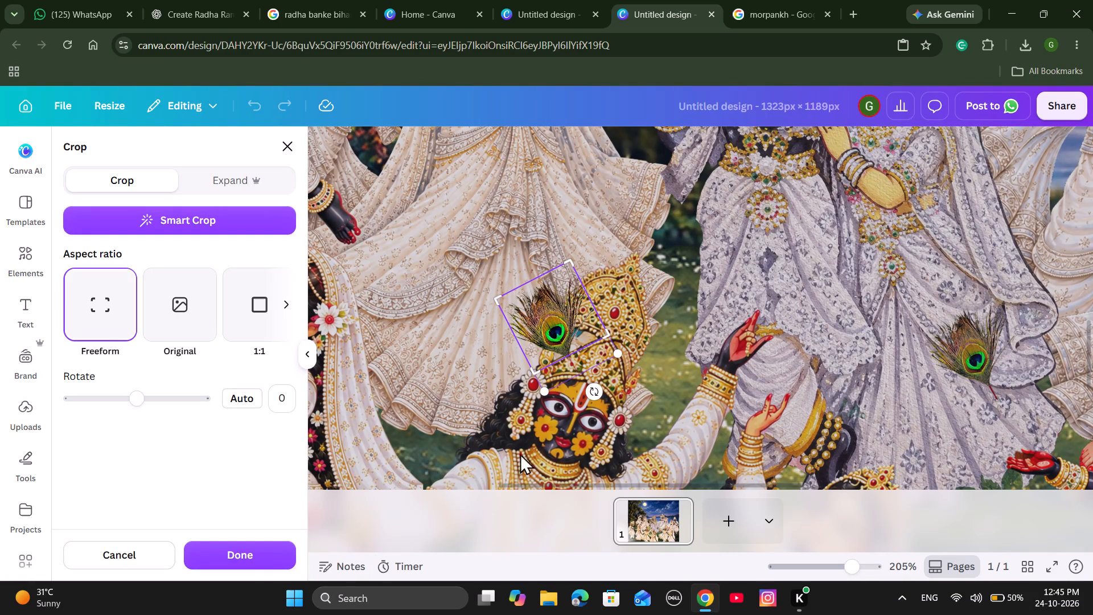
click(264, 553)
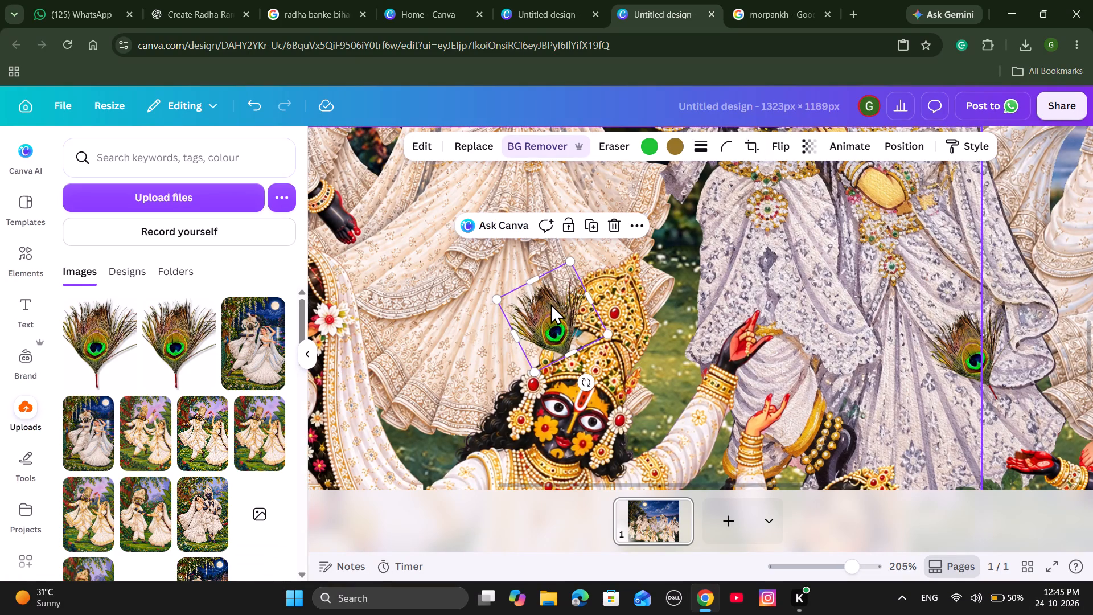
Tilt the cropped peacock feather further and move it up against the side of the outstretched-arm Krishna's crown.
drag(550, 304, 558, 290)
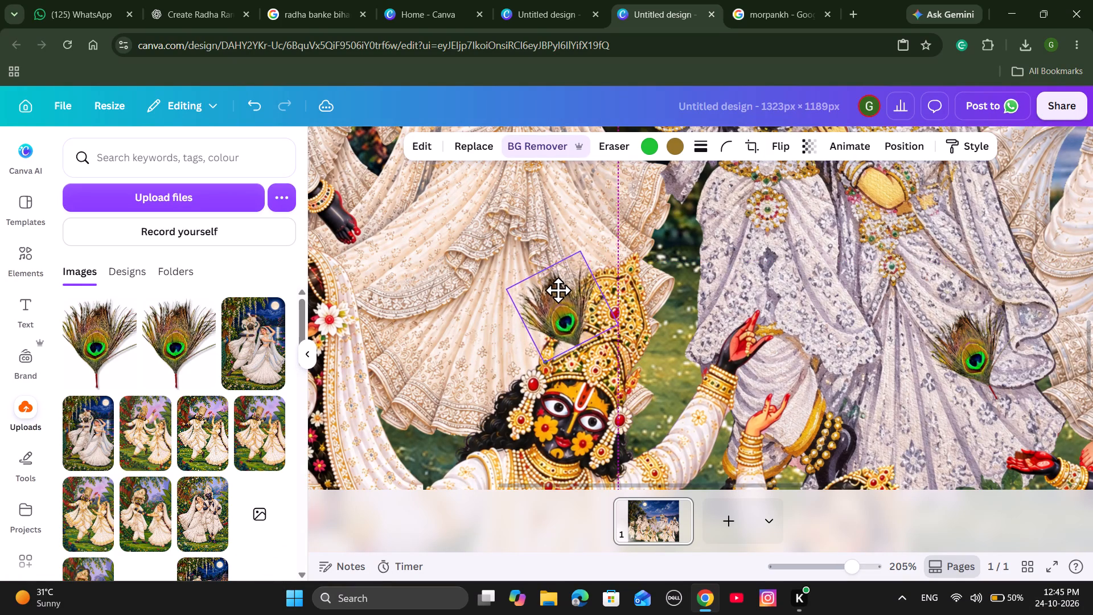
drag(558, 290, 570, 298)
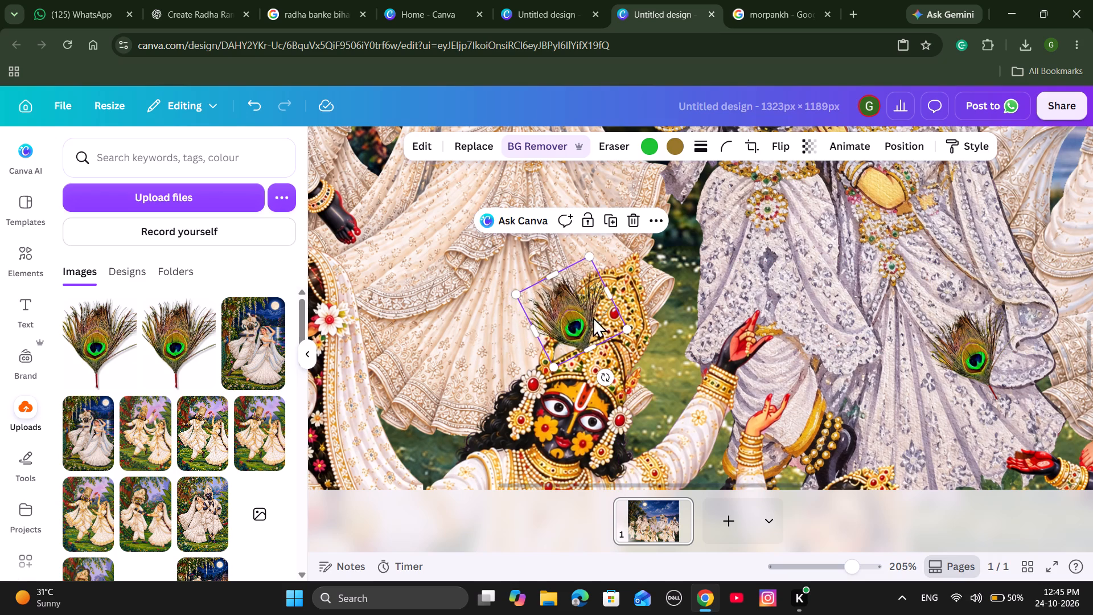
drag(603, 379, 621, 374)
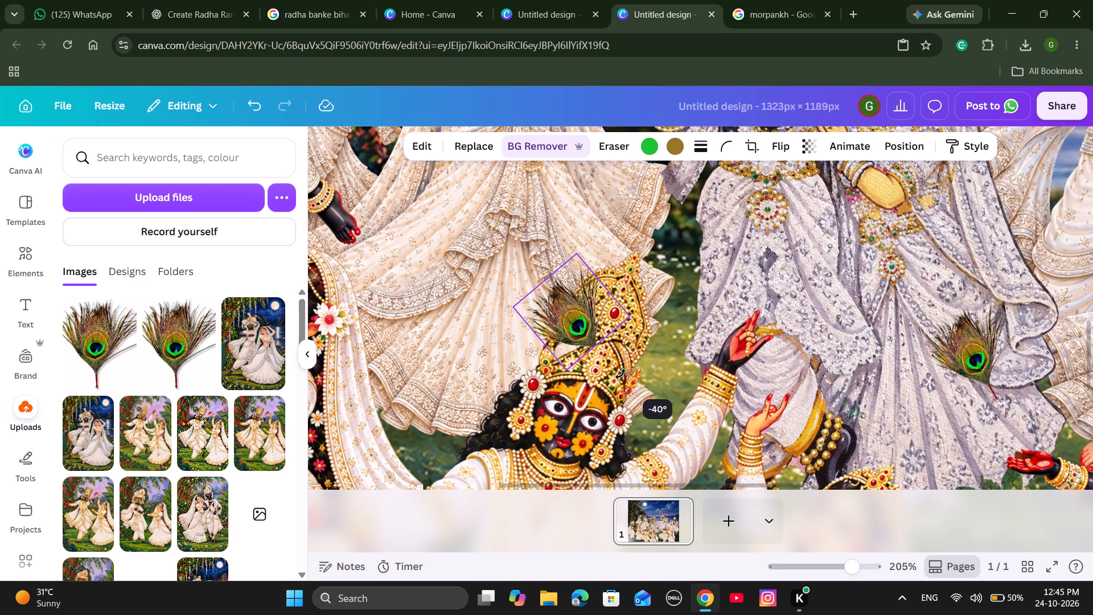
drag(621, 374, 614, 374)
drag(578, 280, 543, 251)
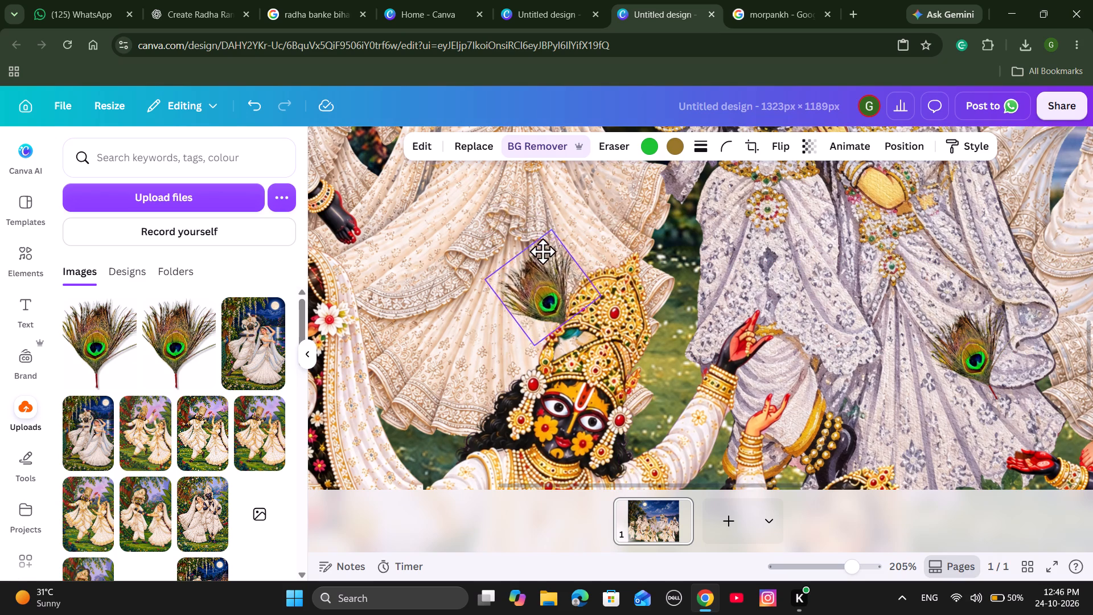
drag(543, 251, 567, 277)
click(670, 338)
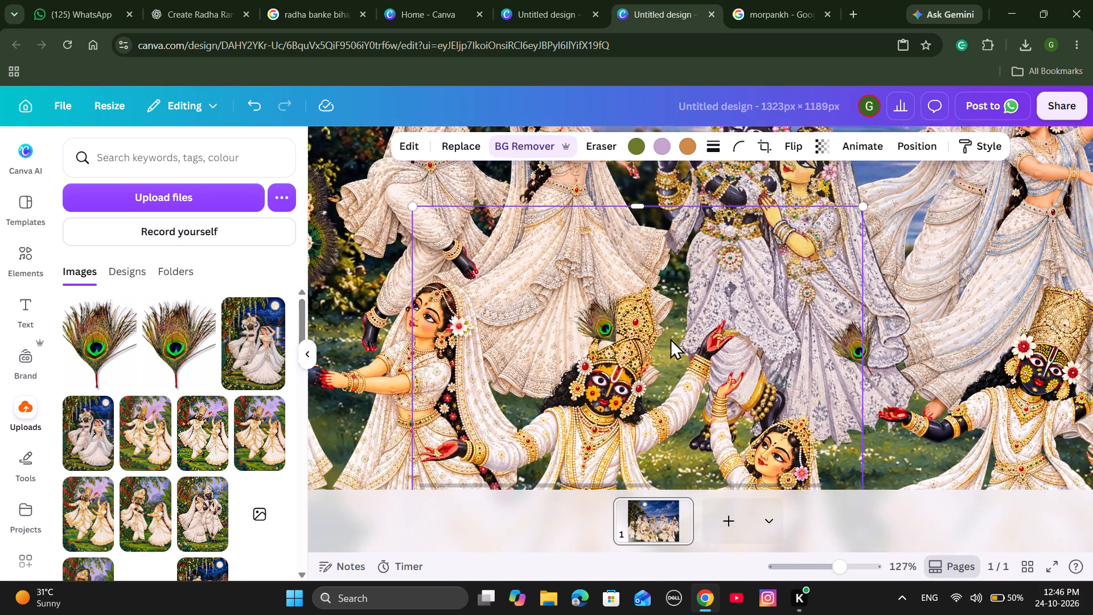
Rotate the cropped feather slightly more upright and settle its cut end on the outstretched-arm Krishna's crown just above the forehead band.
scroll(670, 338, down, 1)
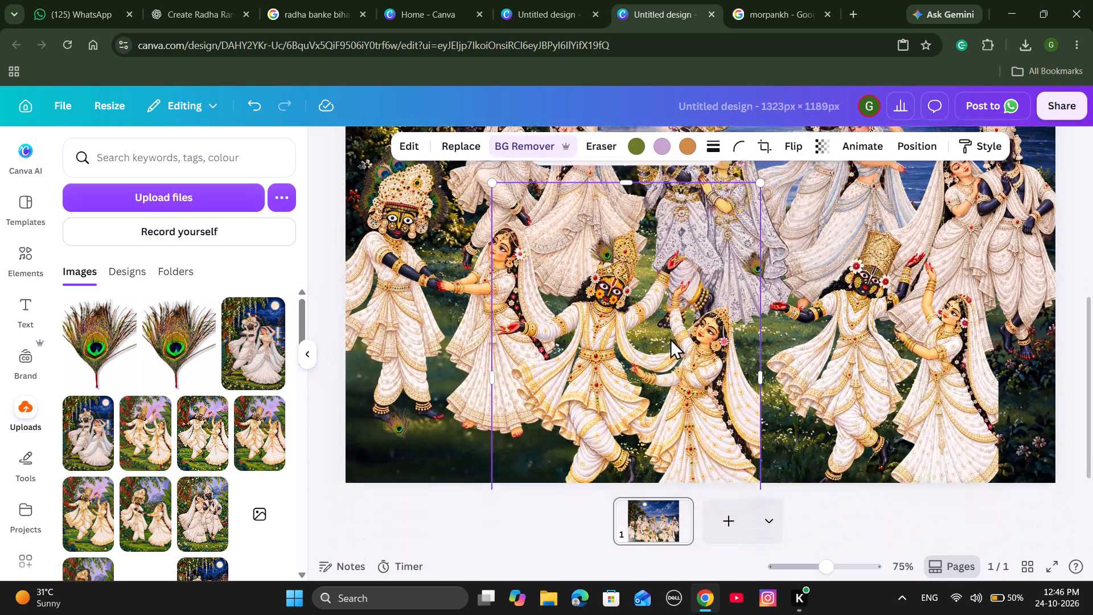
scroll(670, 338, up, 1)
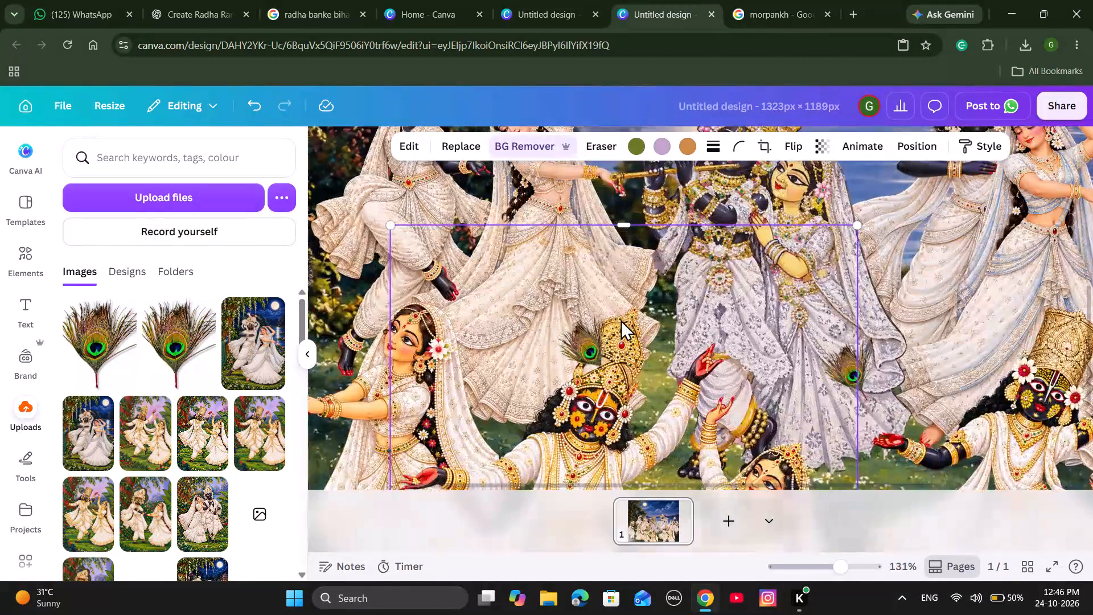
click(599, 346)
drag(622, 388, 613, 389)
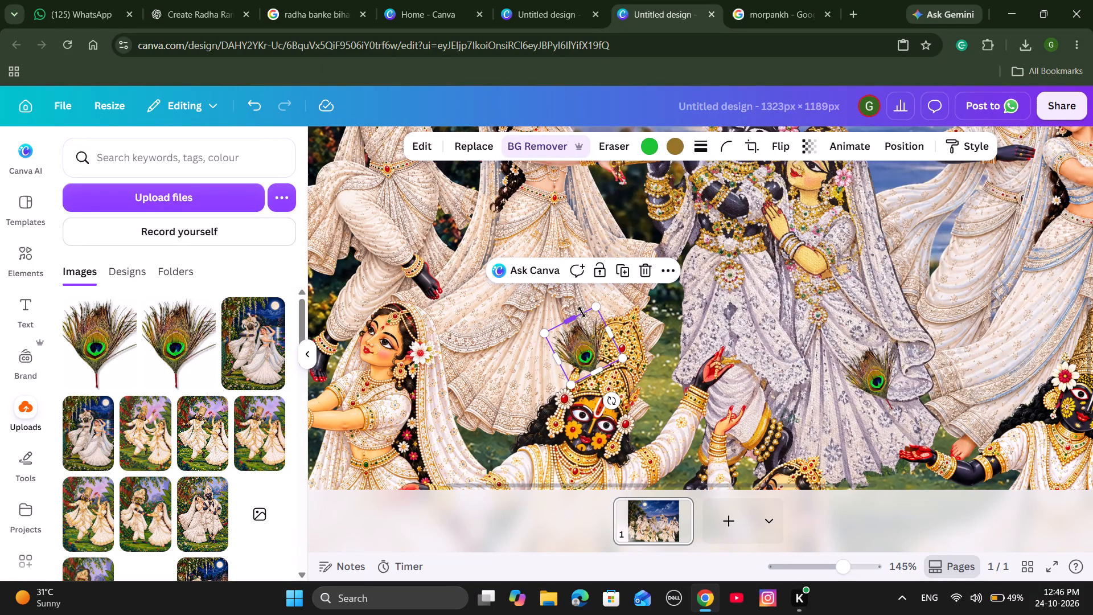
drag(590, 327, 607, 297)
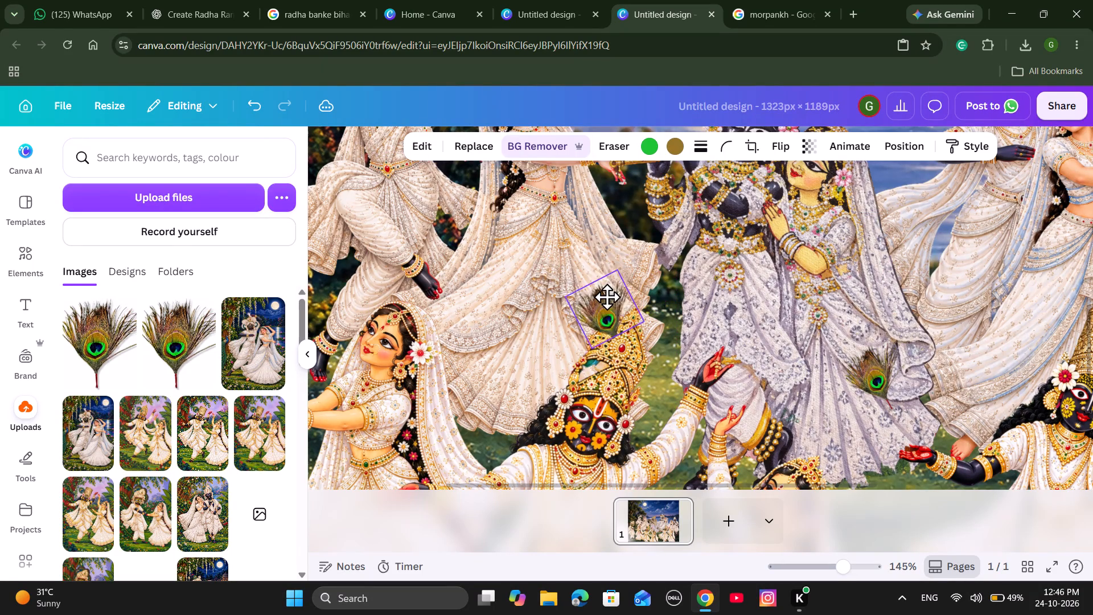
drag(607, 297, 604, 325)
drag(604, 325, 595, 332)
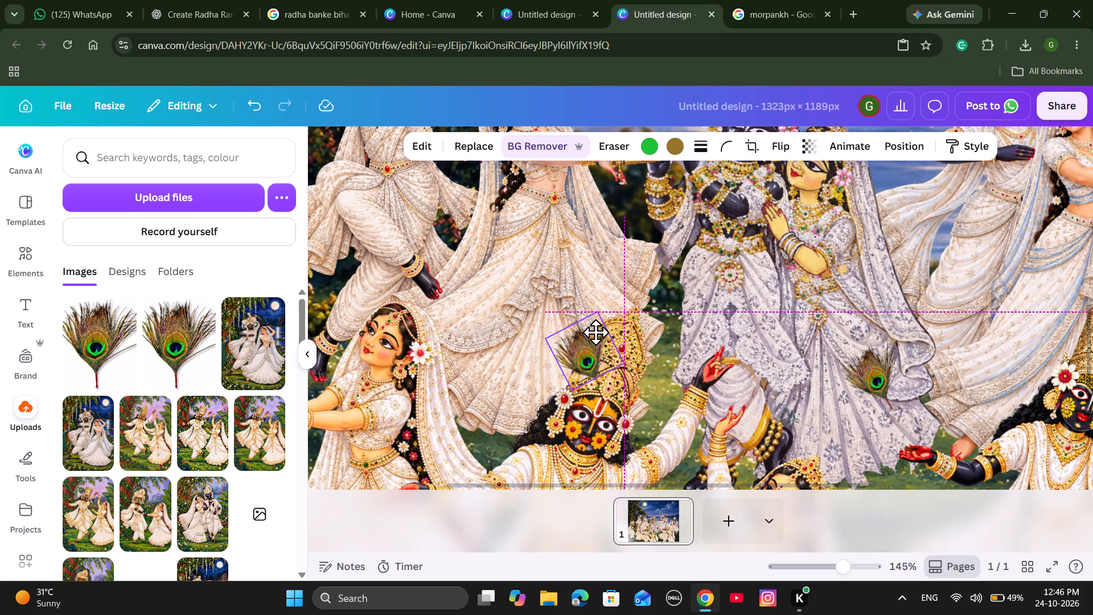
drag(595, 332, 588, 337)
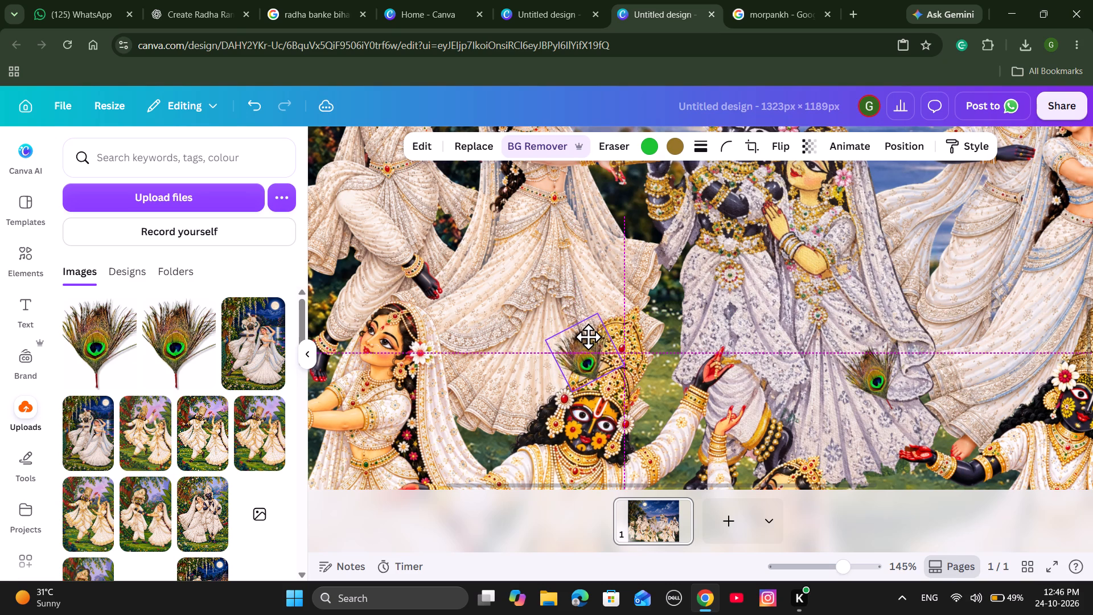
drag(588, 337, 589, 333)
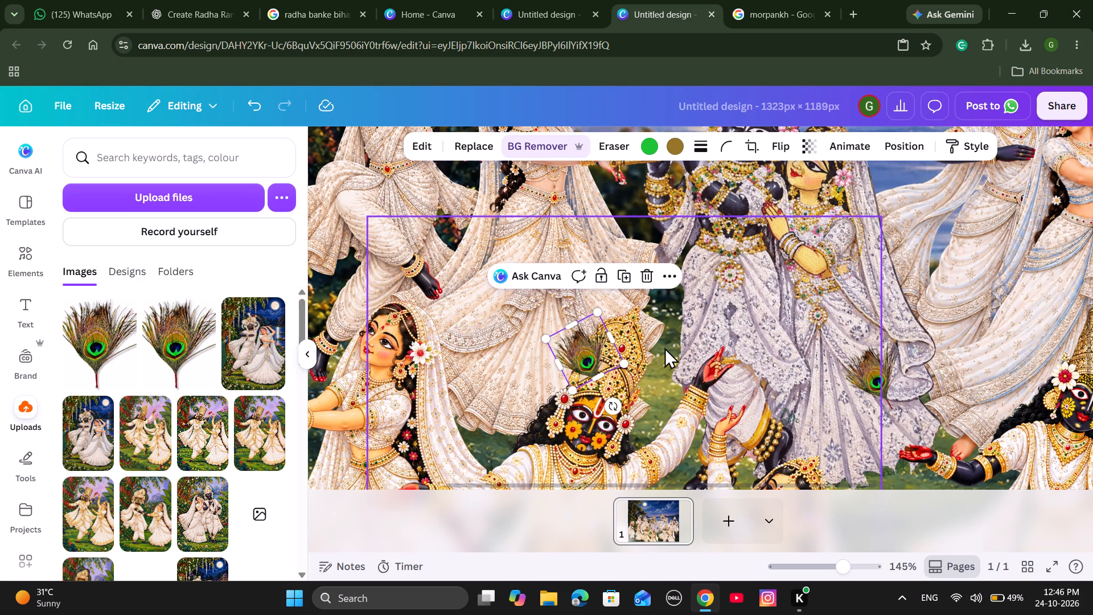
click(664, 347)
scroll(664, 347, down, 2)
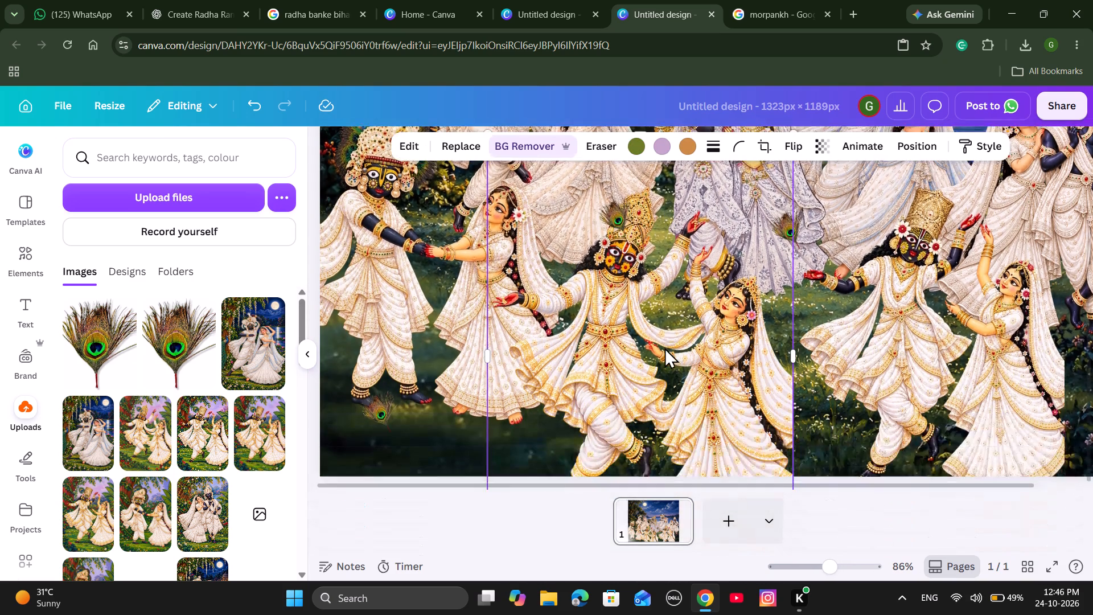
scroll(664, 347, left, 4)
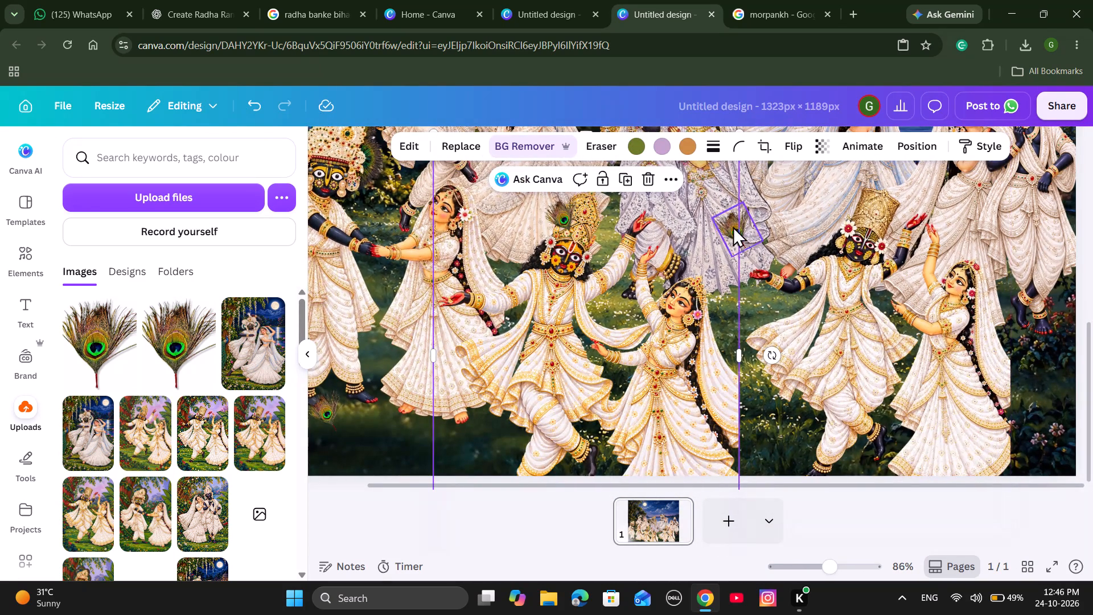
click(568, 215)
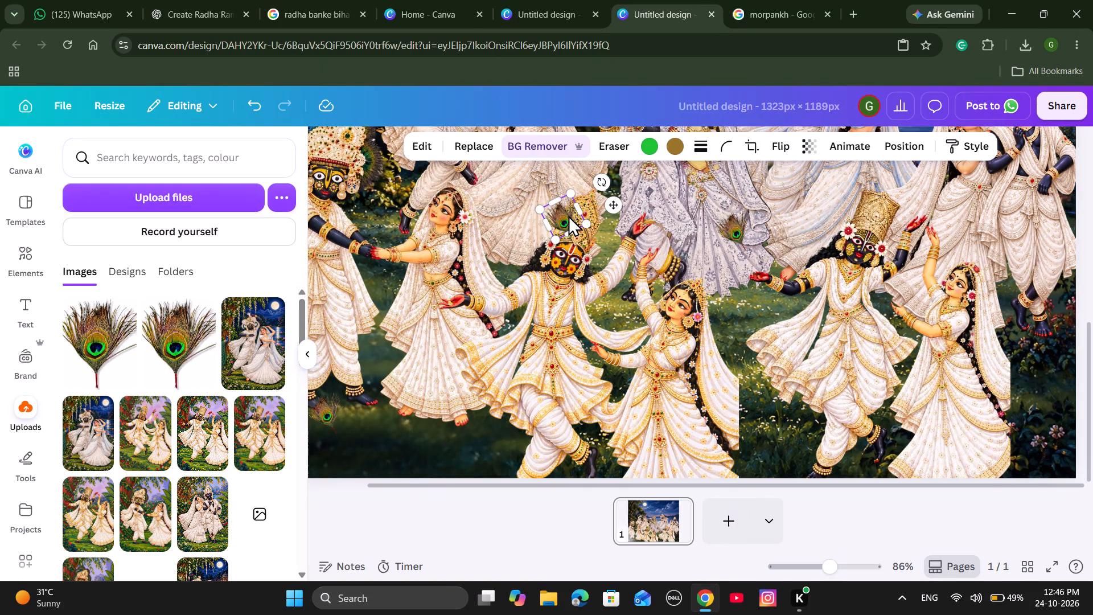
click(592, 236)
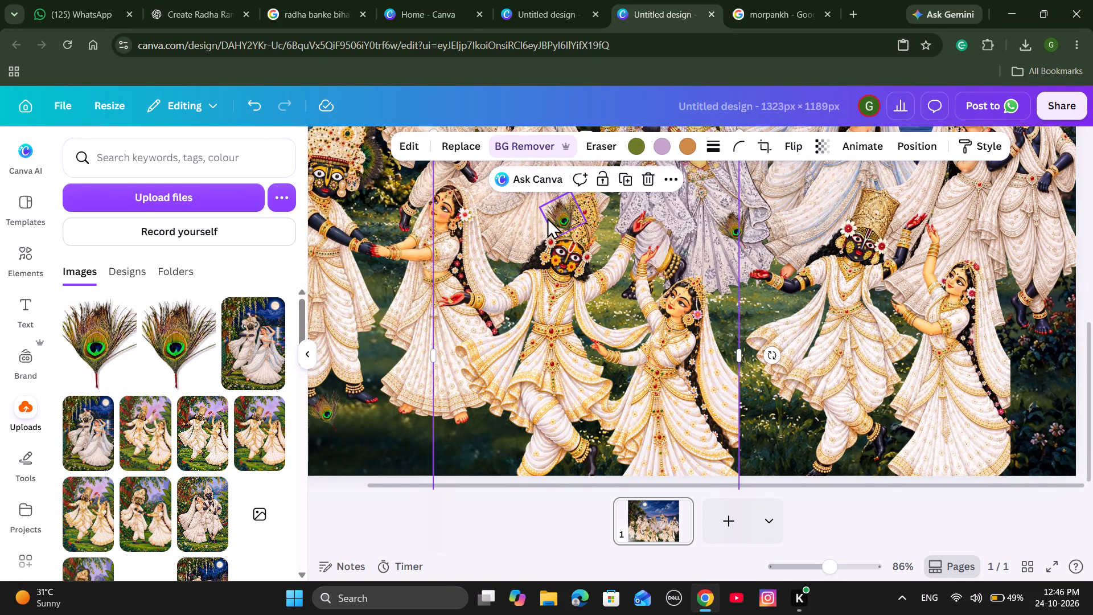
Nudge the cropped peacock feather slightly higher on the side of the outstretched-arm Krishna's crown.
click(561, 214)
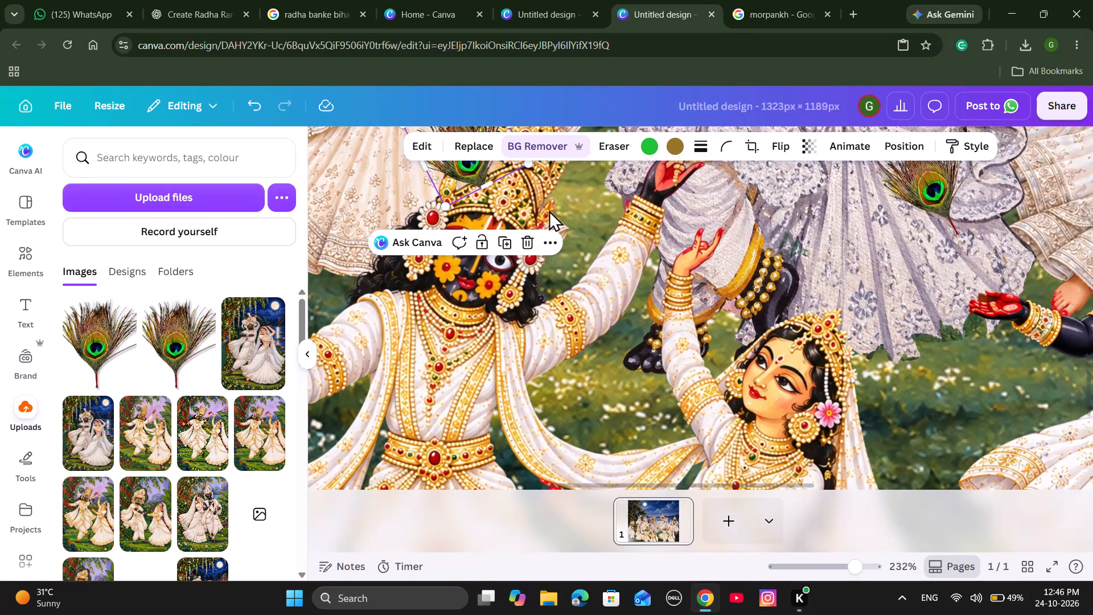
right_click(549, 210)
scroll(549, 210, up, 1)
scroll(459, 222, up, 2)
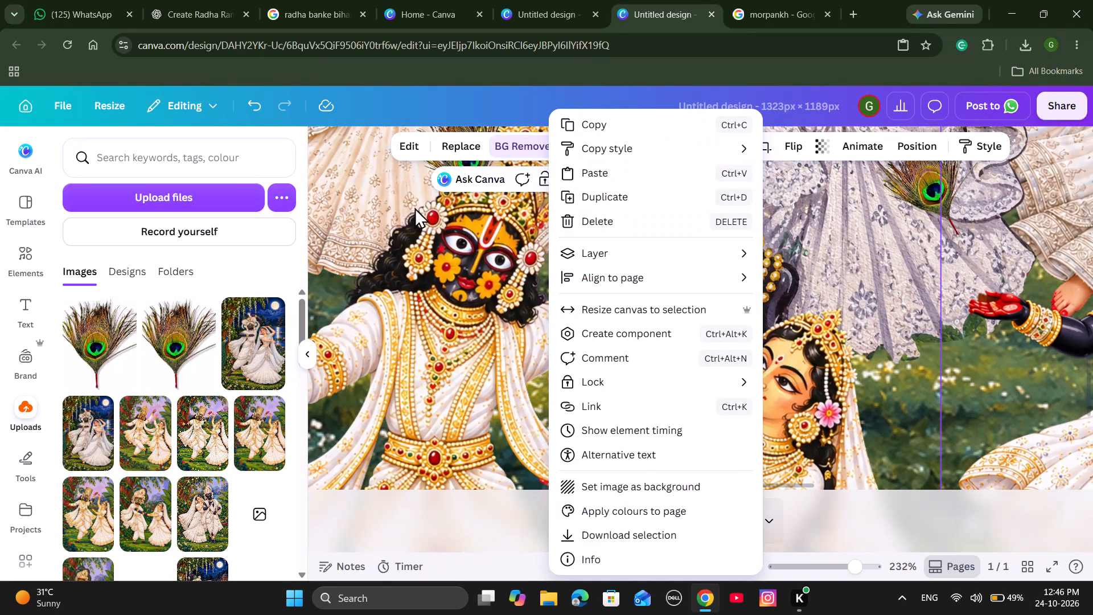
click(414, 207)
scroll(414, 207, up, 2)
click(455, 236)
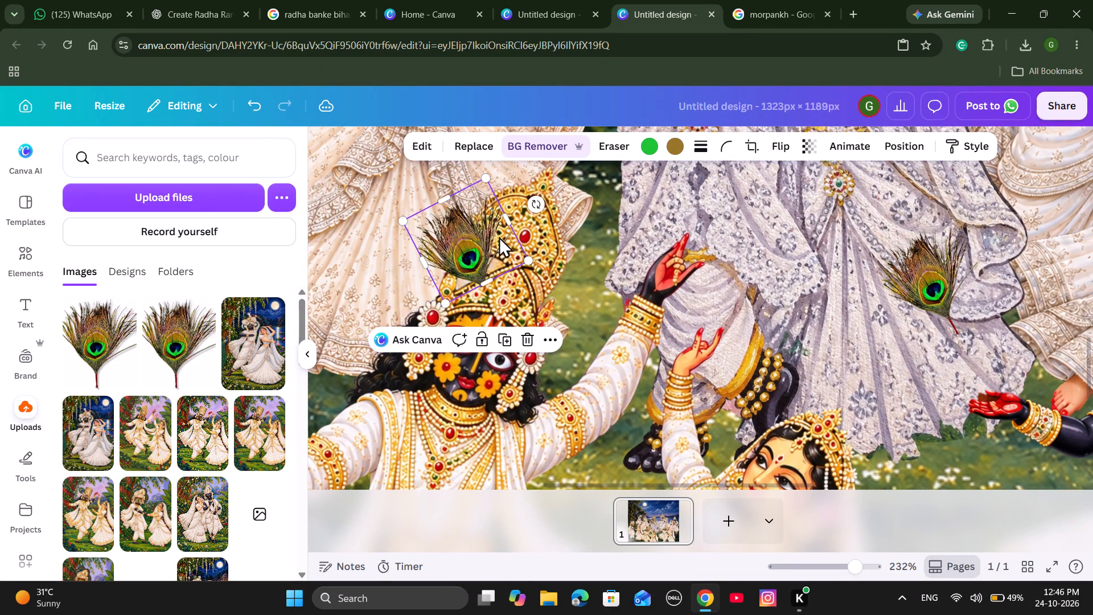
drag(496, 240, 493, 233)
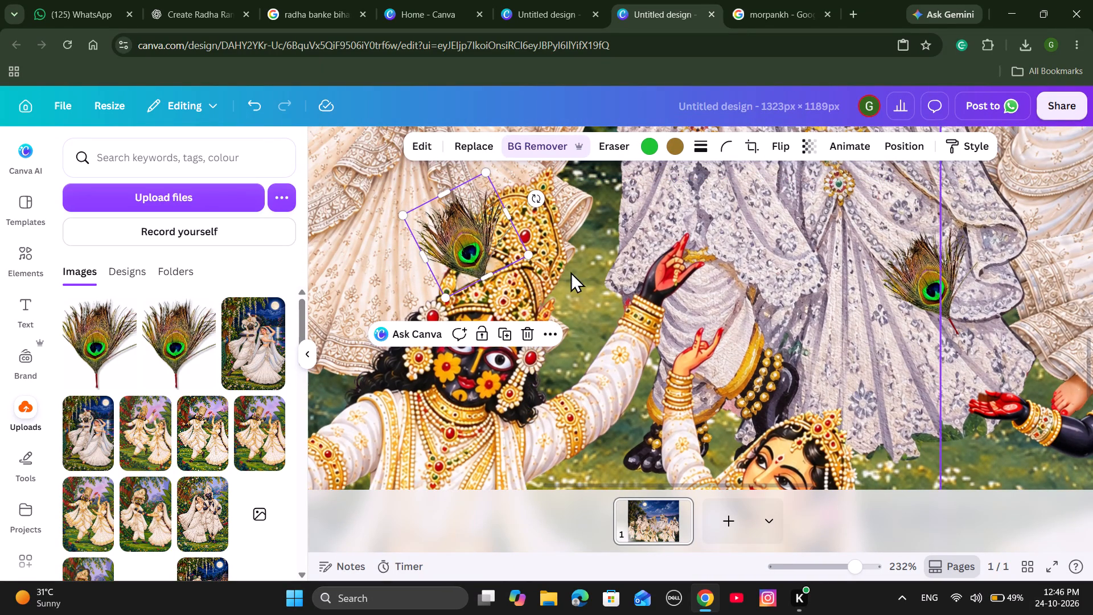
Group the cropped feather with the outstretched-arm Krishna and gopi image, then try moving the group and undo the move.
ctrl+click(528, 283)
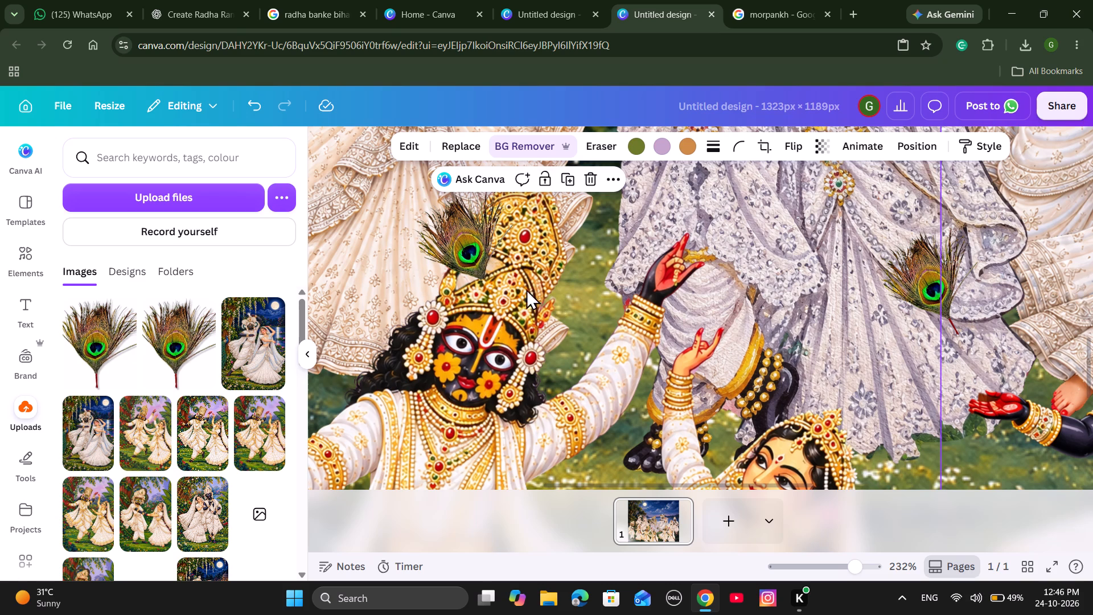
shift+click(464, 257)
shift+click(556, 323)
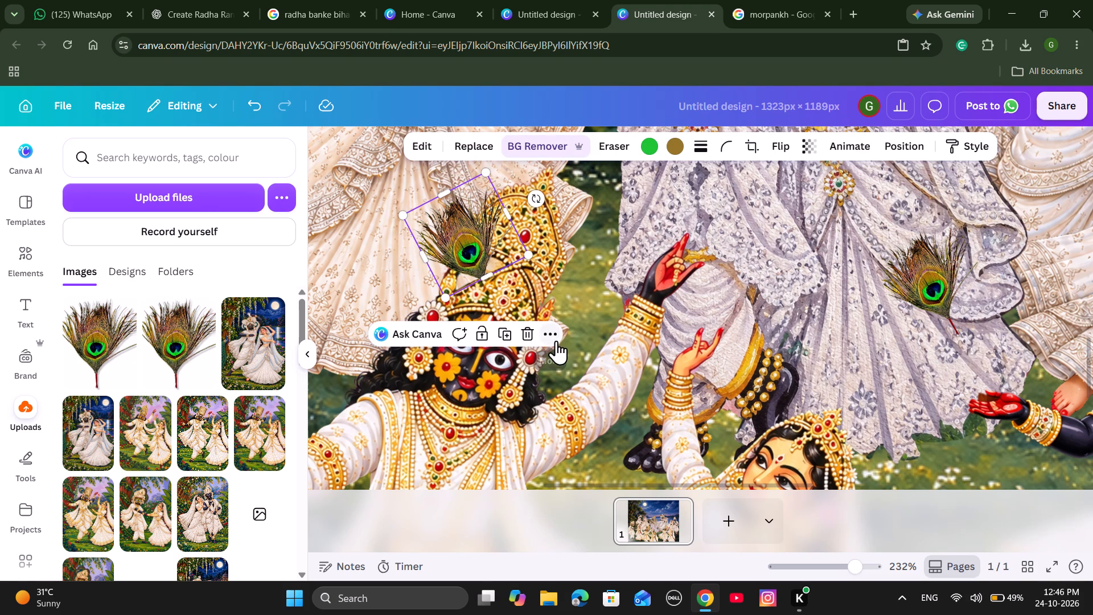
shift+click(521, 388)
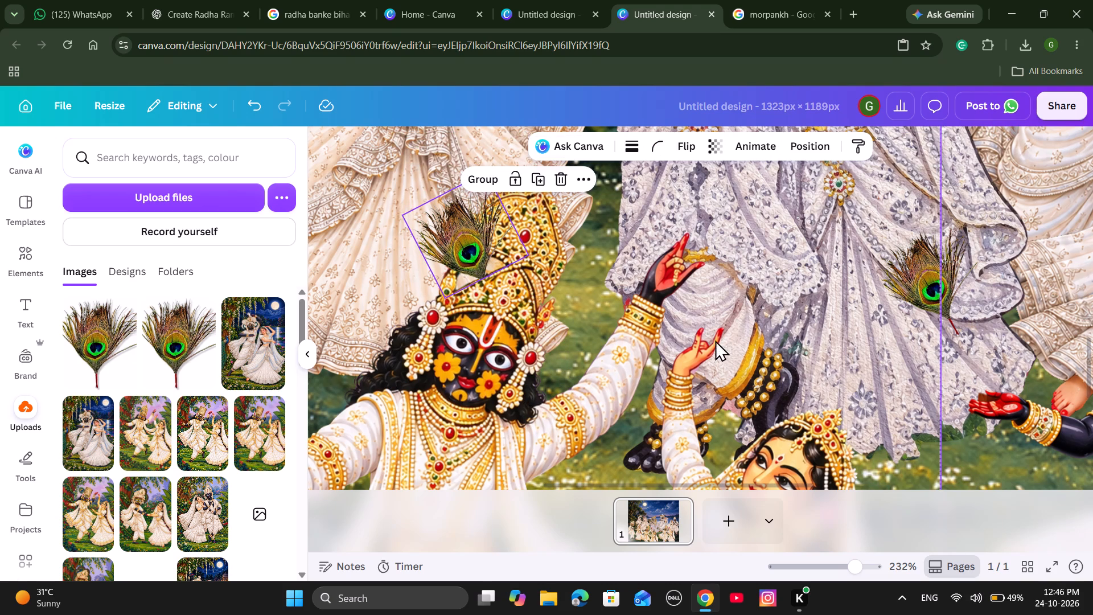
click(487, 179)
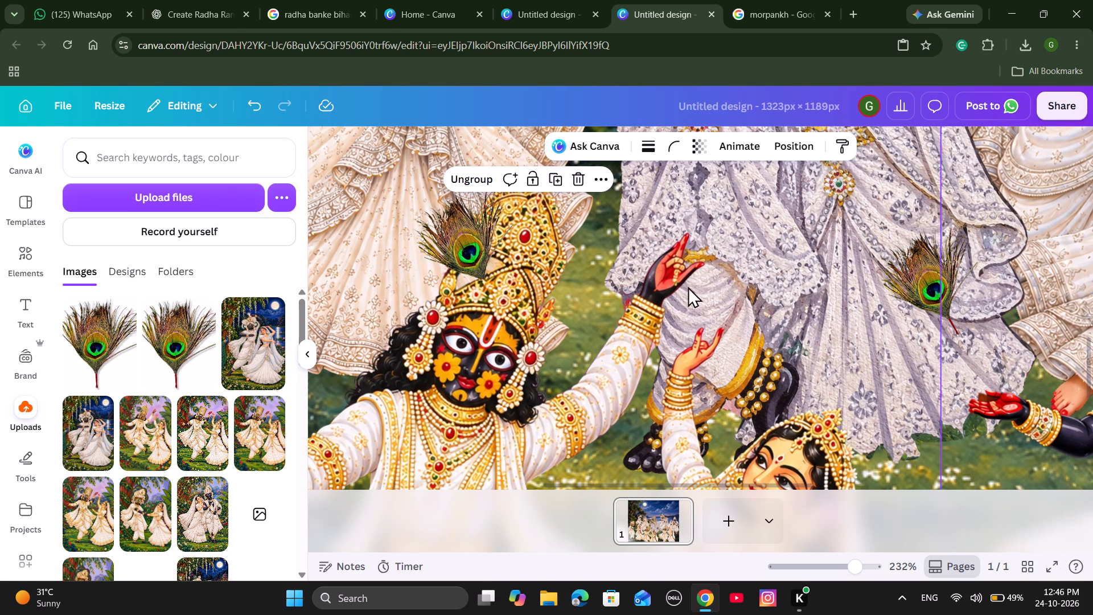
drag(635, 304, 668, 300)
key(ctrl+z)
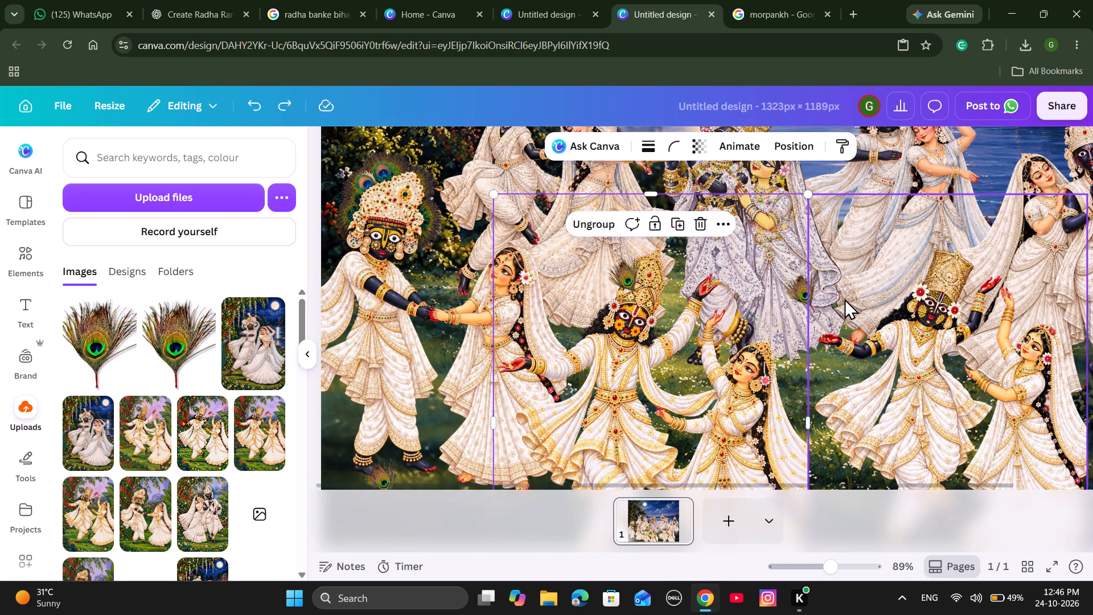
Move the spare peacock feather from the lavender skirt onto the crown of the front-row Krishna on the composition's right side.
click(799, 294)
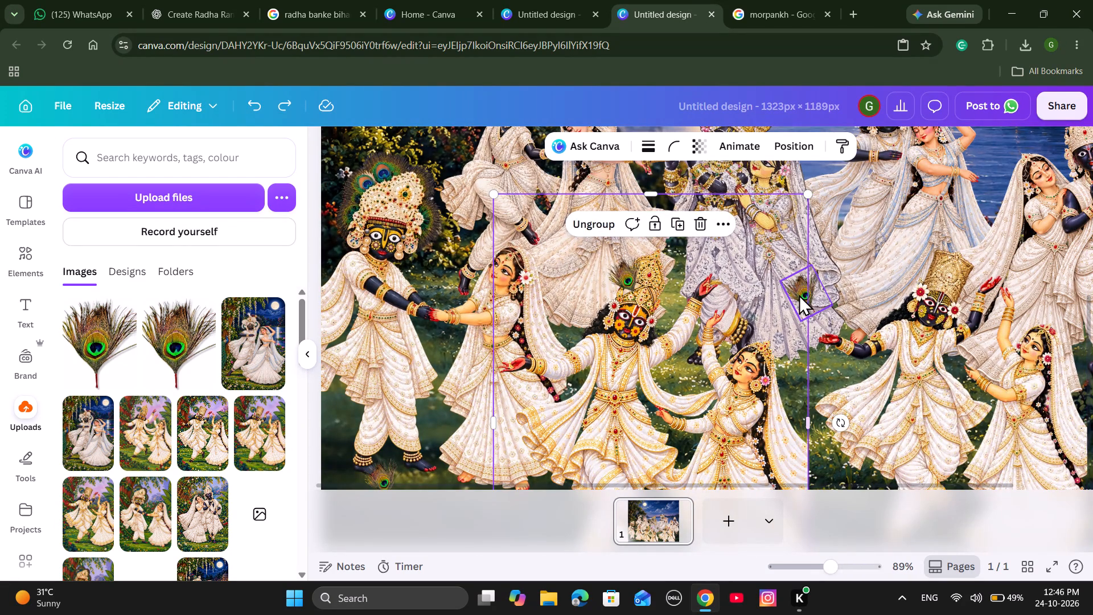
drag(799, 294, 913, 274)
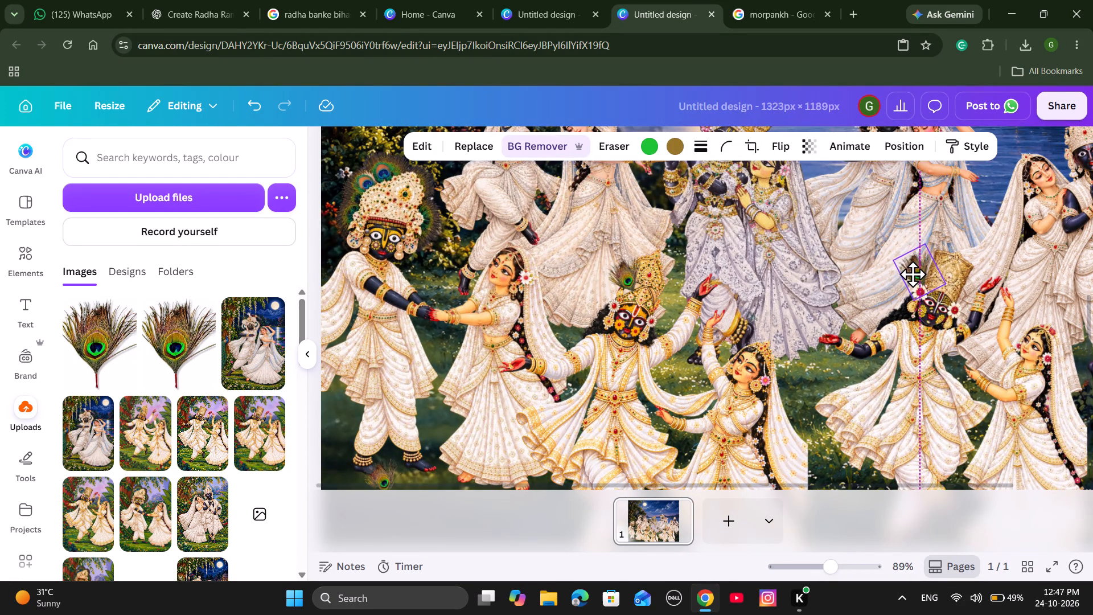
drag(913, 274, 914, 277)
scroll(1016, 289, left, 1)
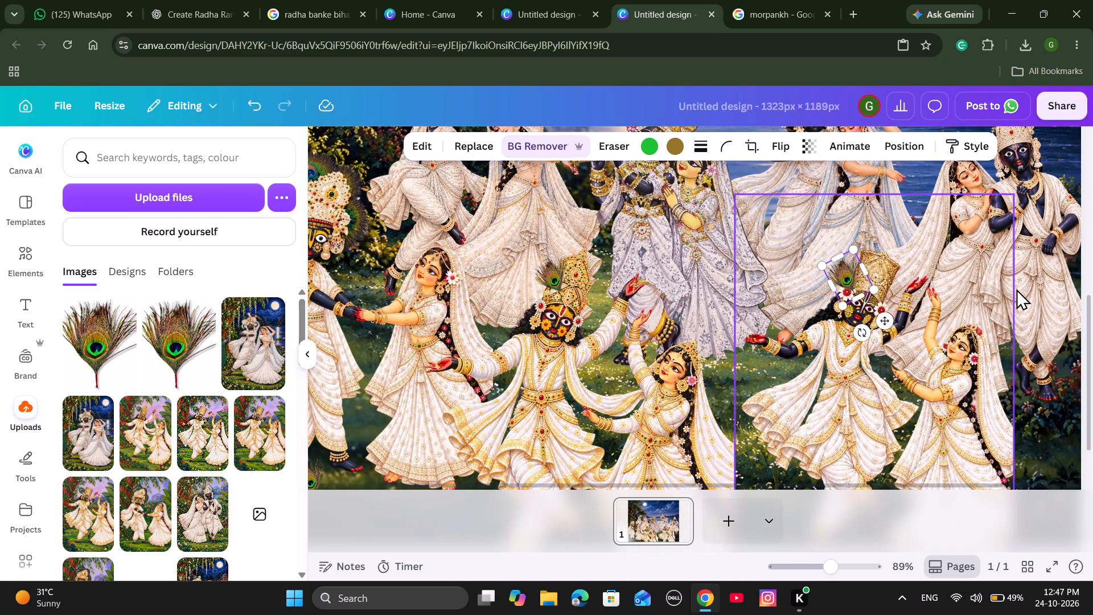
scroll(1016, 289, left, 1)
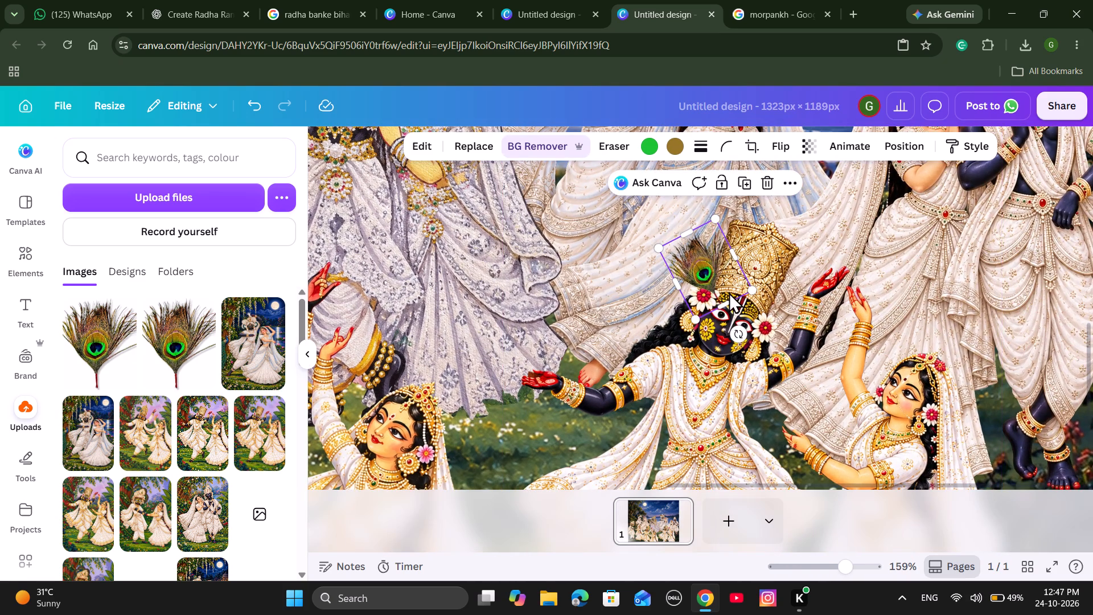
Reorder the front-row right Krishna's feather, trying it at the back, bringing it to the front, and sending it backward one layer.
right_click(729, 292)
click(765, 254)
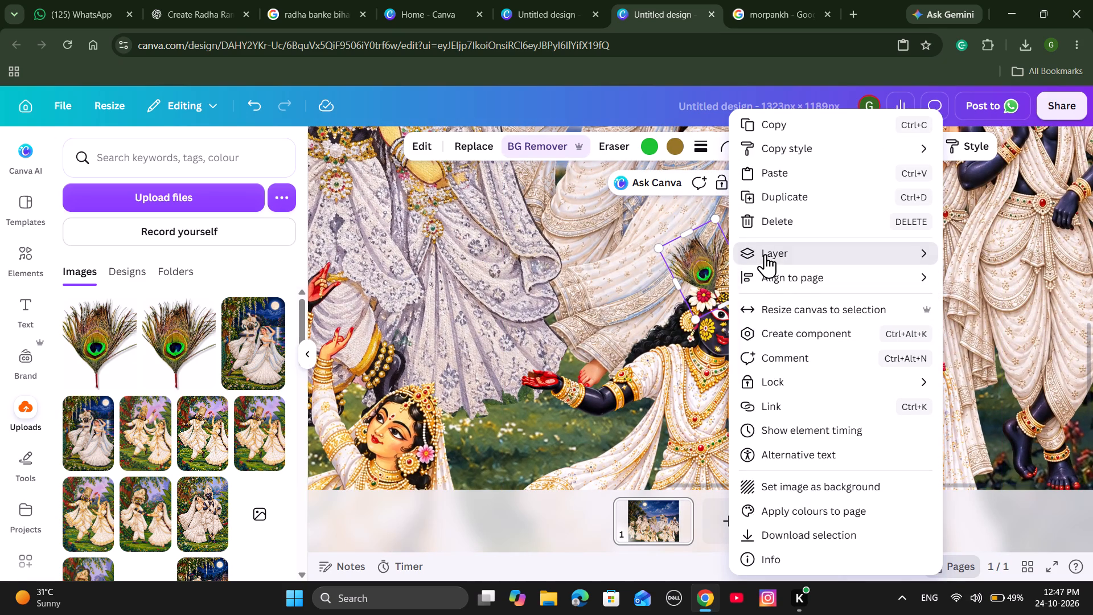
click(667, 323)
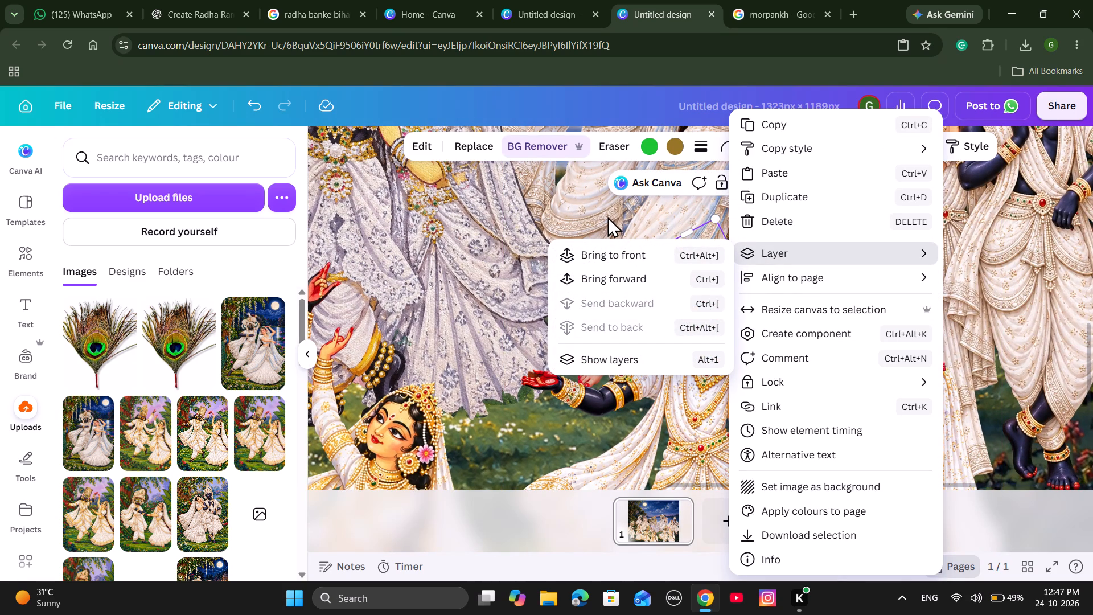
click(607, 216)
right_click(725, 260)
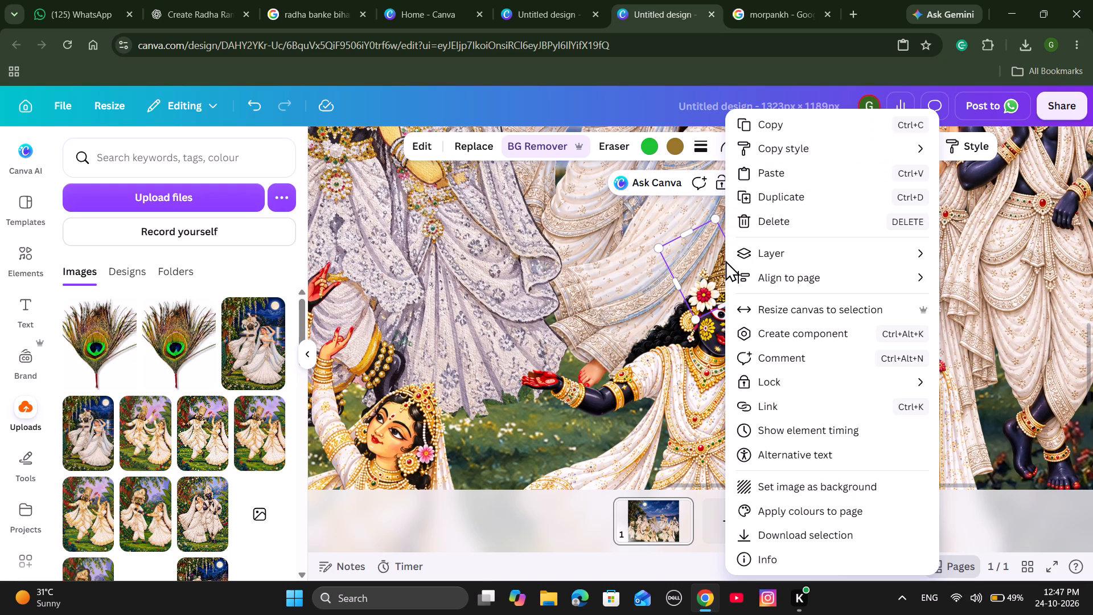
click(766, 257)
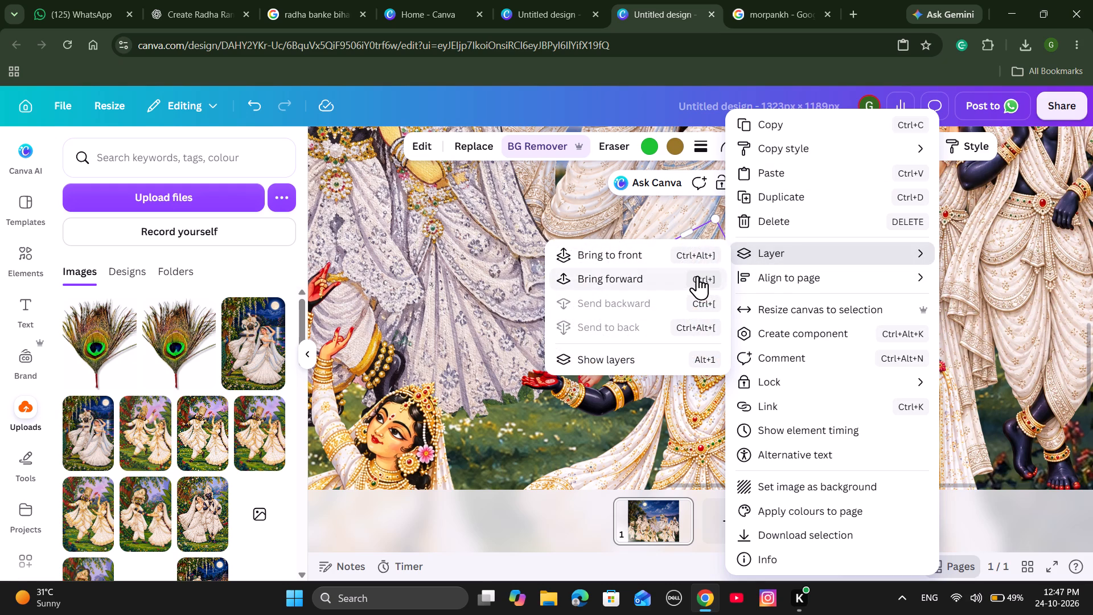
click(697, 276)
click(626, 251)
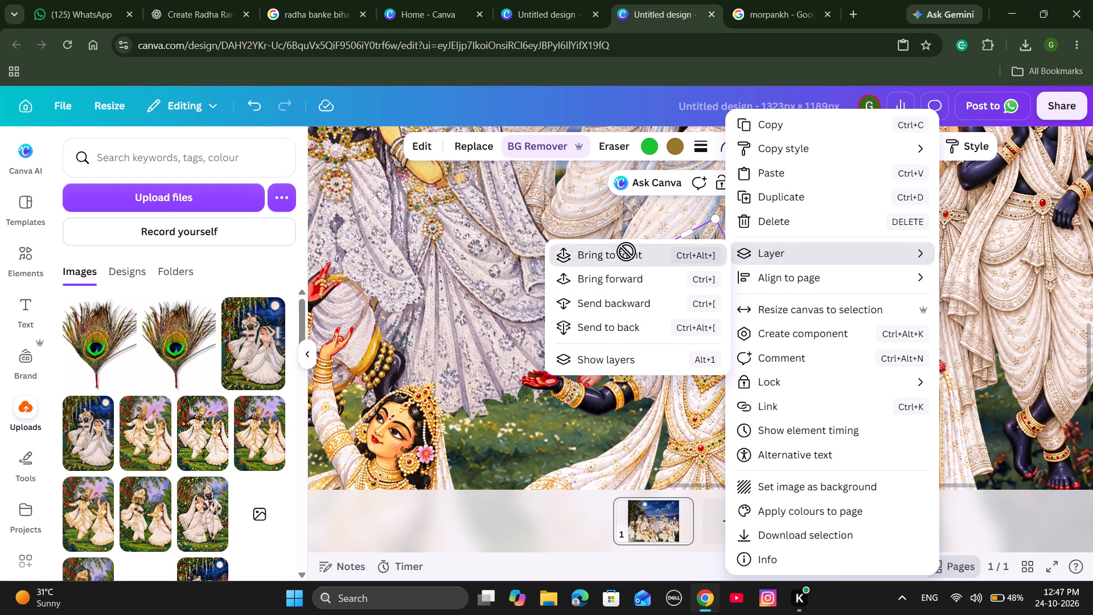
click(606, 208)
right_click(728, 260)
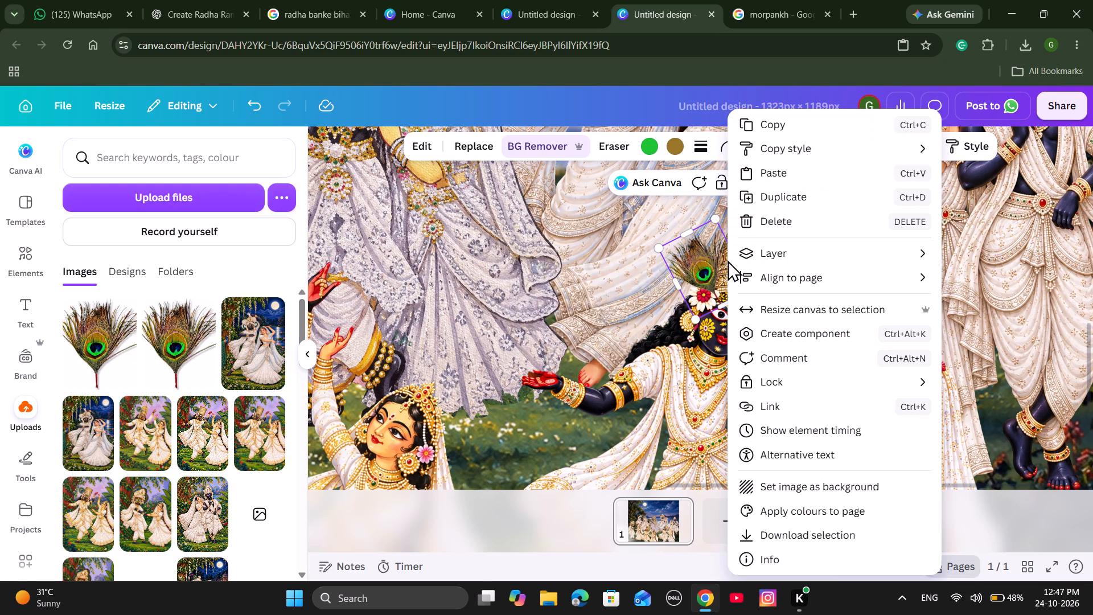
click(678, 300)
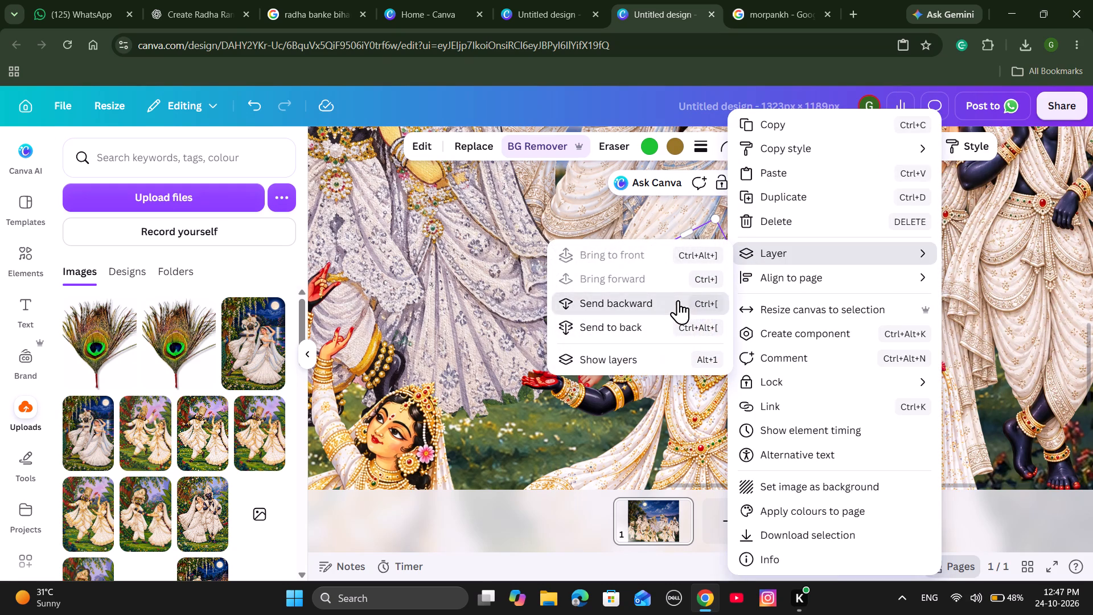
click(619, 192)
Nudge the feather up against the front-row right Krishna's crown and group it with that Krishna and gopi image.
drag(693, 255, 689, 248)
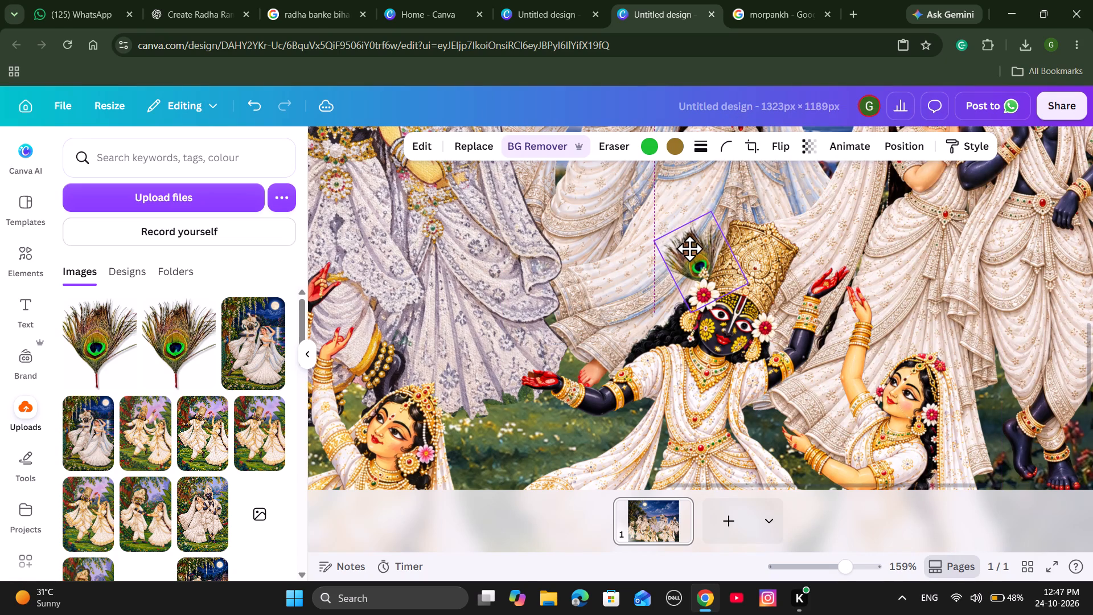
drag(689, 248, 691, 248)
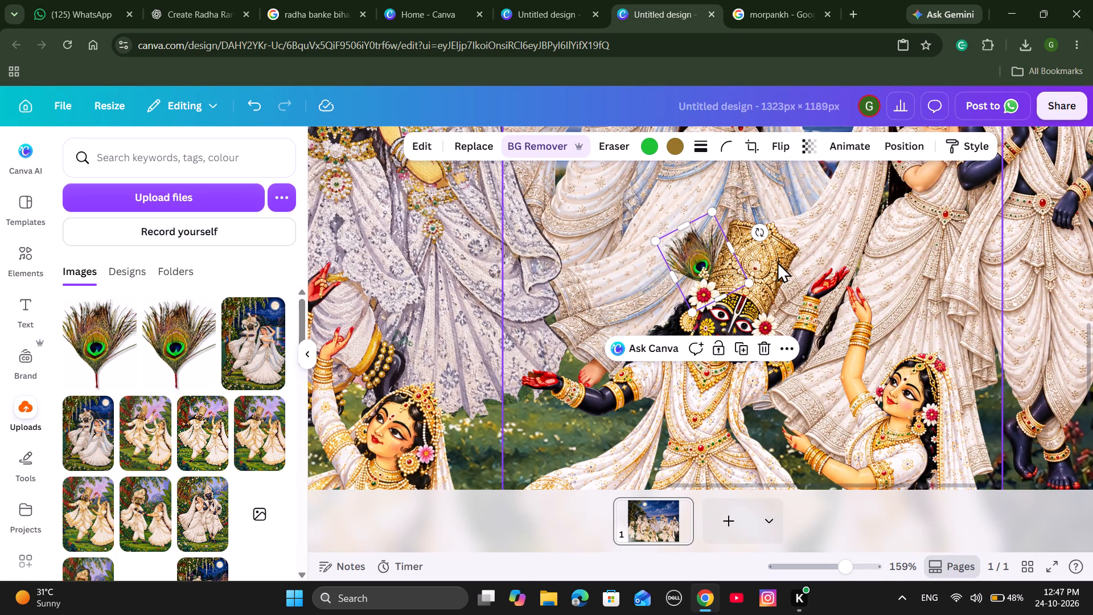
shift+click(777, 261)
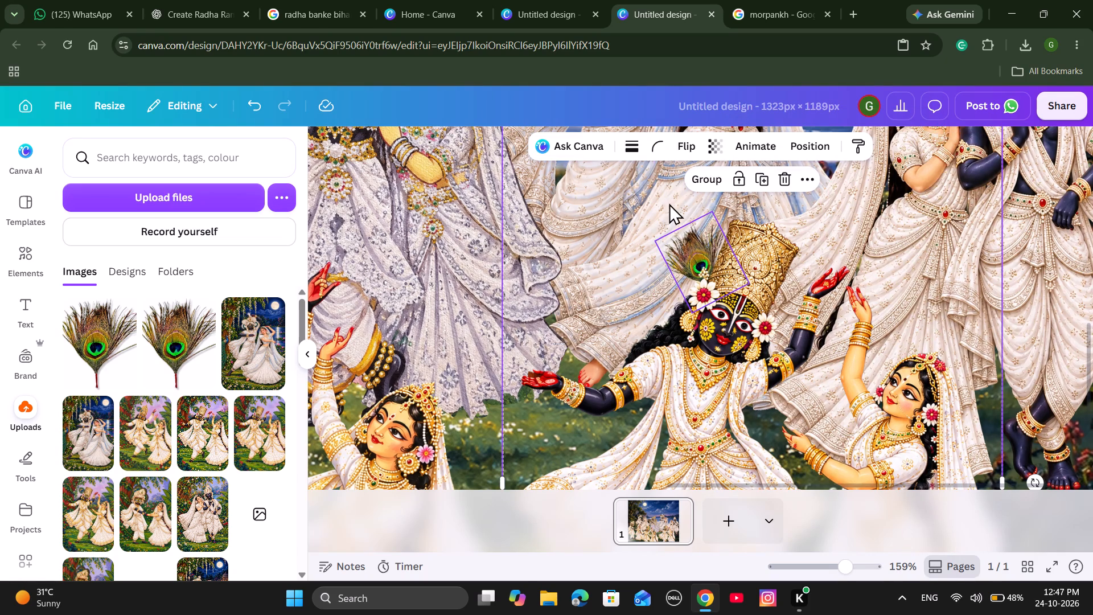
click(698, 180)
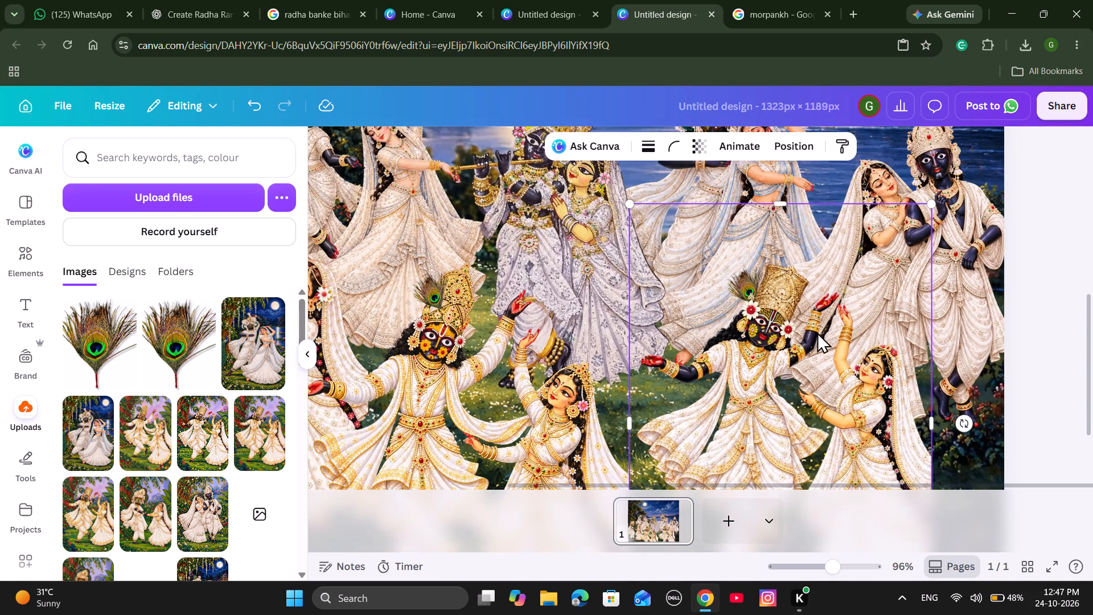
Add another uploaded peacock feather to the page, remove its background, and shift it toward the couple at the far right.
scroll(817, 332, left, 2)
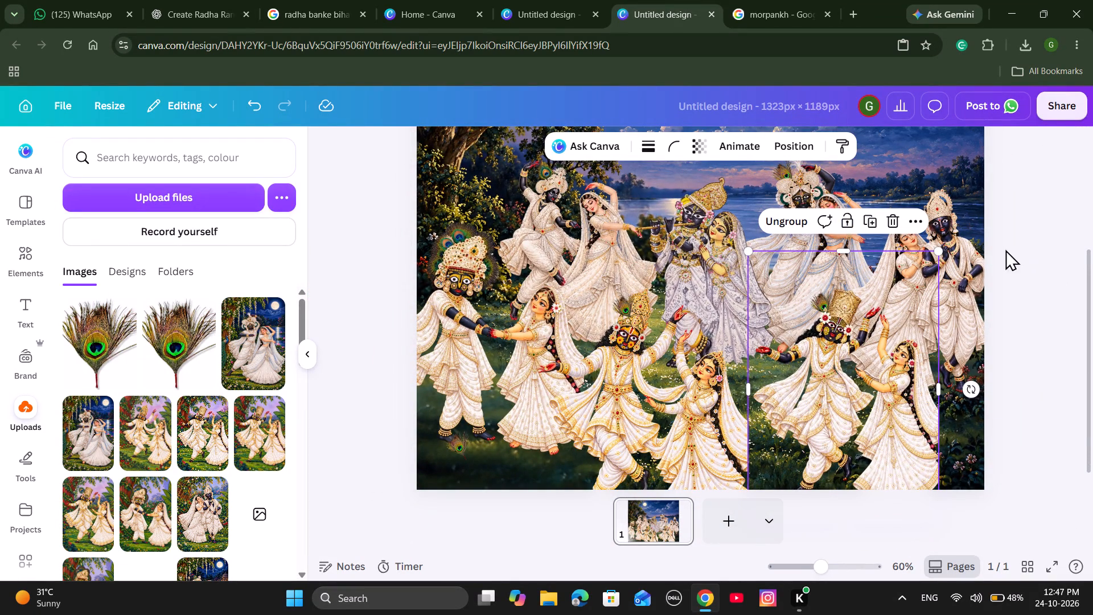
scroll(968, 219, left, 2)
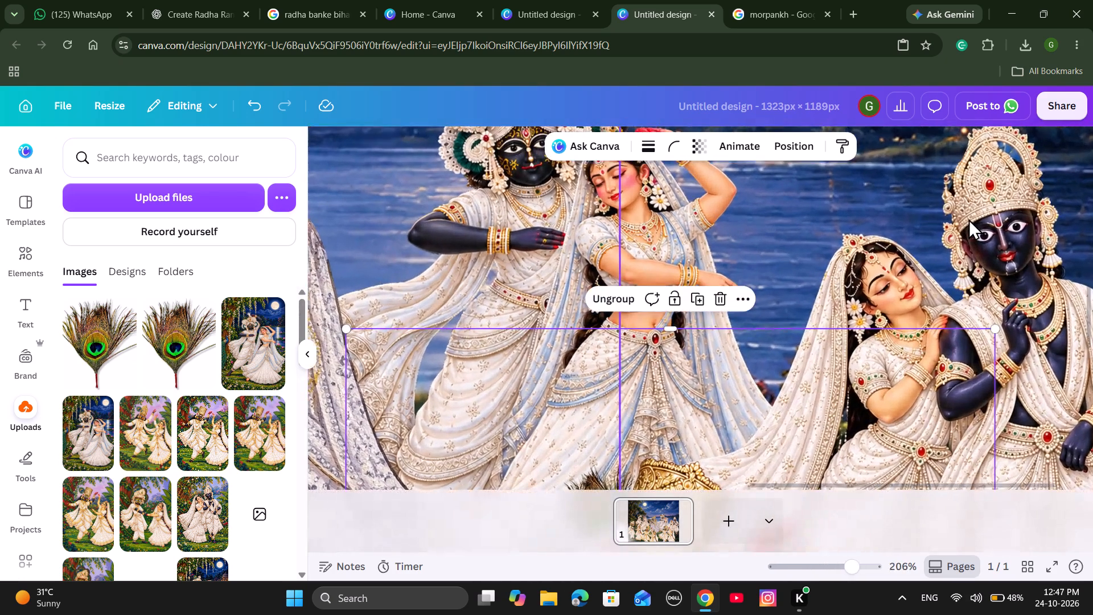
scroll(968, 219, up, 1)
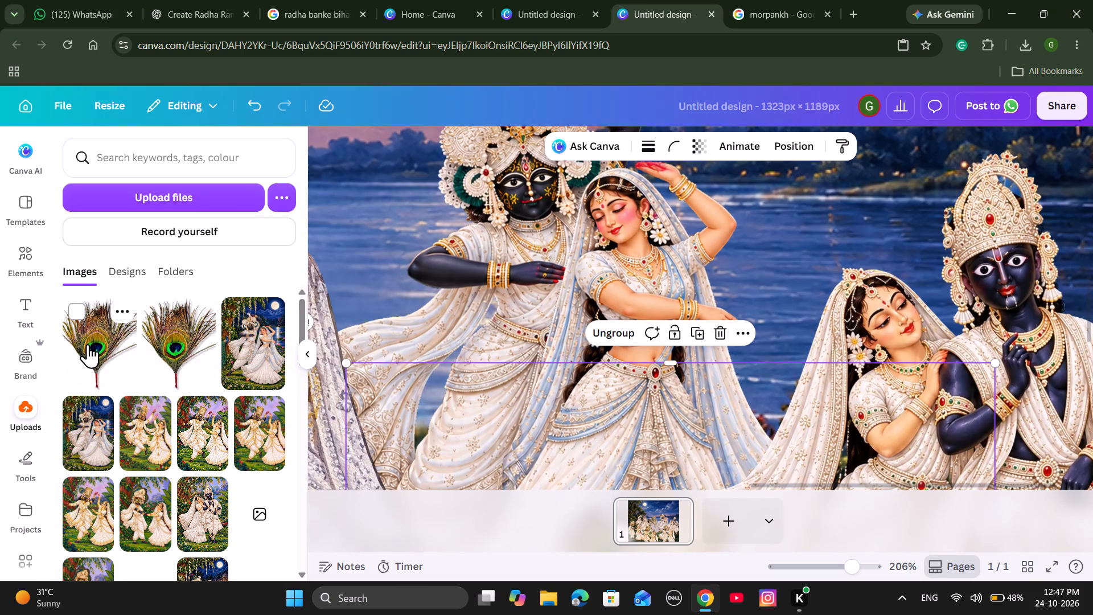
click(88, 344)
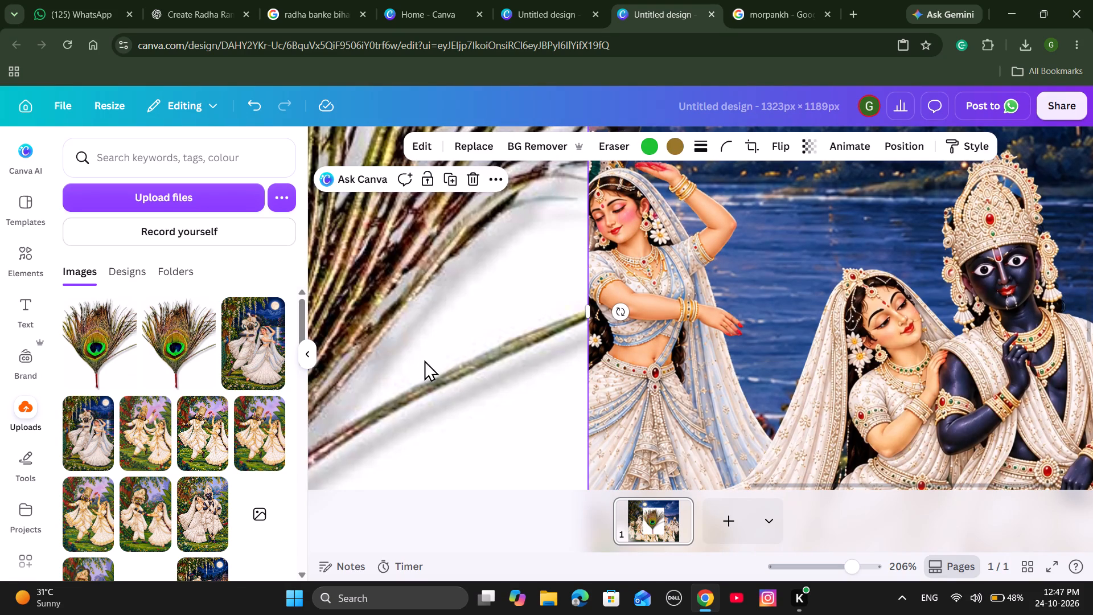
click(518, 154)
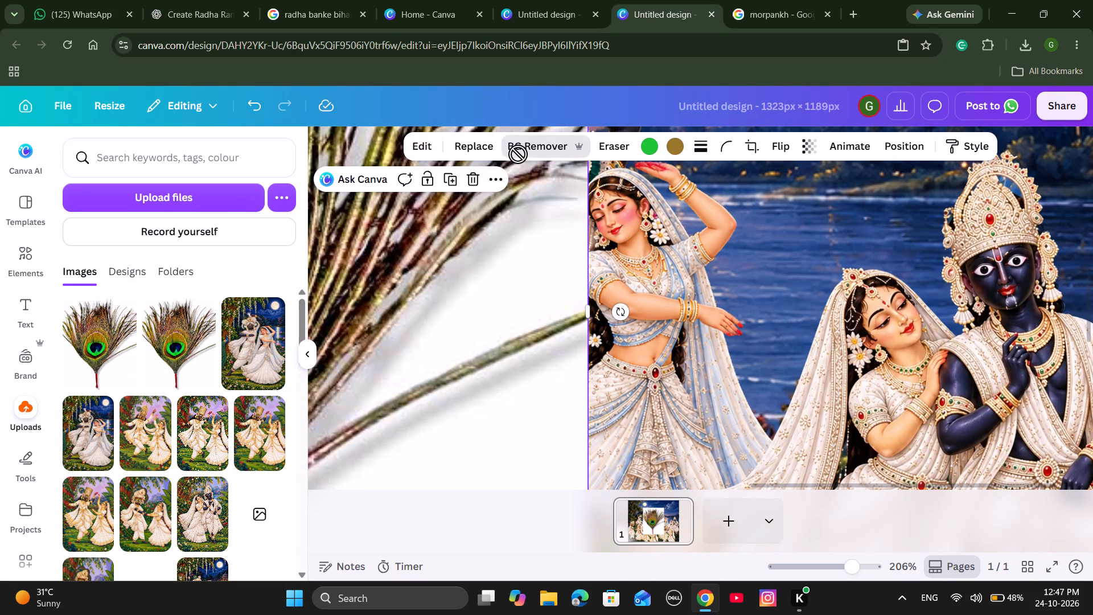
drag(511, 335, 586, 329)
drag(586, 329, 870, 253)
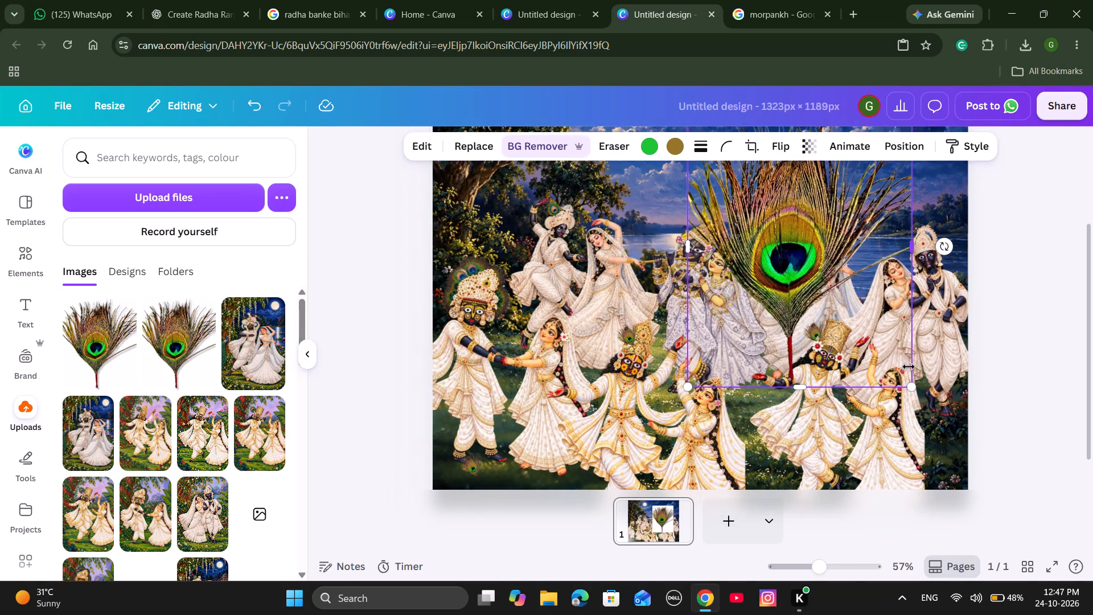
Shrink the new peacock feather and place it over the crown of the standing Krishna at the composition's far right.
drag(913, 392, 783, 166)
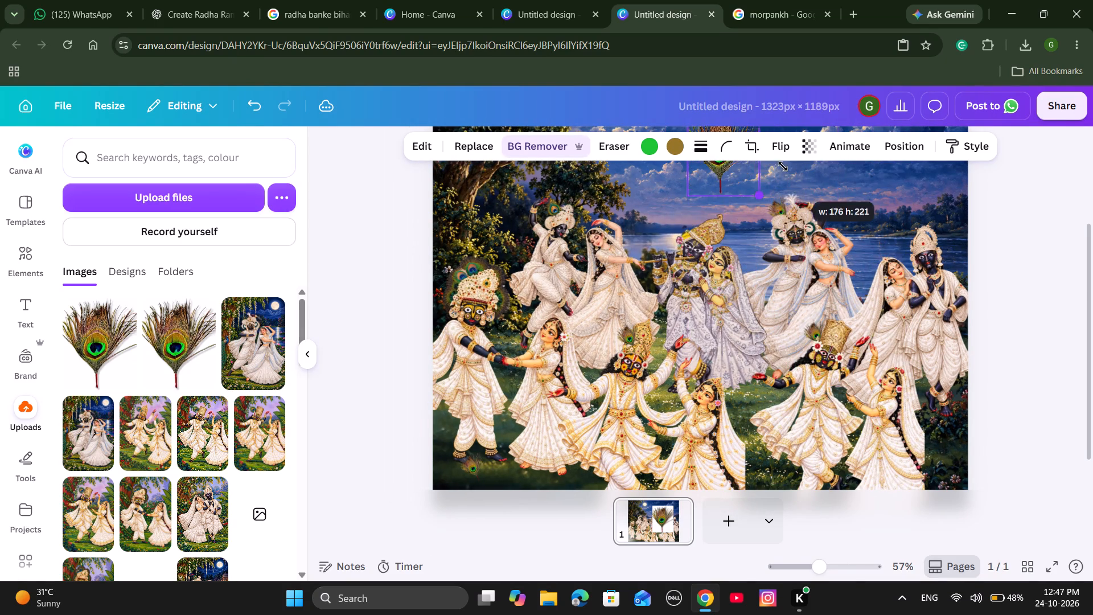
drag(783, 166, 763, 153)
scroll(763, 153, up, 2)
scroll(854, 205, up, 1)
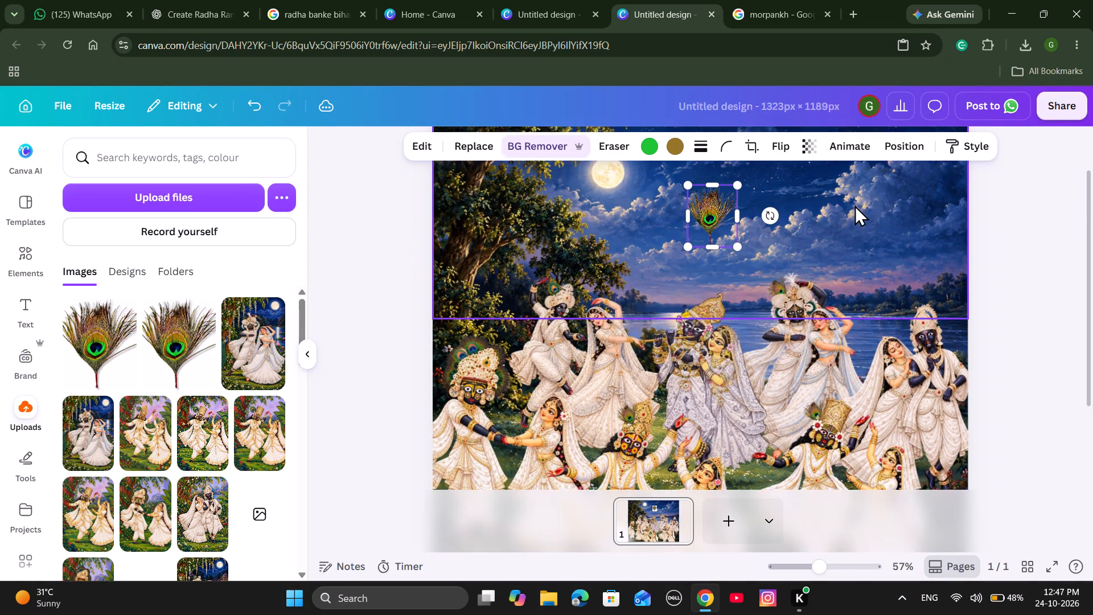
drag(695, 208, 895, 296)
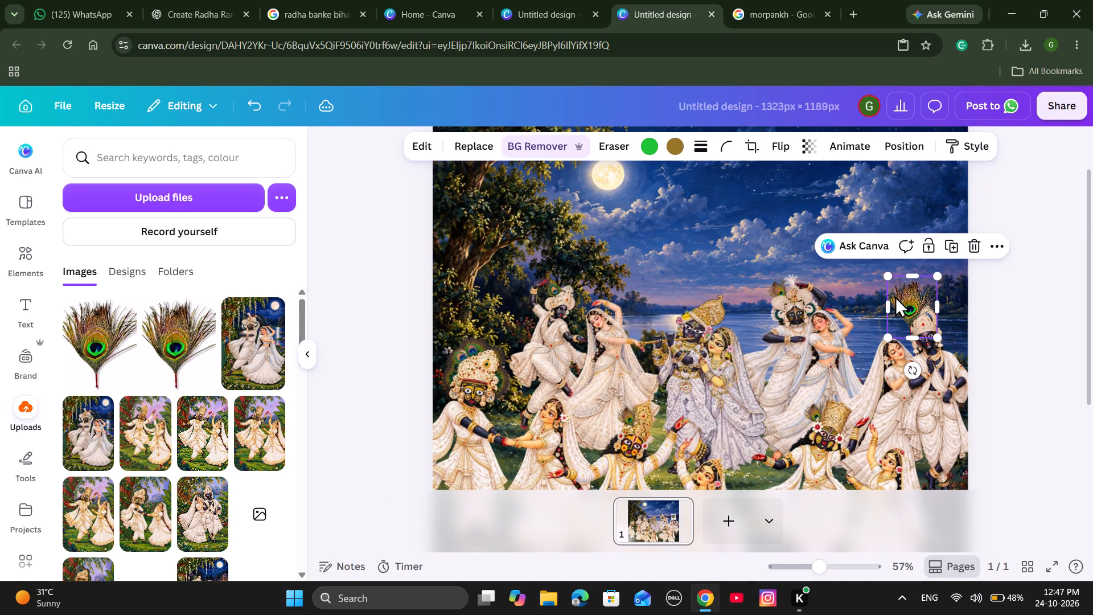
scroll(744, 314, left, 4)
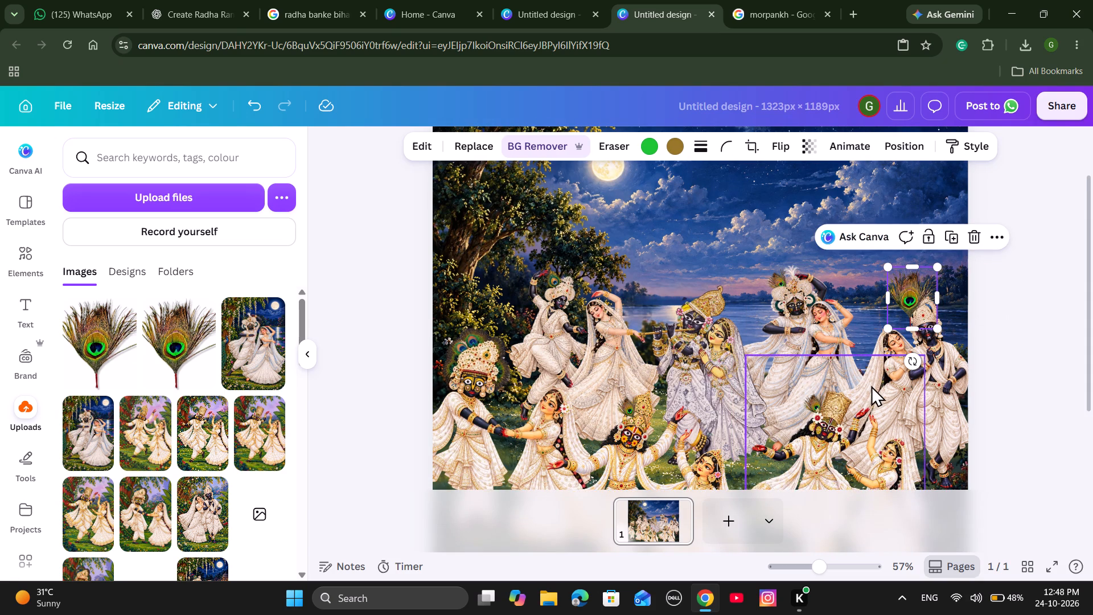
scroll(840, 210, left, 3)
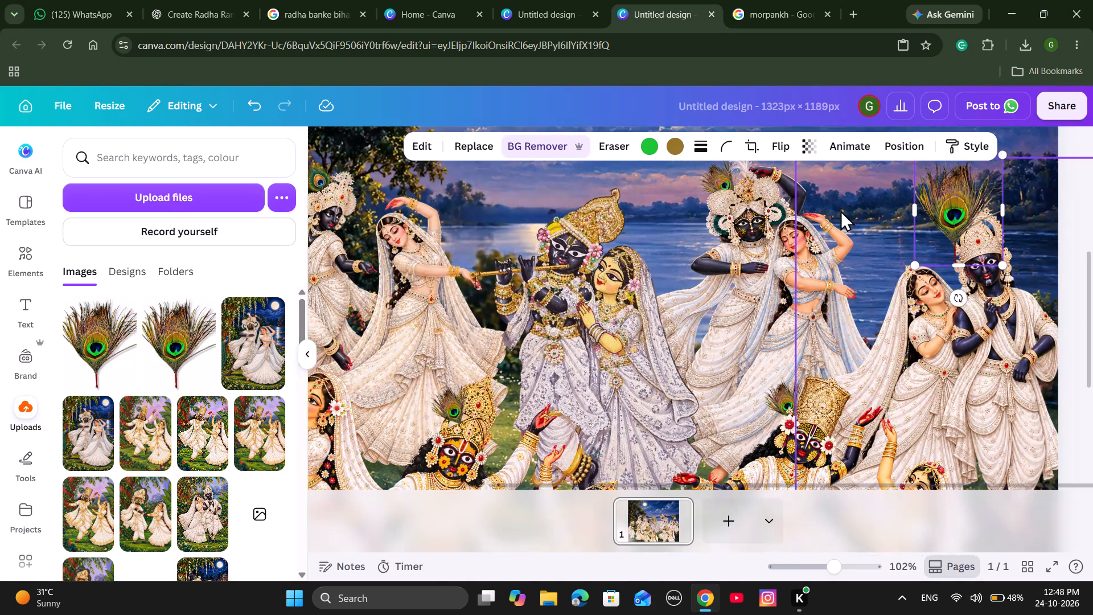
Shrink the far-right Krishna's peacock feather further, tilt it counterclockwise, and fit it against the left side of his crown.
scroll(840, 210, left, 1)
drag(1017, 264, 1009, 199)
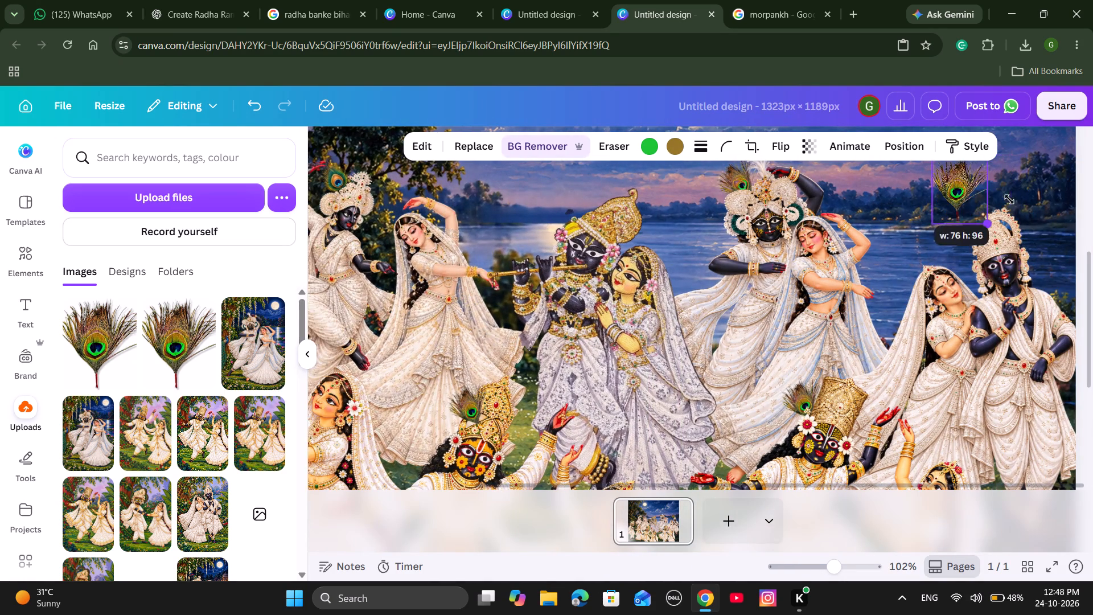
drag(1009, 199, 1004, 198)
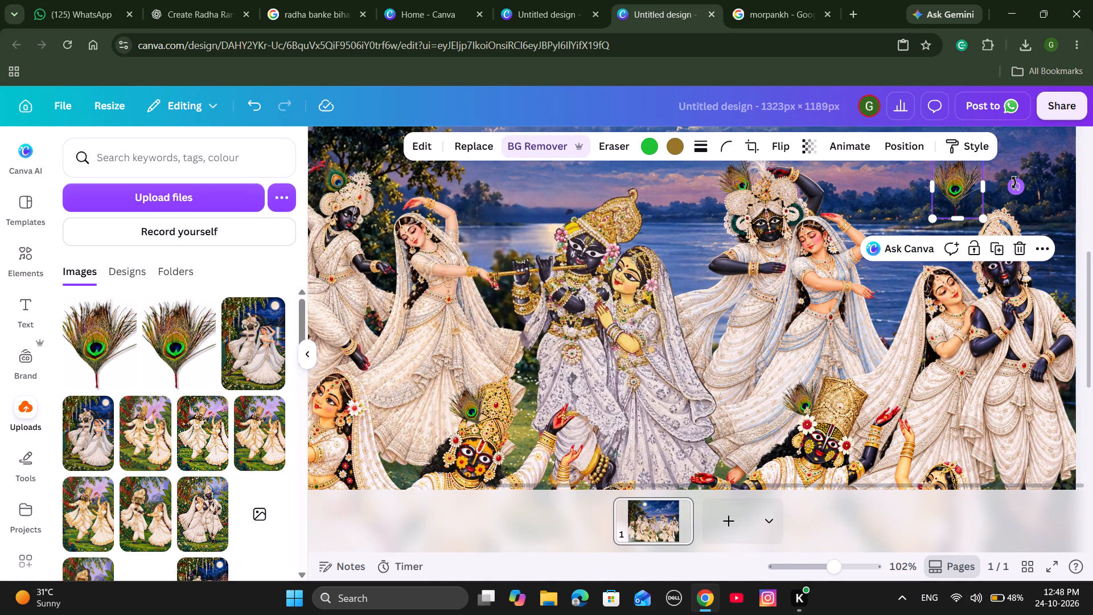
drag(1017, 184, 1033, 169)
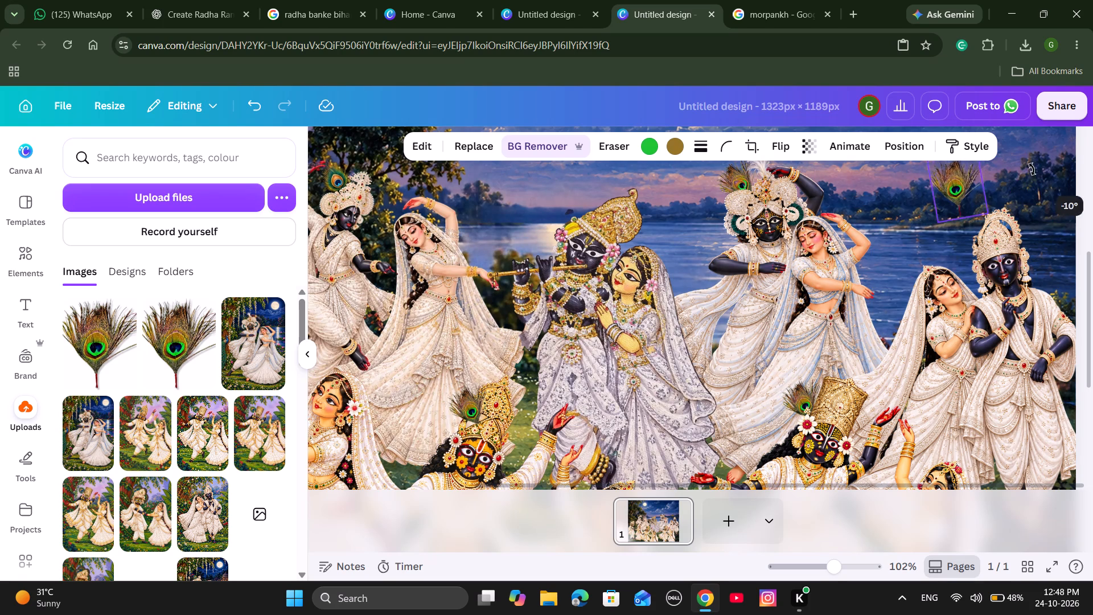
drag(1033, 169, 1006, 140)
drag(962, 176, 964, 179)
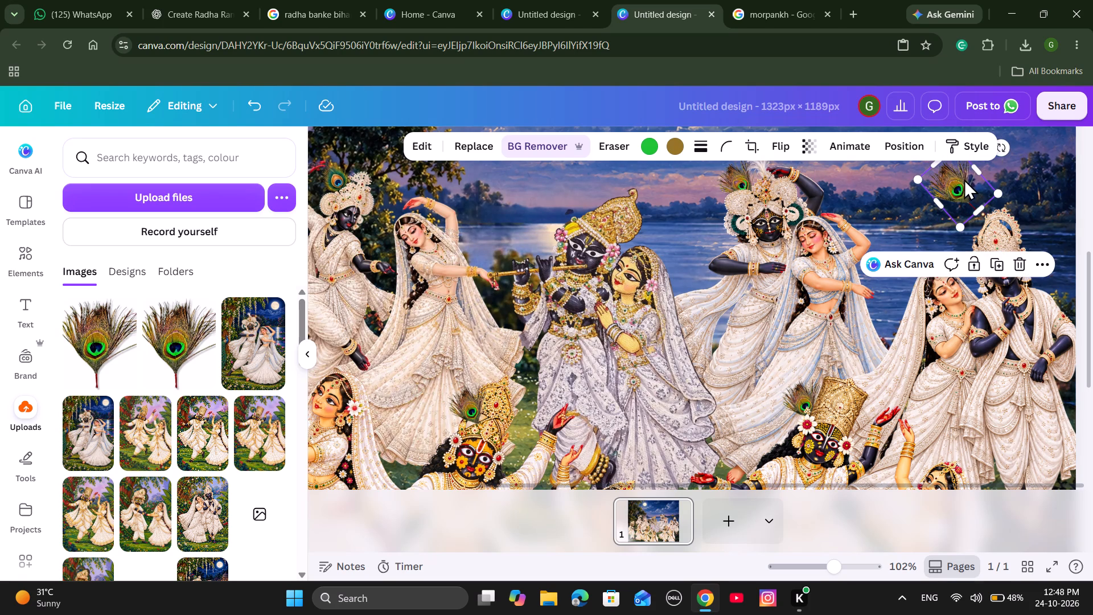
drag(964, 179, 977, 216)
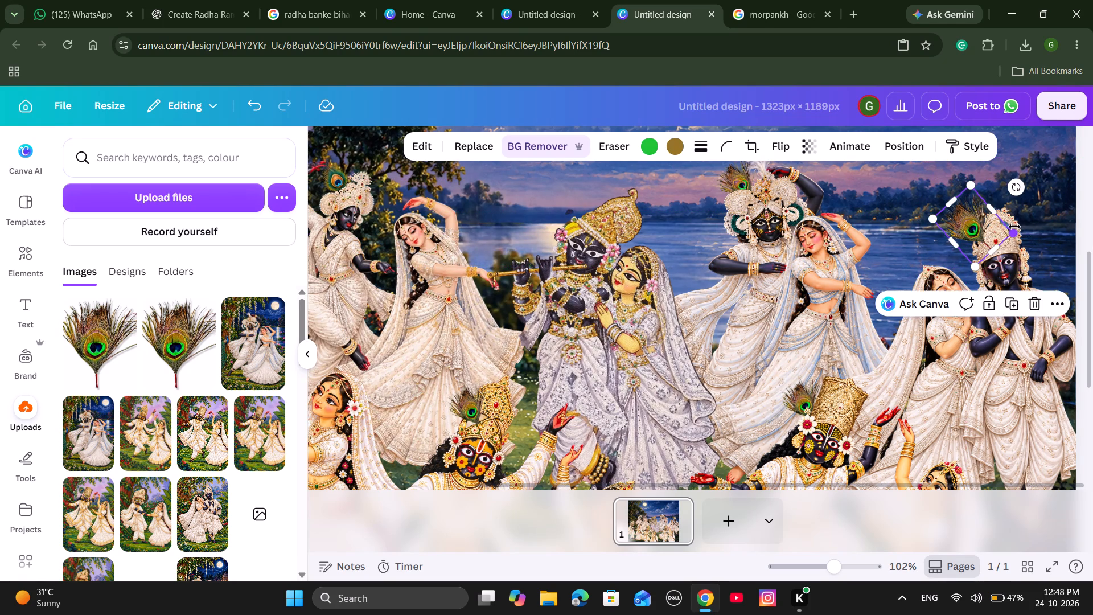
drag(1015, 235, 1006, 231)
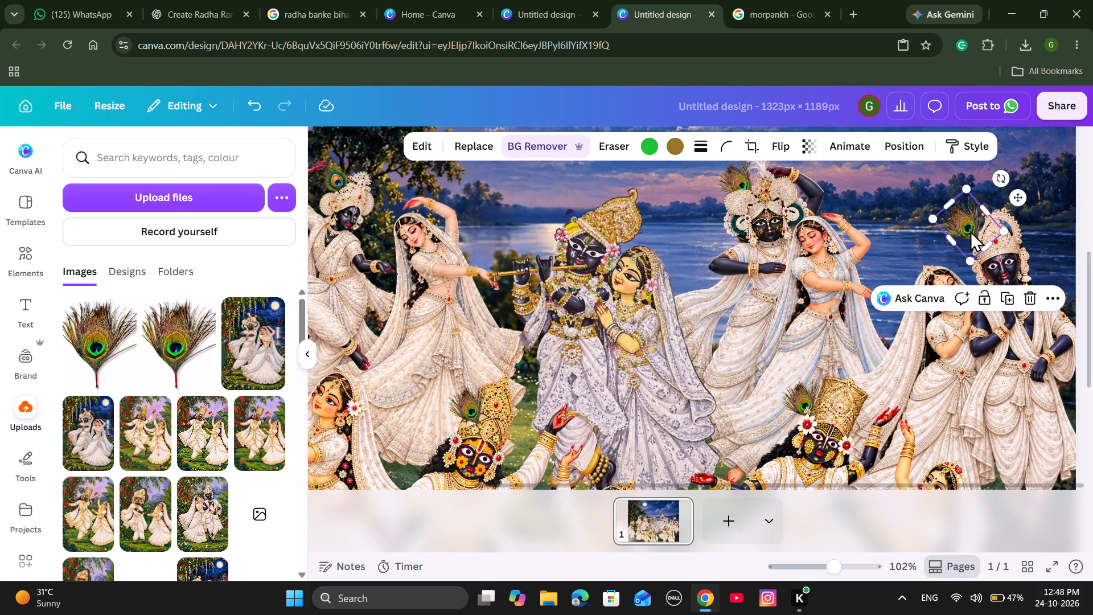
drag(970, 231, 974, 238)
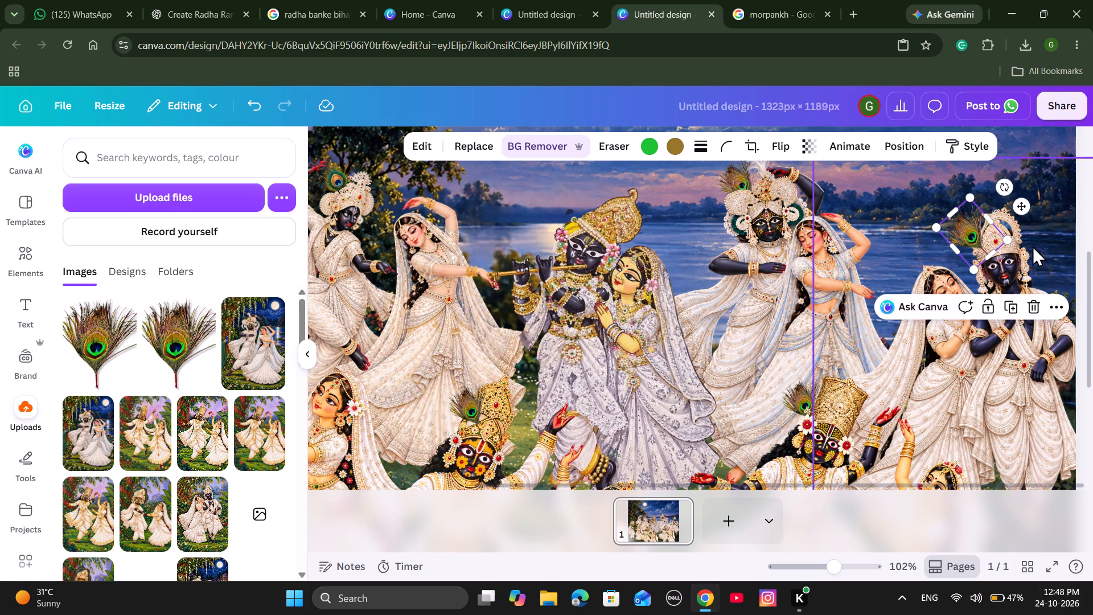
Send the far-right Krishna's feather backward one layer and nudge it slightly upward against the crown.
right_click(989, 231)
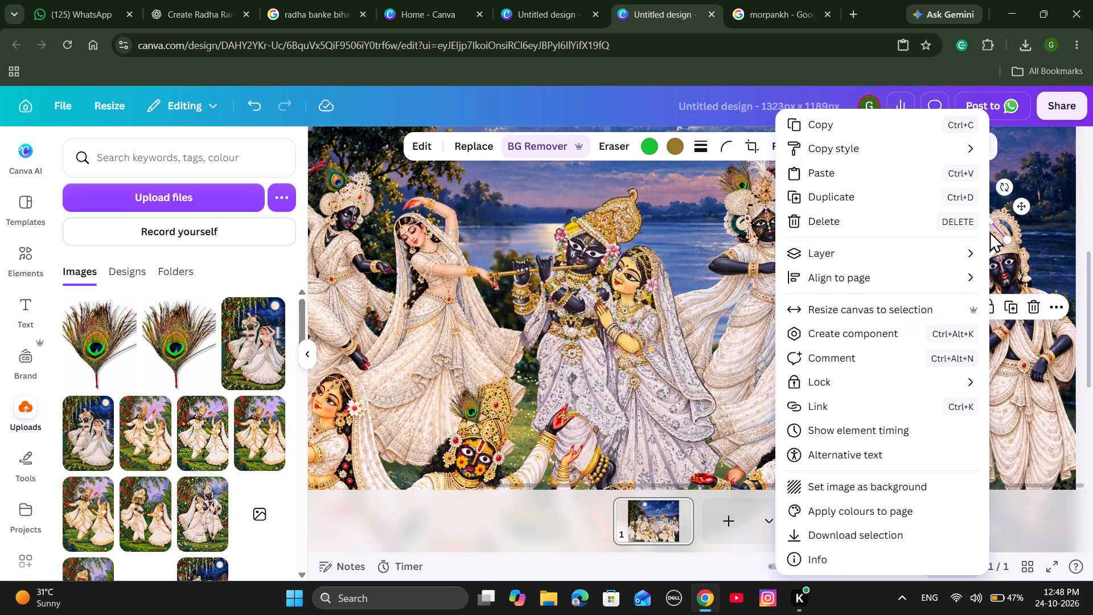
click(889, 249)
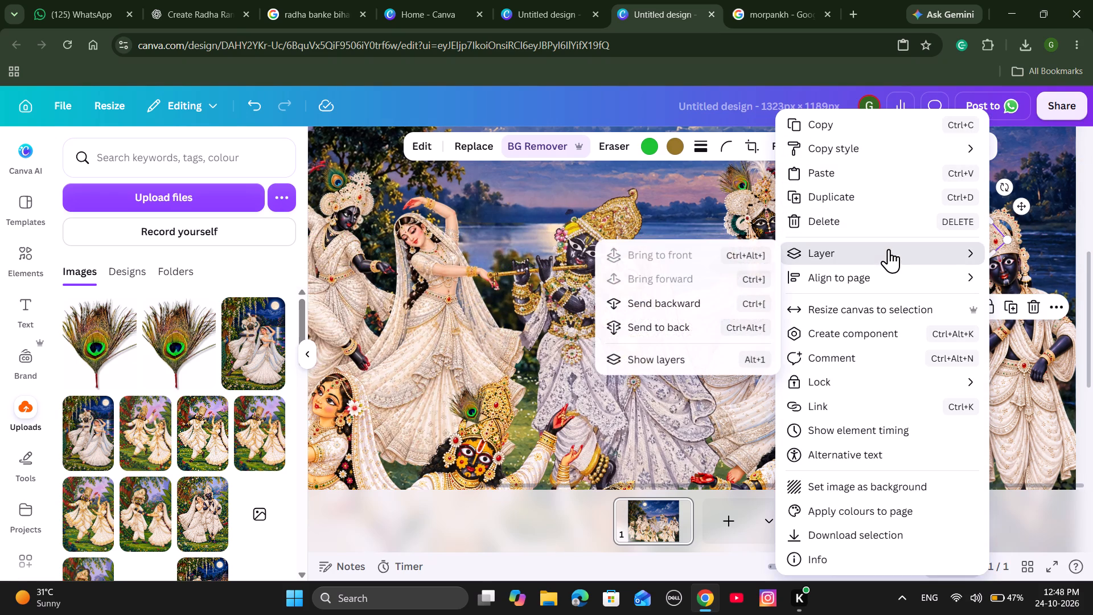
click(735, 300)
click(703, 211)
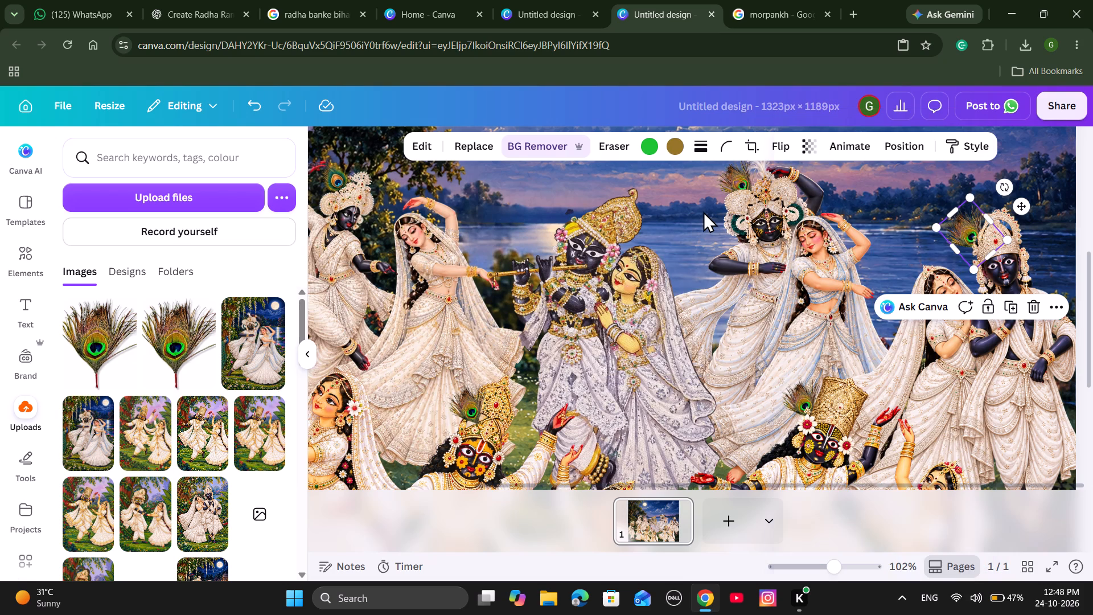
drag(976, 227, 977, 226)
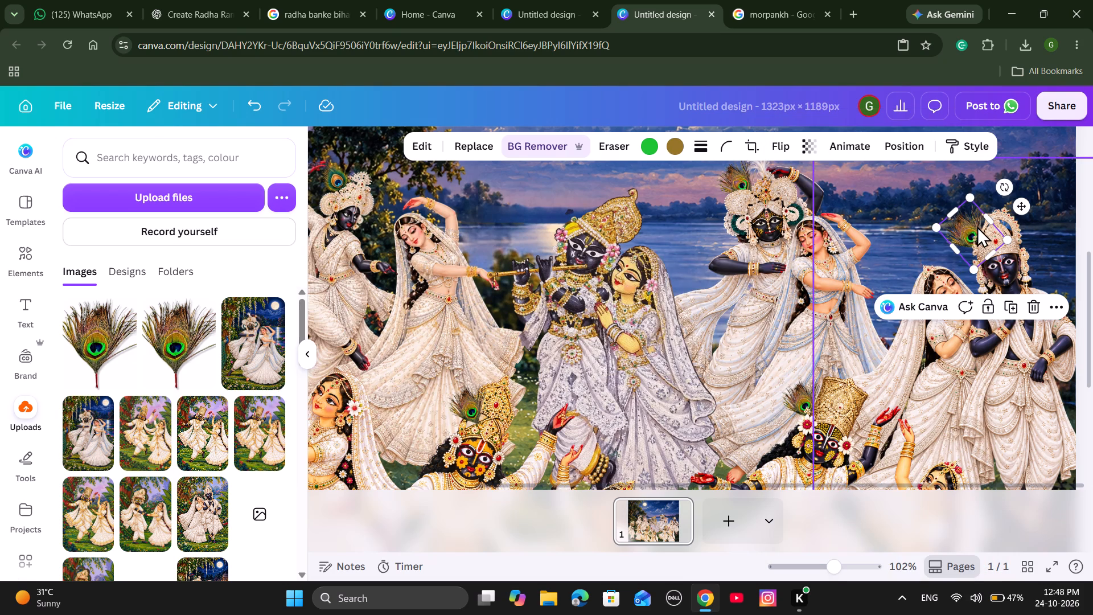
drag(977, 226, 976, 222)
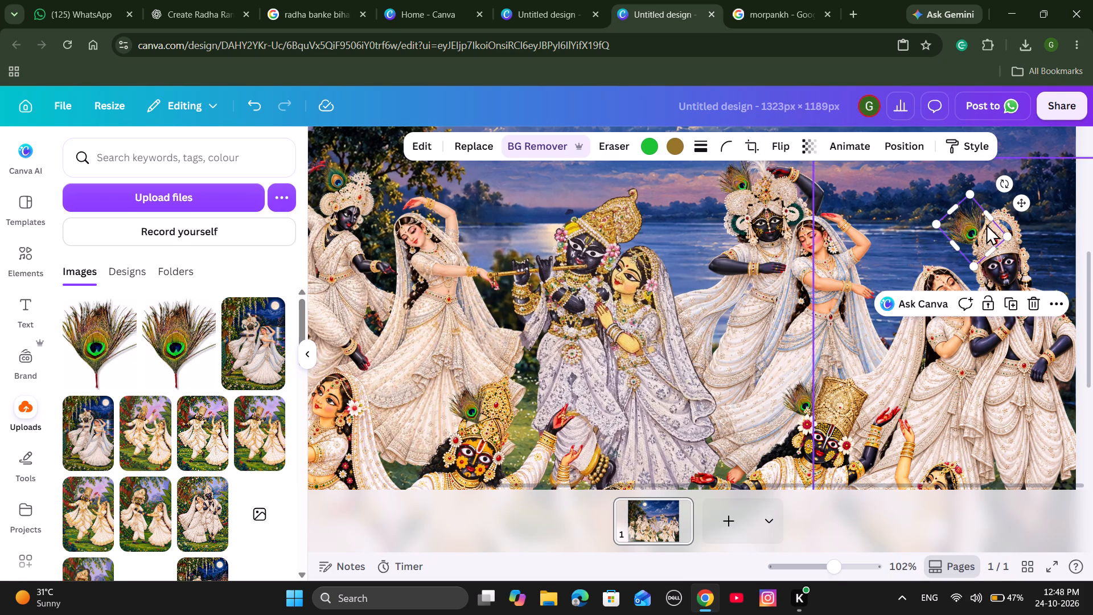
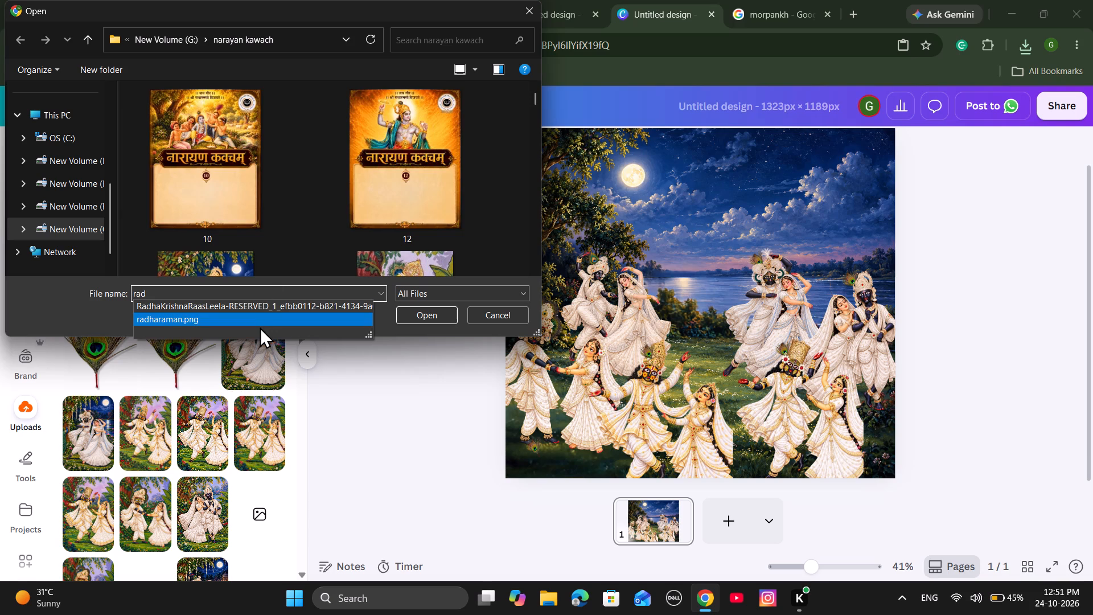
click(260, 327)
click(283, 327)
click(408, 311)
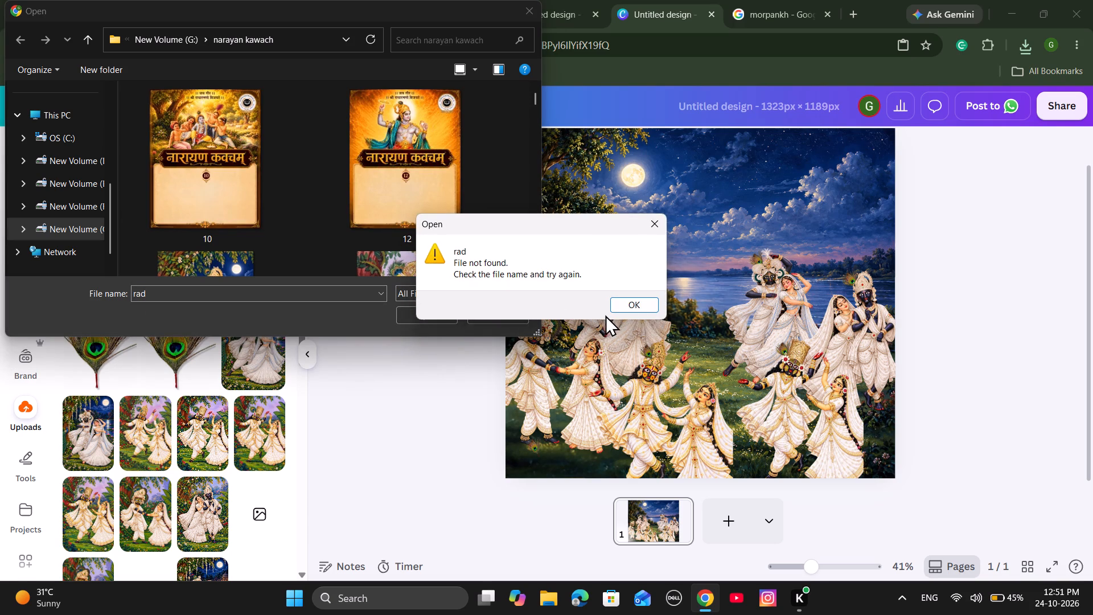
click(610, 306)
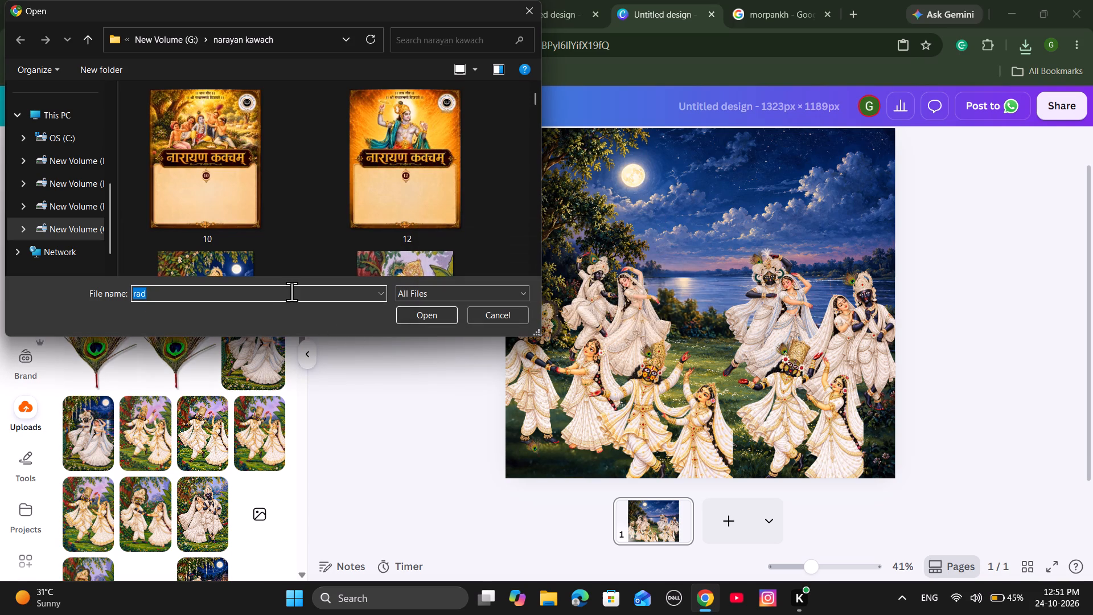
click(294, 292)
text(haraman)
key(Return)
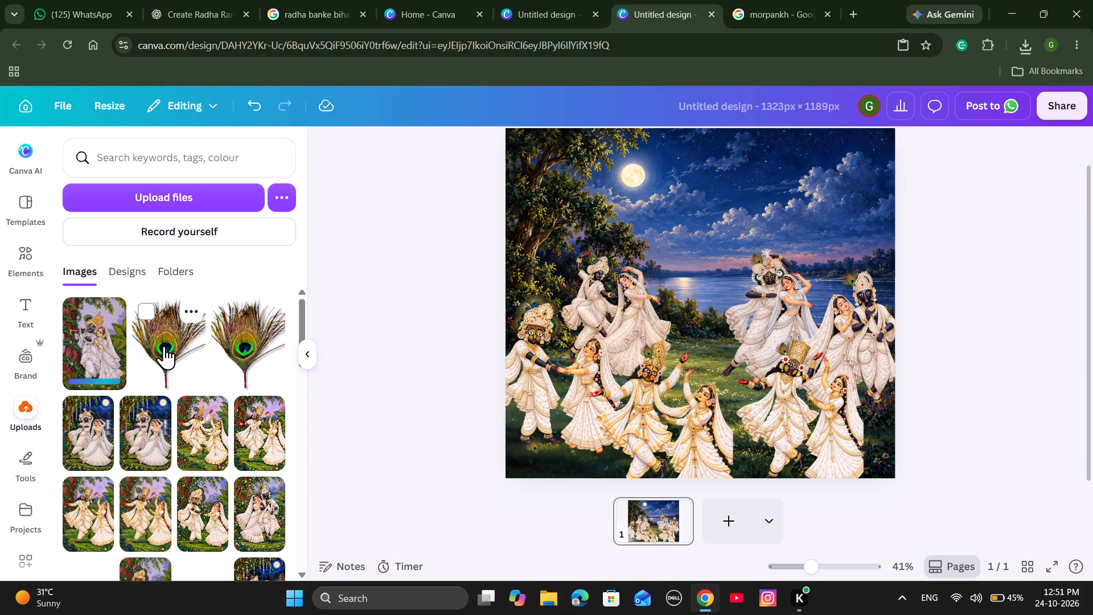
Add the uploaded radharaman image to the page and remove its background.
click(94, 360)
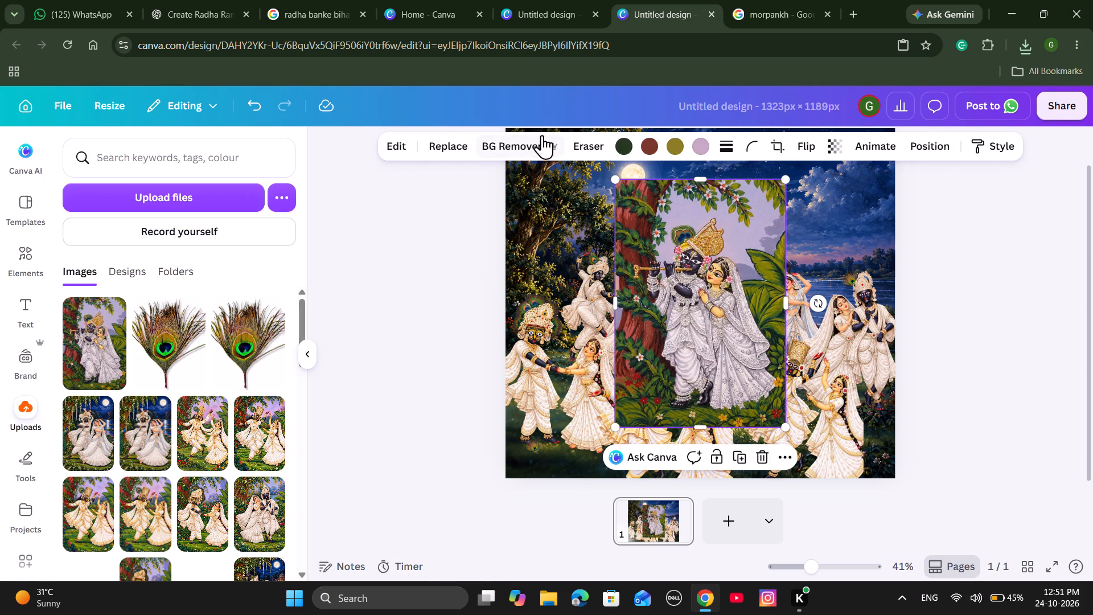
click(528, 149)
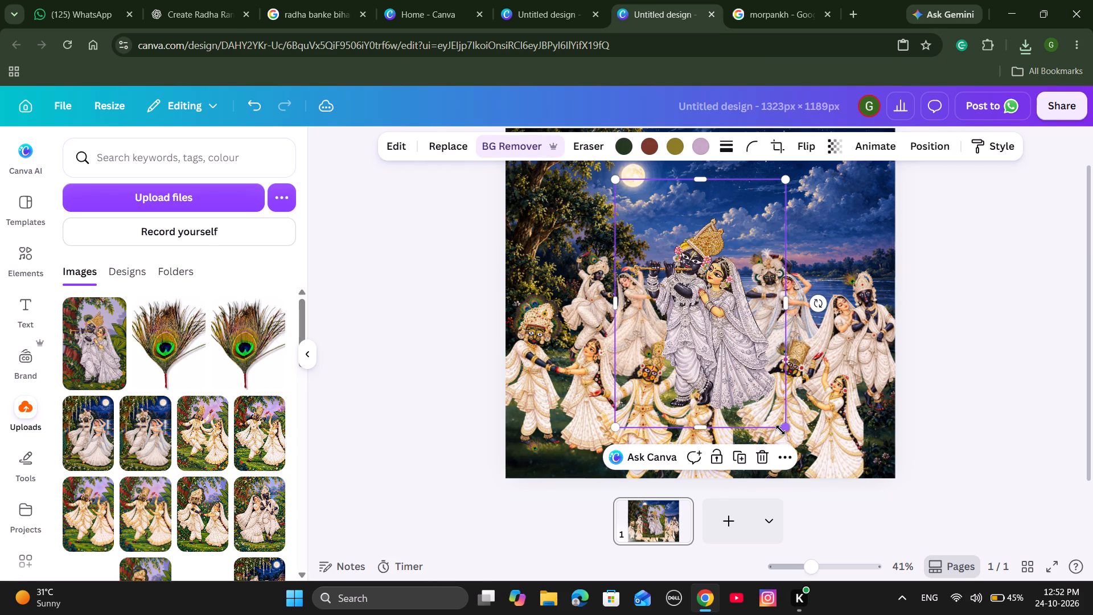
Shrink the new flute-playing couple proportionally and move it into the central gap between the dancing couples.
drag(780, 430, 726, 373)
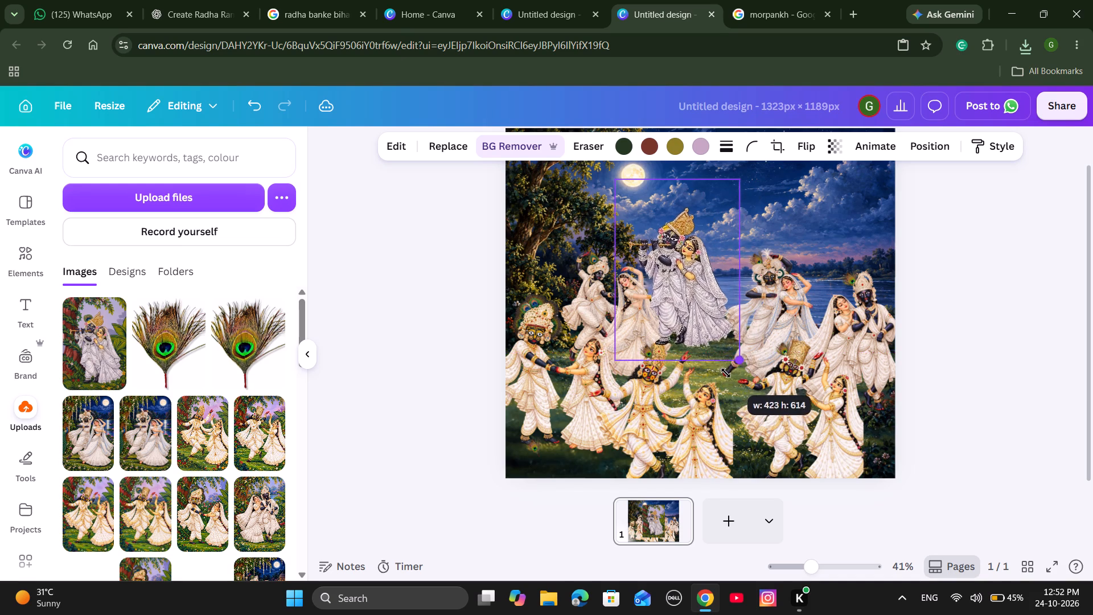
drag(726, 373, 729, 378)
drag(695, 277, 703, 304)
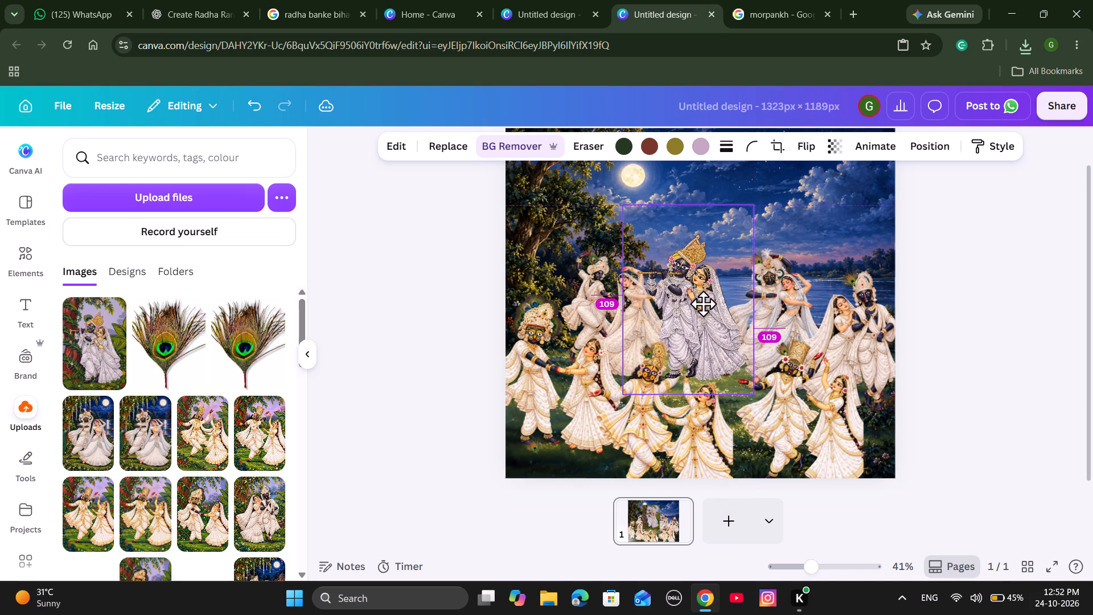
drag(703, 304, 703, 305)
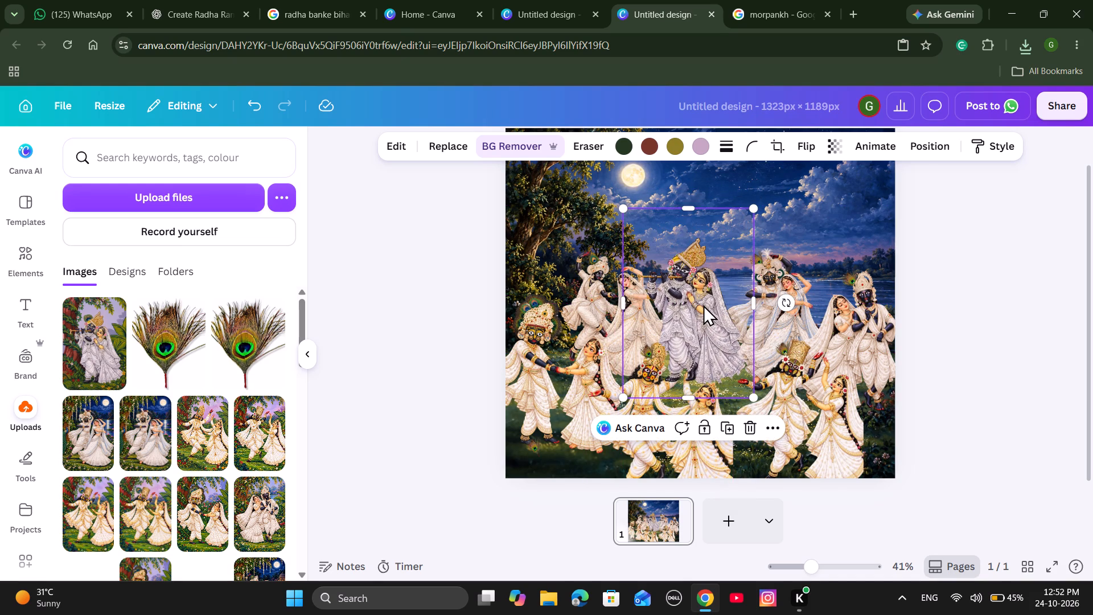
Send the new central couple backward in the layer order and shift it slightly down and to the right among the dancers.
right_click(703, 305)
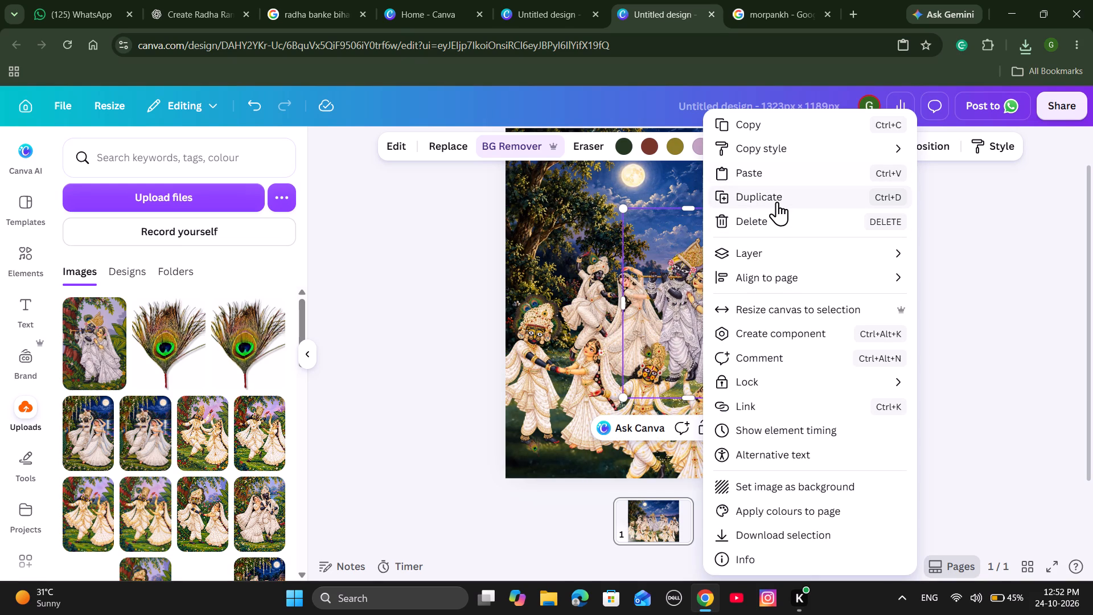
click(767, 251)
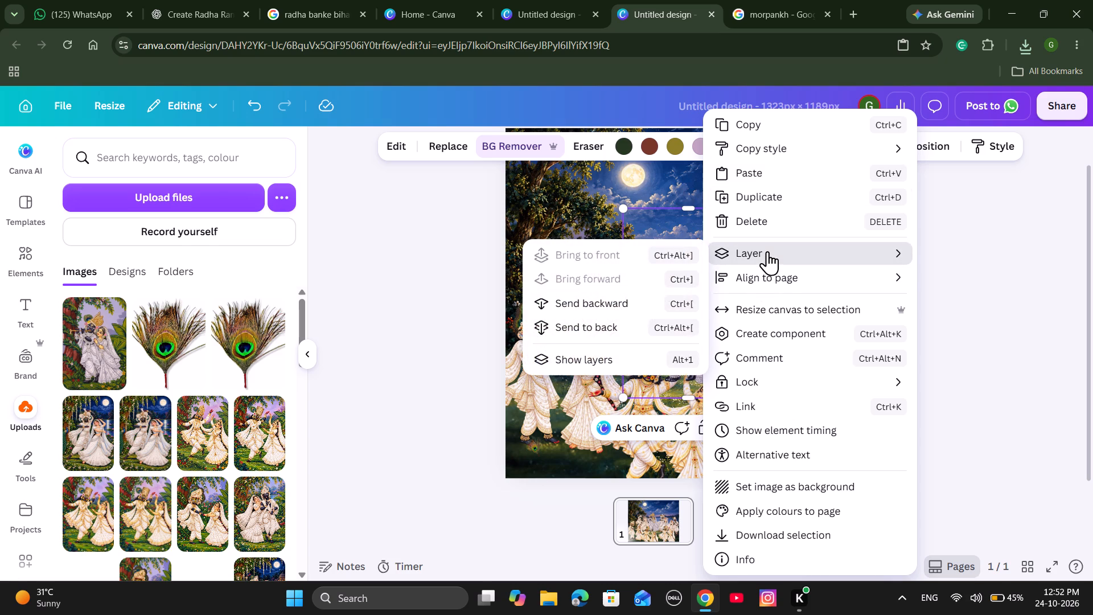
click(662, 306)
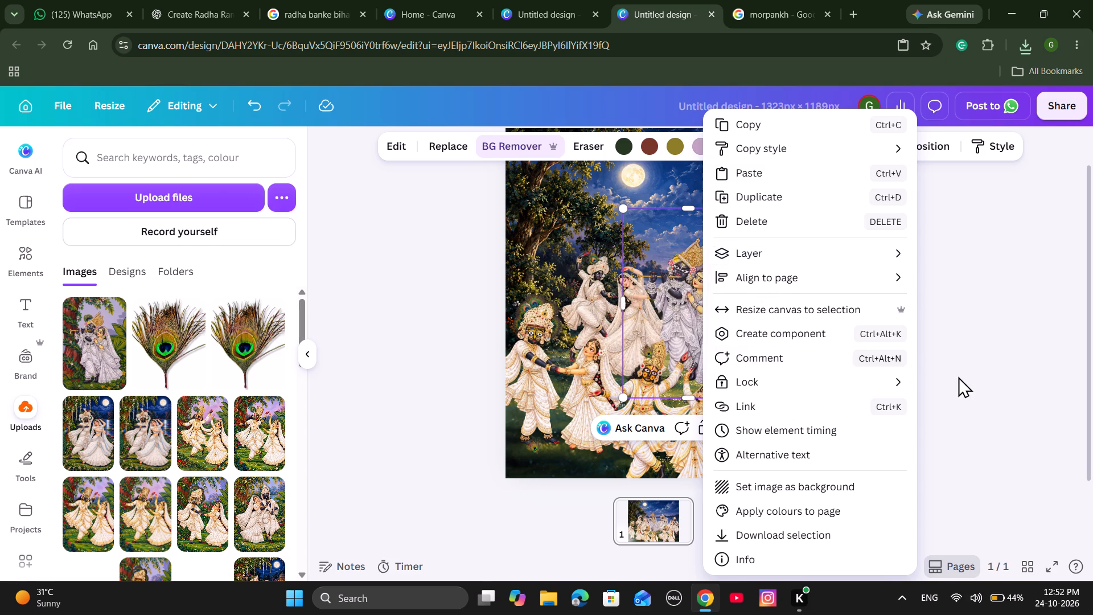
click(958, 376)
drag(727, 265, 735, 293)
click(949, 337)
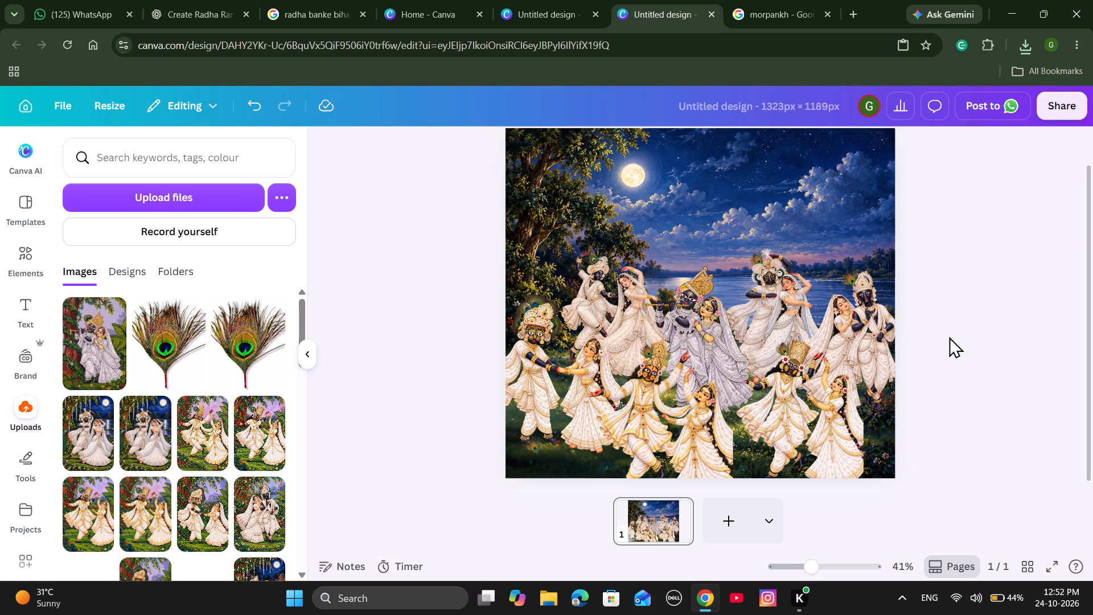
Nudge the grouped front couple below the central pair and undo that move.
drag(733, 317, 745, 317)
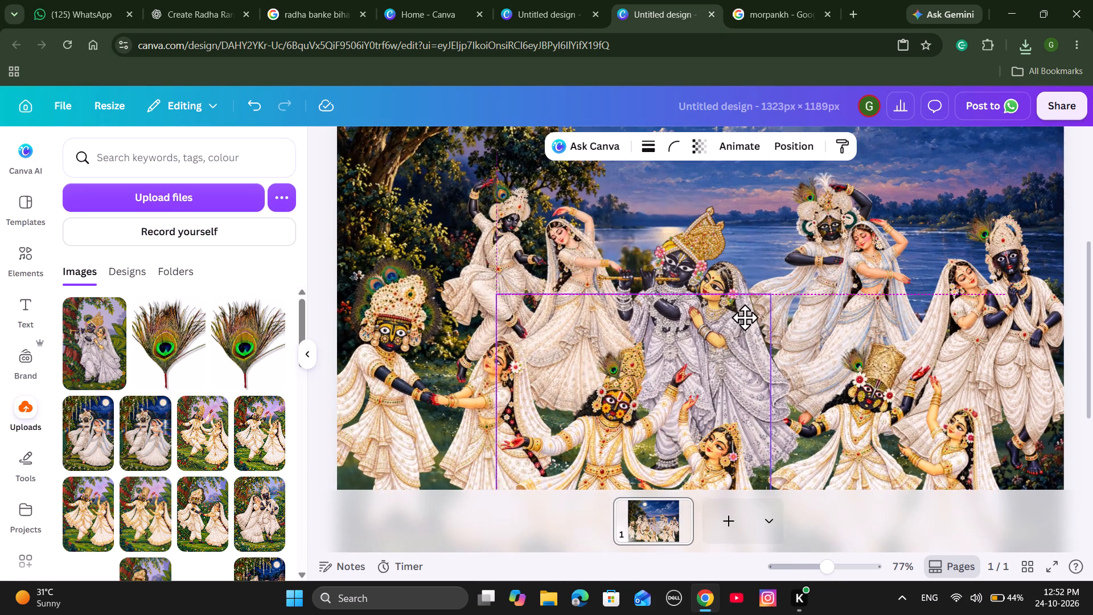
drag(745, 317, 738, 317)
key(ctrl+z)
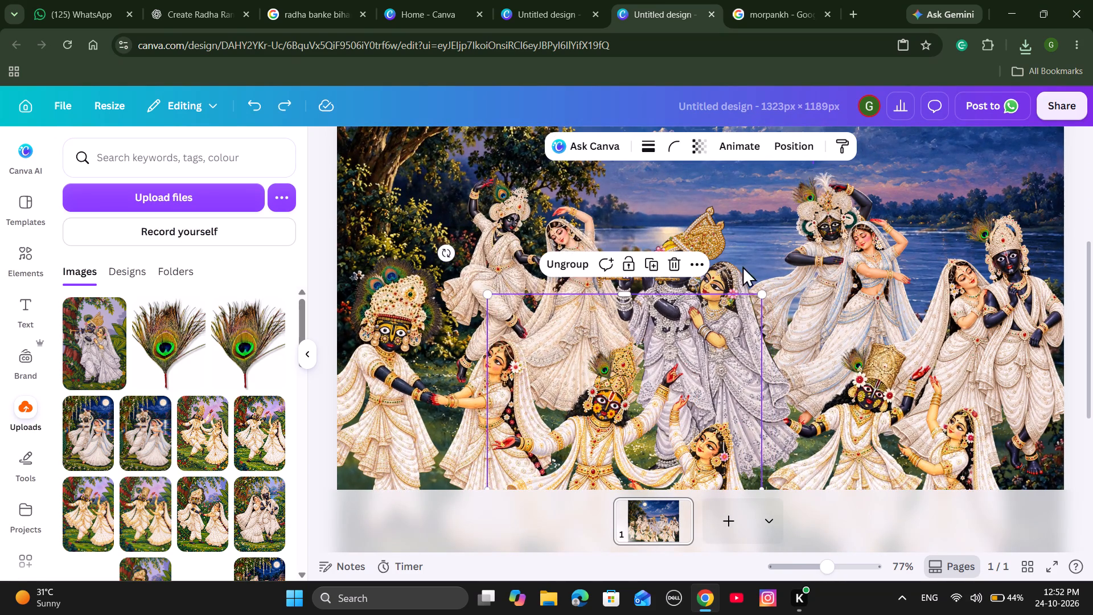
drag(726, 255, 735, 249)
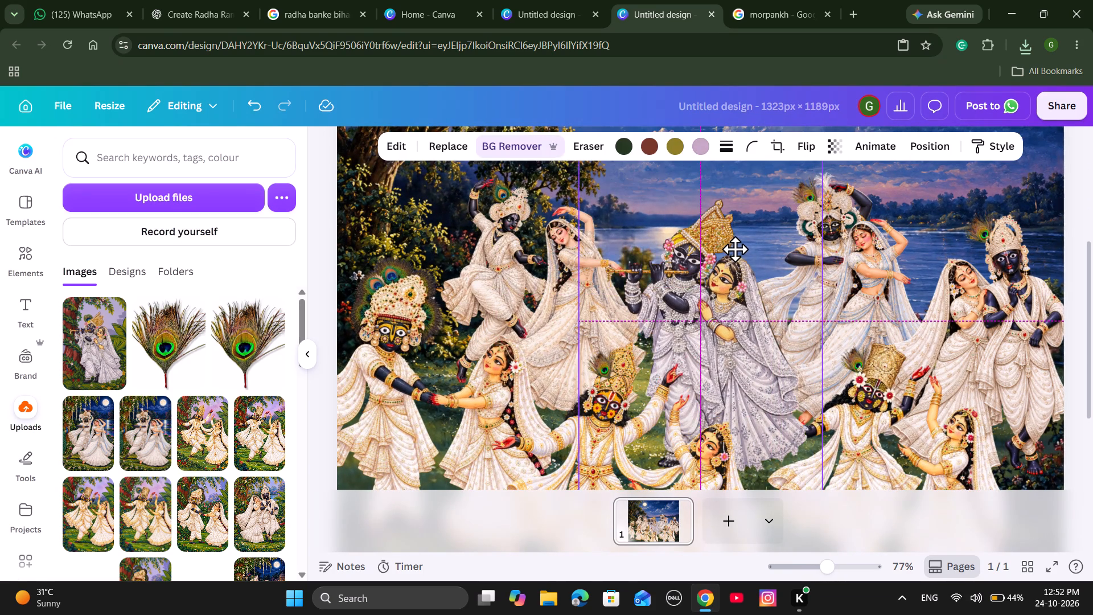
drag(735, 249, 725, 241)
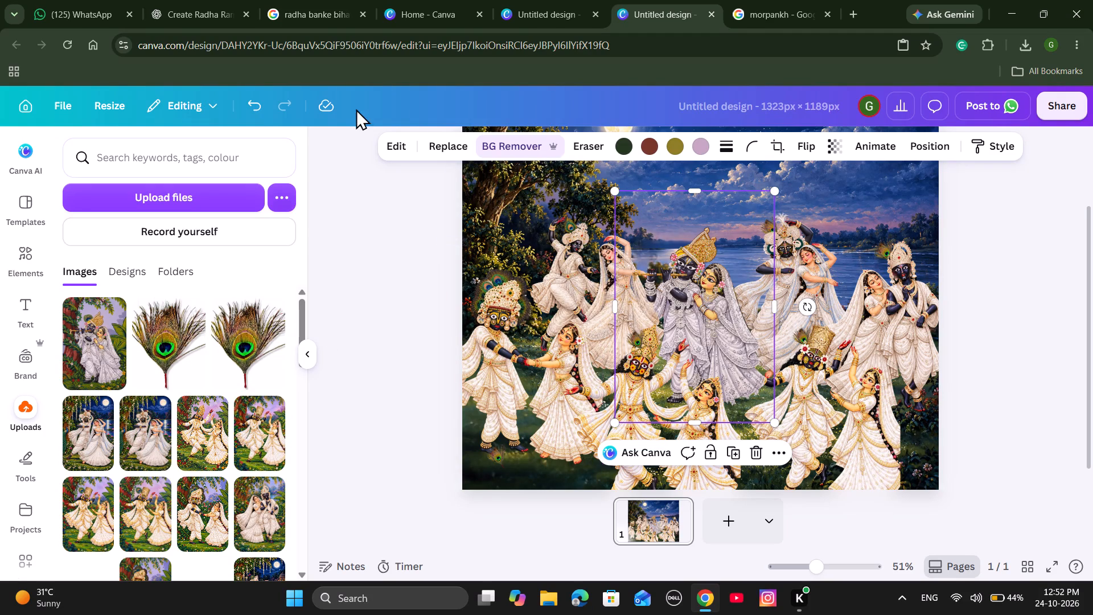
drag(750, 378, 758, 371)
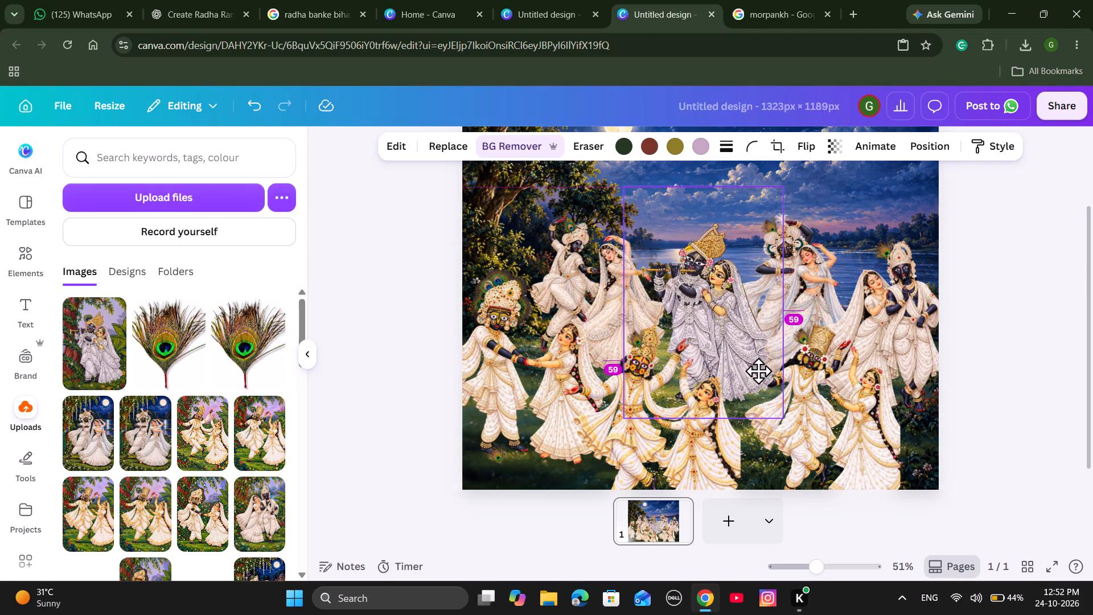
drag(758, 371, 741, 376)
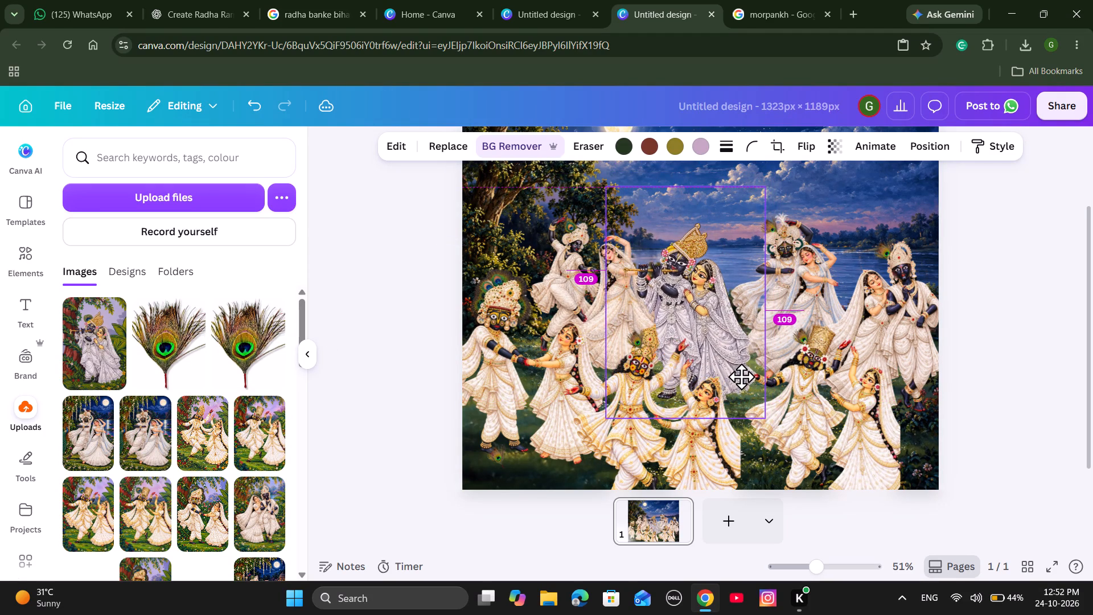
drag(741, 376, 734, 375)
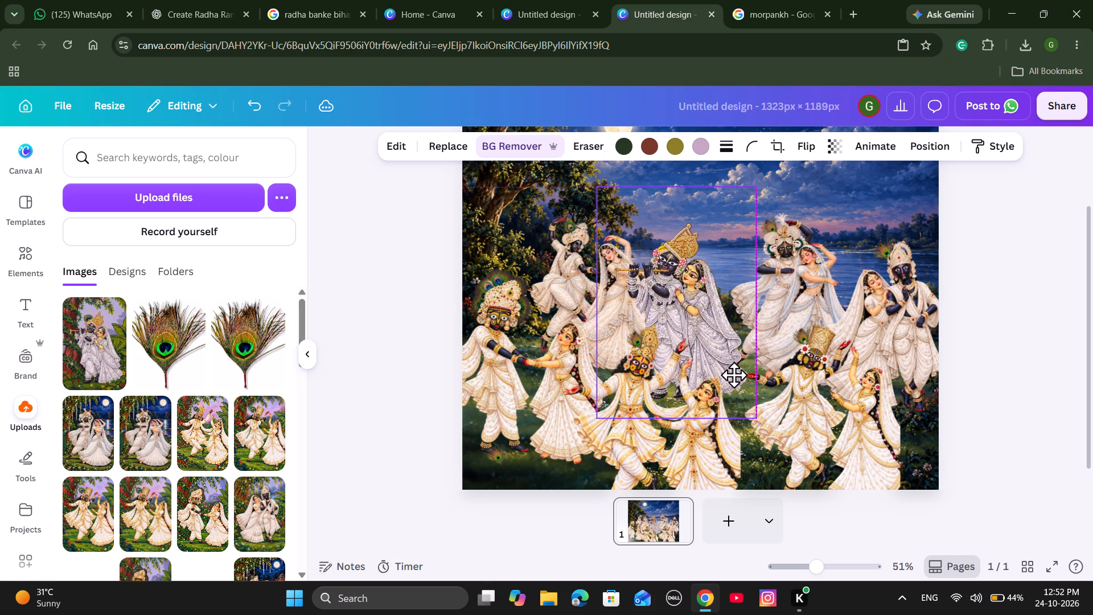
drag(734, 375, 738, 378)
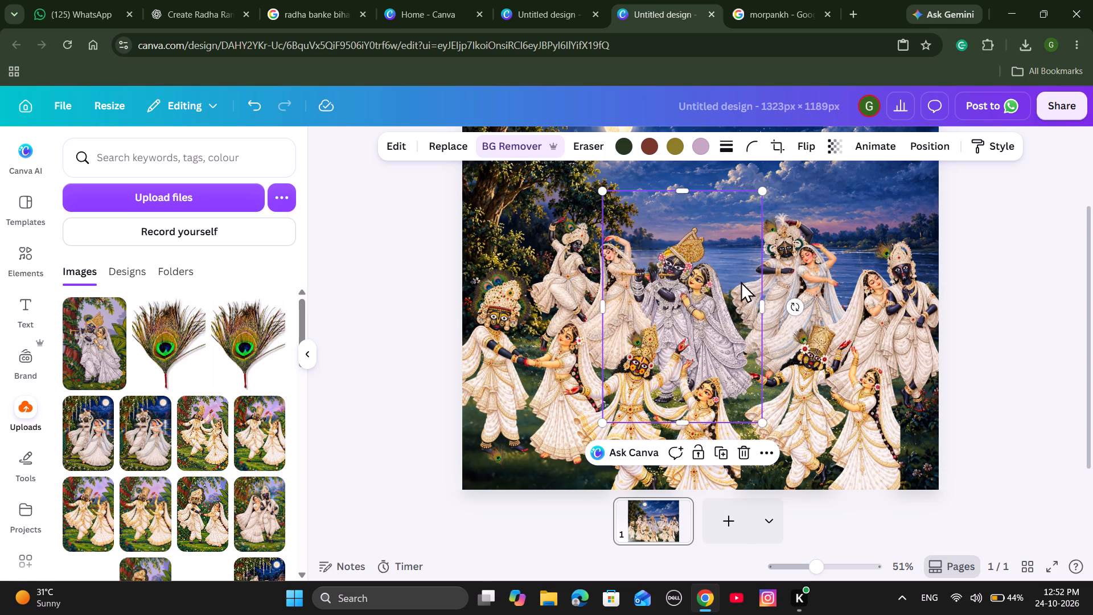
drag(737, 281, 755, 281)
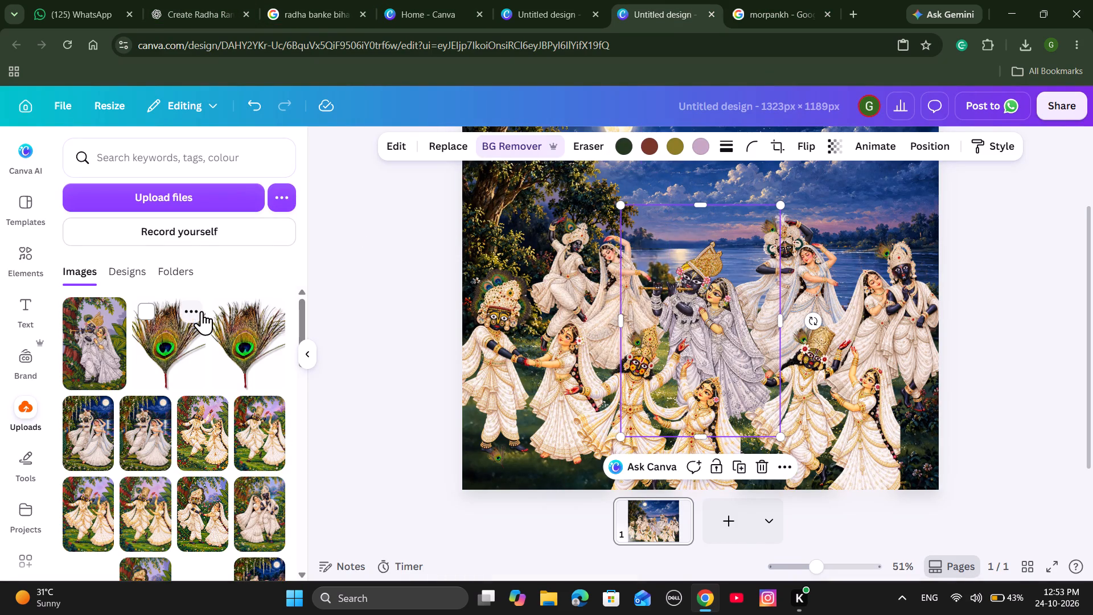
click(149, 358)
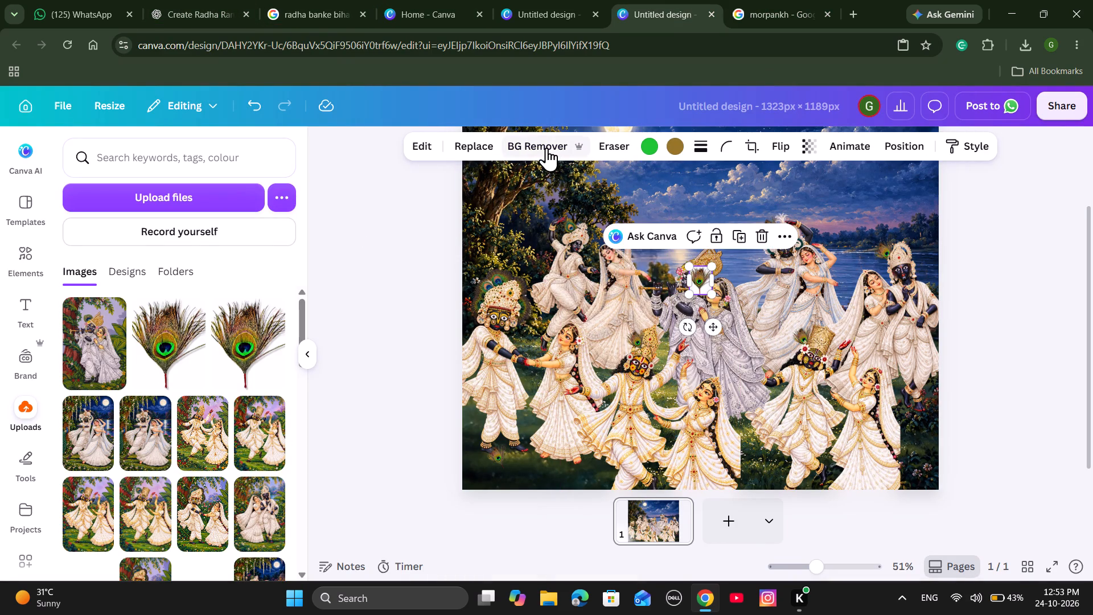
click(522, 146)
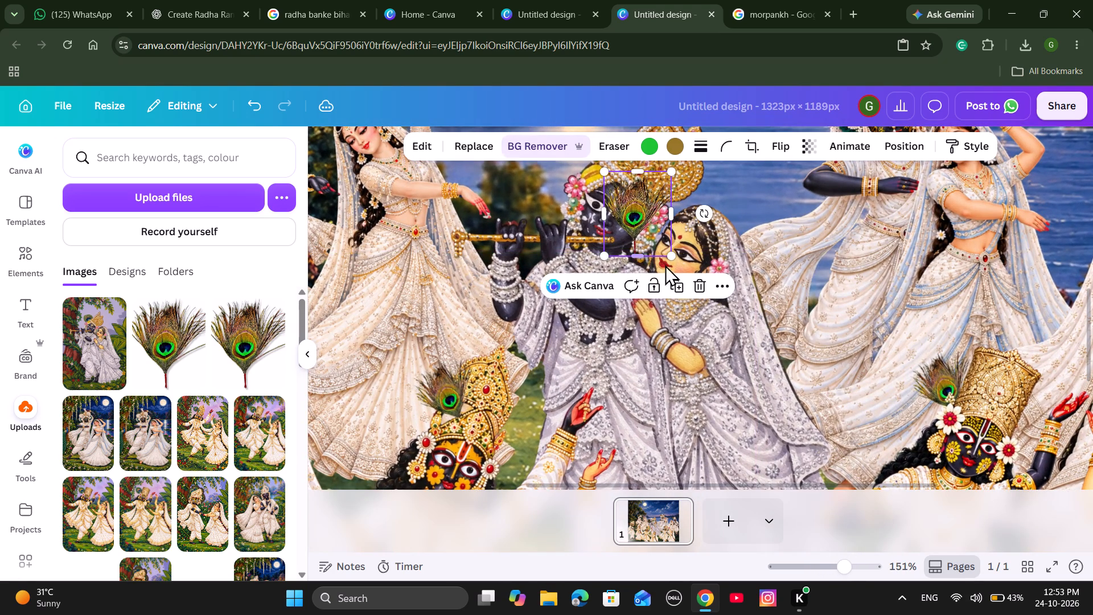
Make two duplicates of the peacock feather, placing them beside the original around the central Radha's head.
click(679, 282)
drag(650, 211, 696, 205)
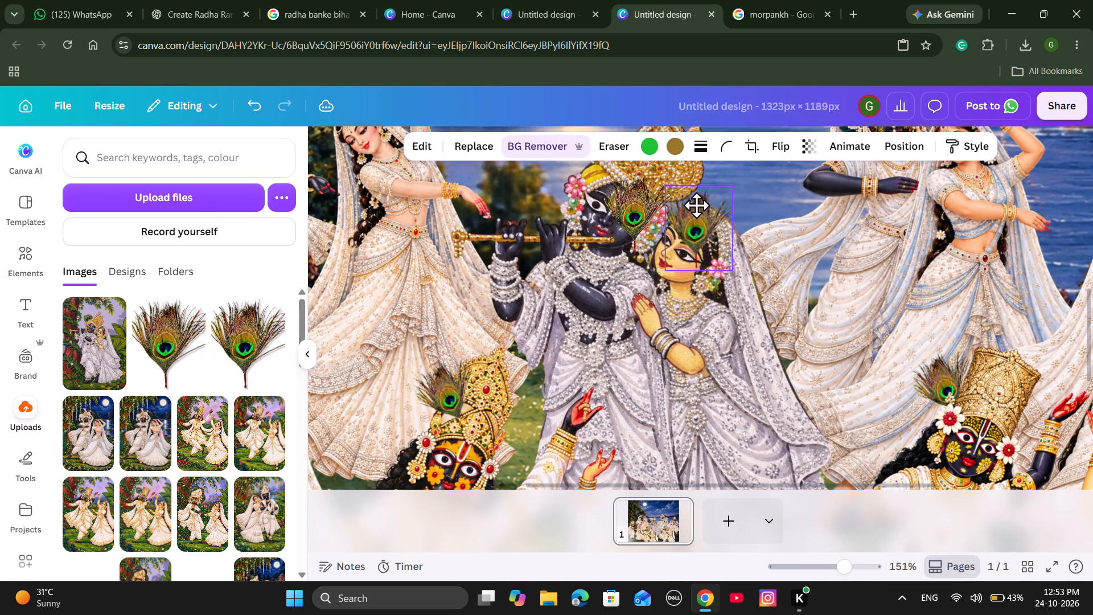
drag(696, 205, 696, 203)
click(738, 290)
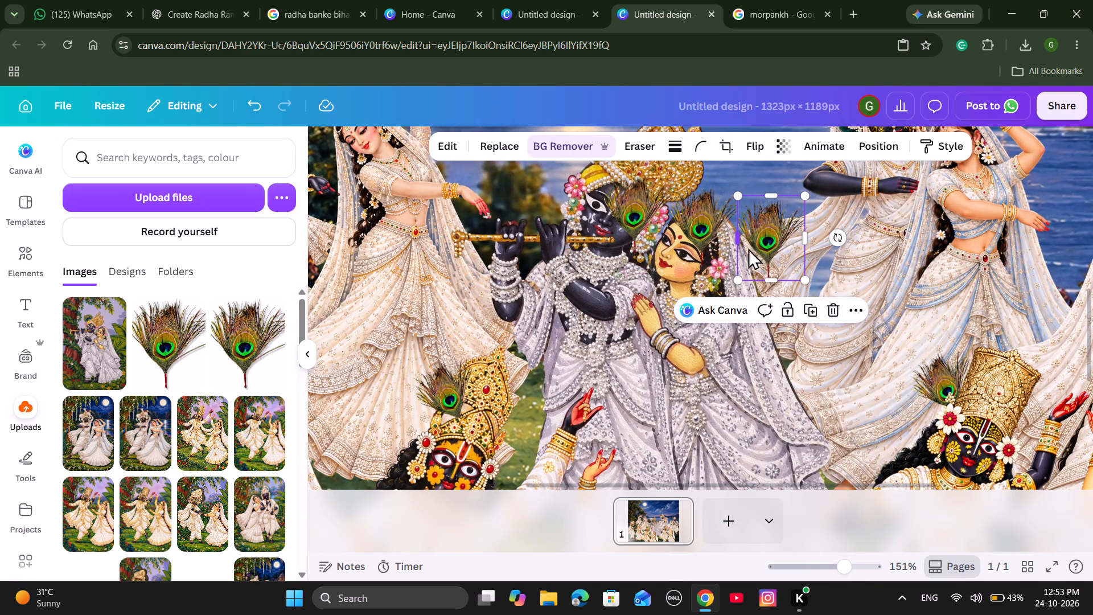
Move the original peacock feather to the front edge of the central Krishna's crown and tilt it counterclockwise.
scroll(676, 225, up, 1)
drag(638, 335, 583, 270)
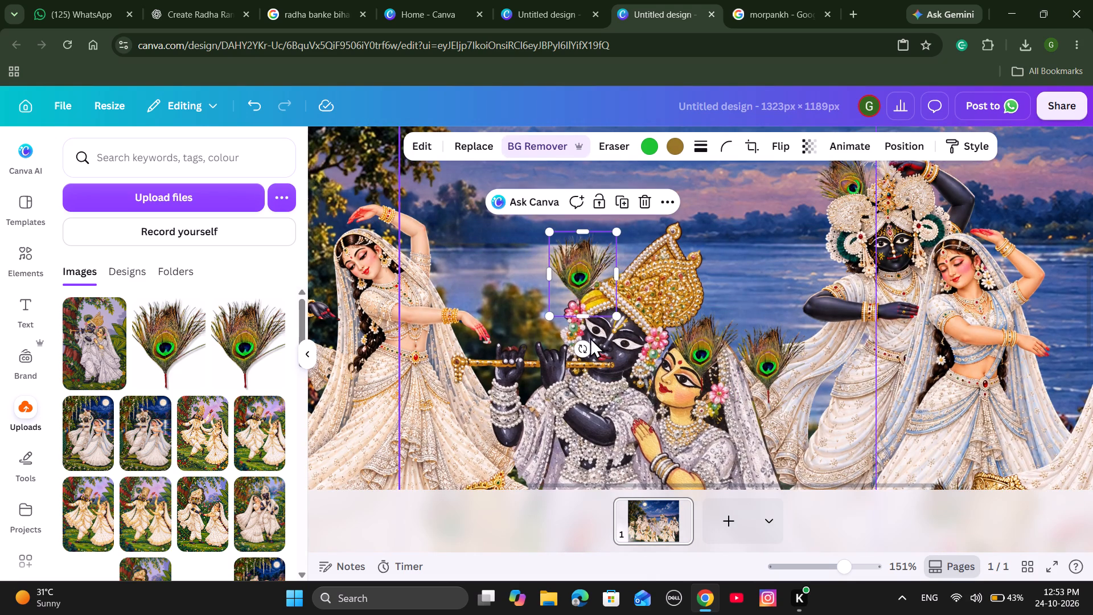
drag(582, 346, 621, 315)
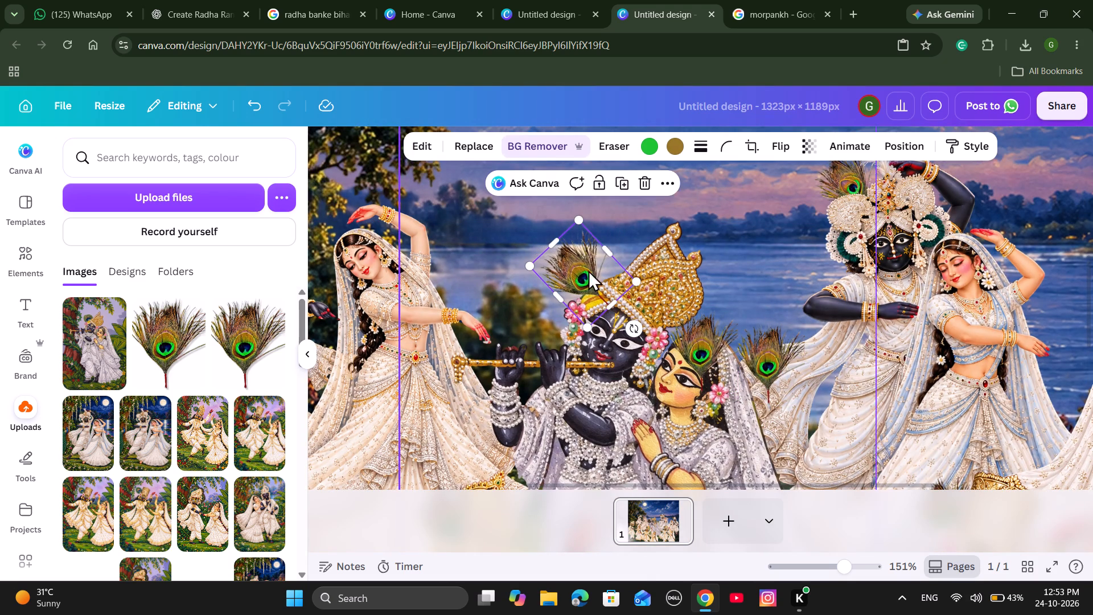
drag(584, 260, 590, 252)
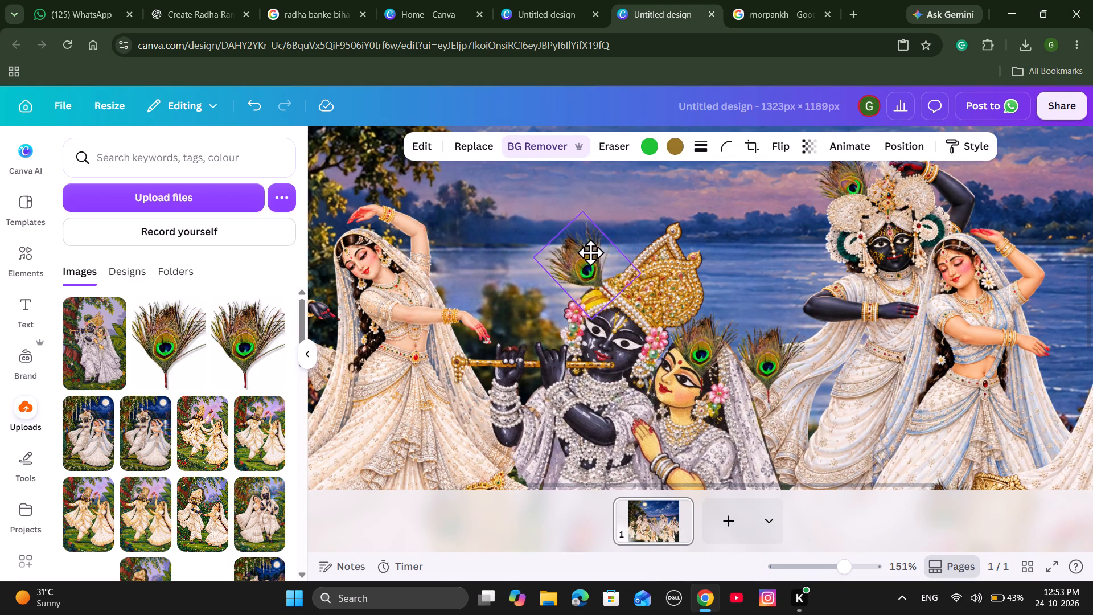
drag(590, 252, 590, 254)
Place the second peacock feather beside the first on the central Krishna's crown and tilt it slightly clockwise.
drag(725, 344, 643, 246)
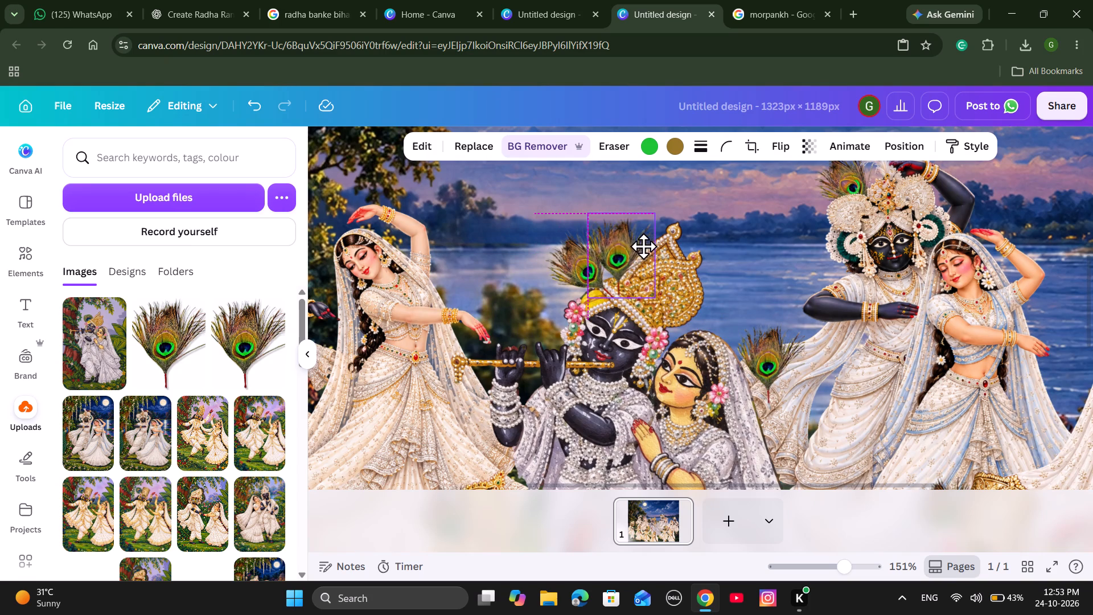
drag(643, 246, 632, 253)
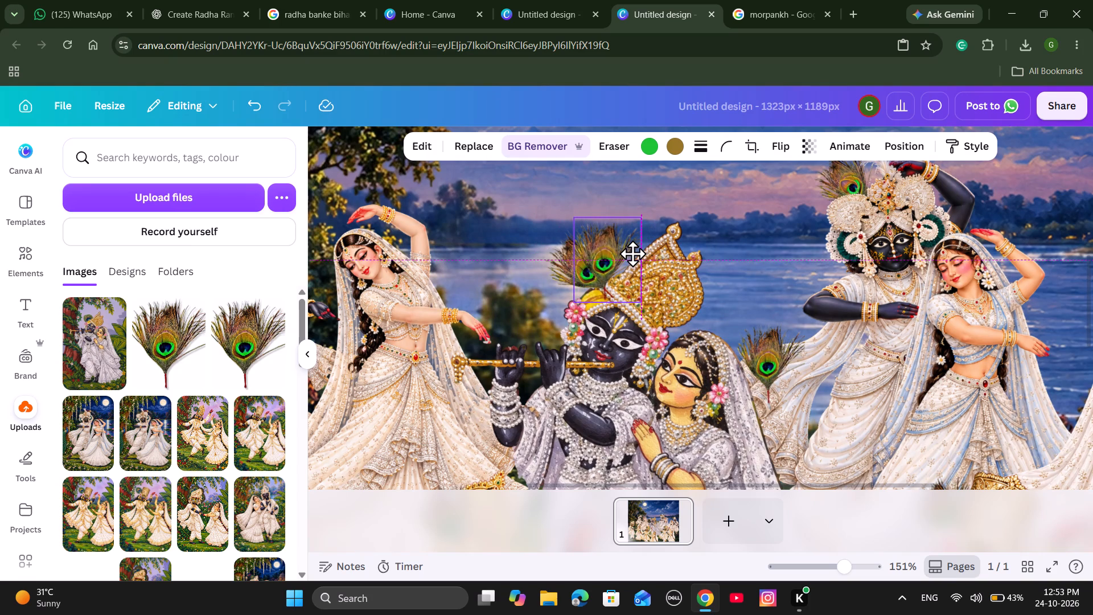
drag(632, 253, 633, 255)
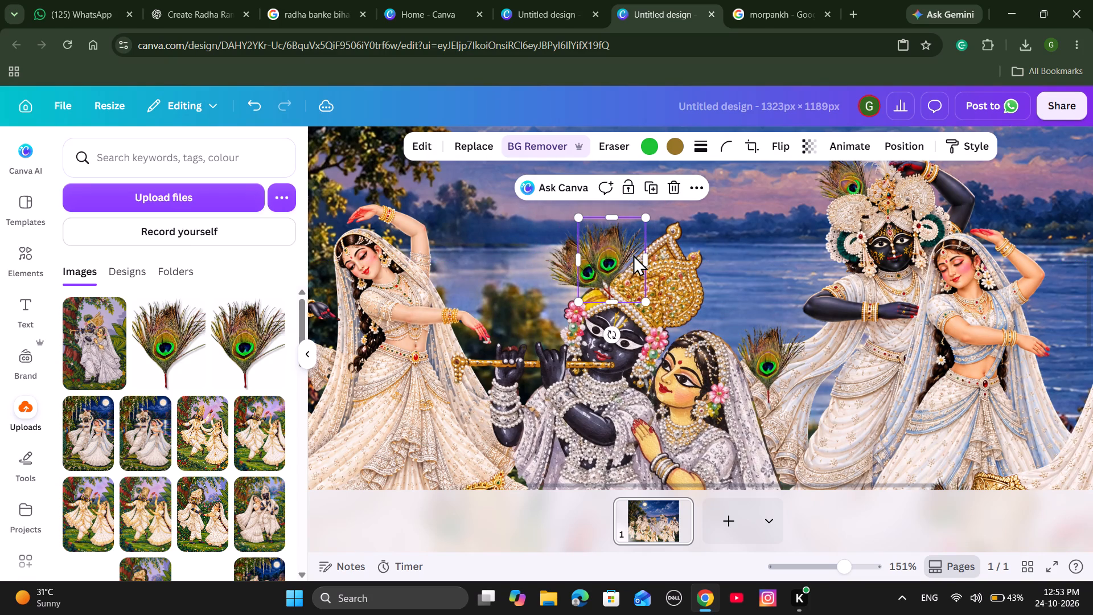
drag(617, 331, 609, 337)
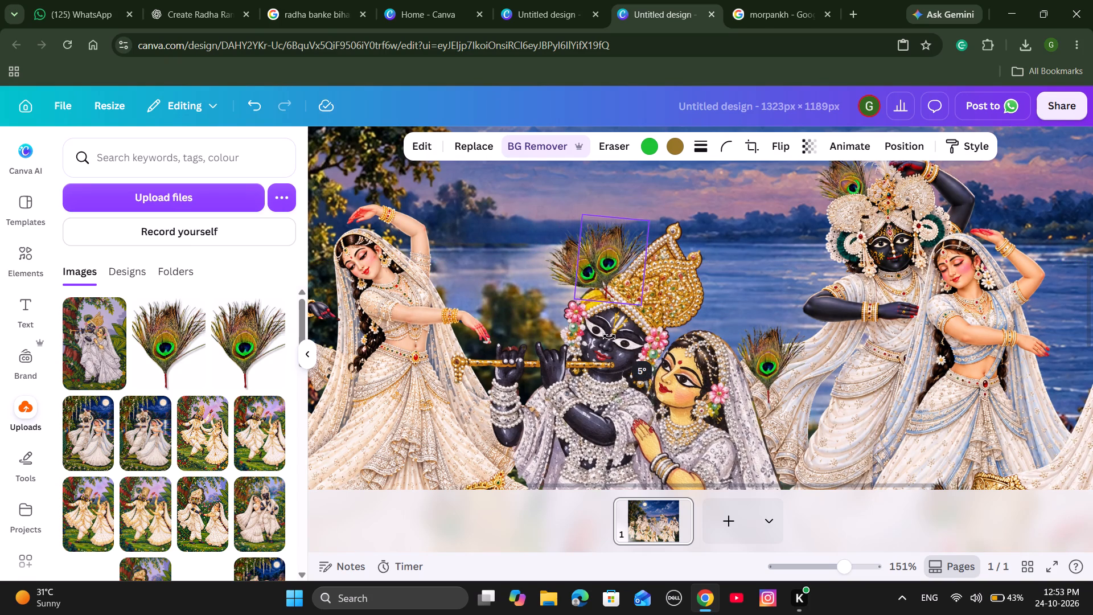
drag(609, 337, 607, 339)
Place the third peacock feather below the first at the crown's front, tilt it steeply counterclockwise and fit it into the fan.
drag(772, 351, 577, 286)
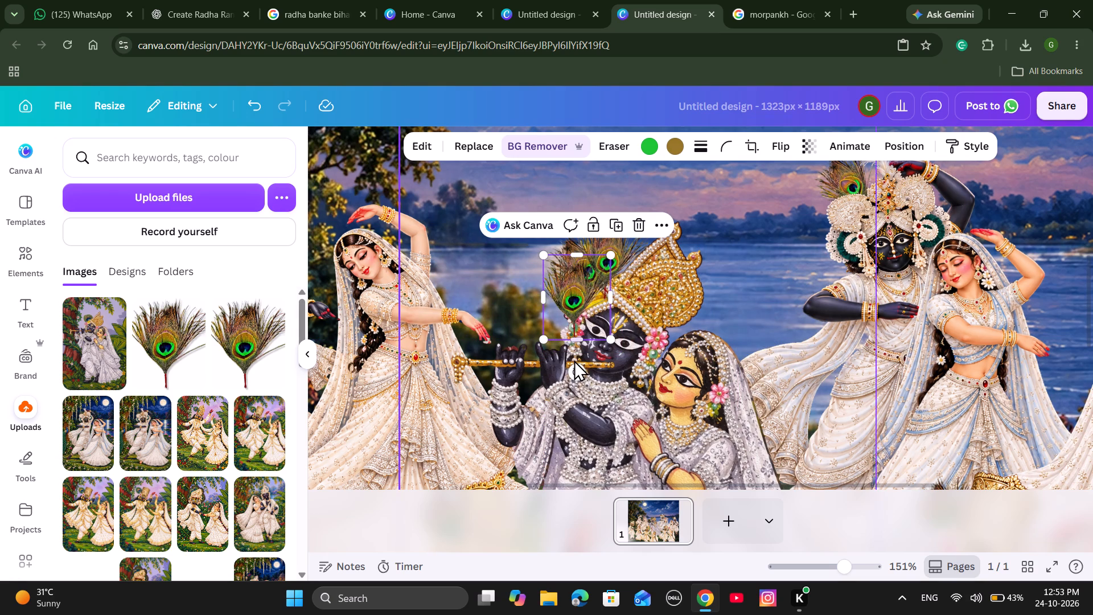
drag(580, 370, 648, 326)
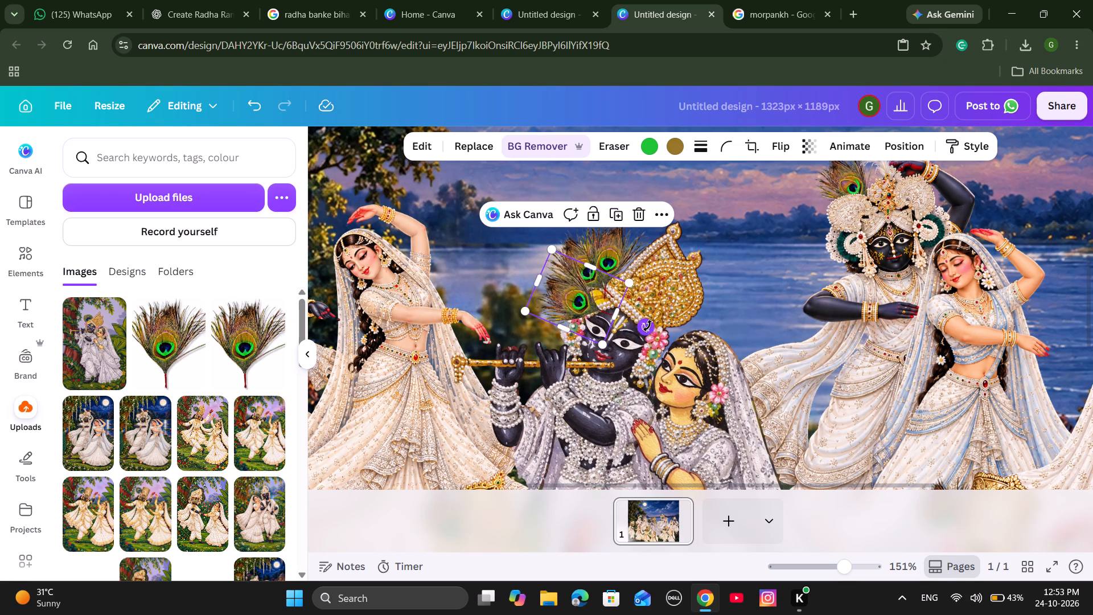
drag(568, 286, 562, 274)
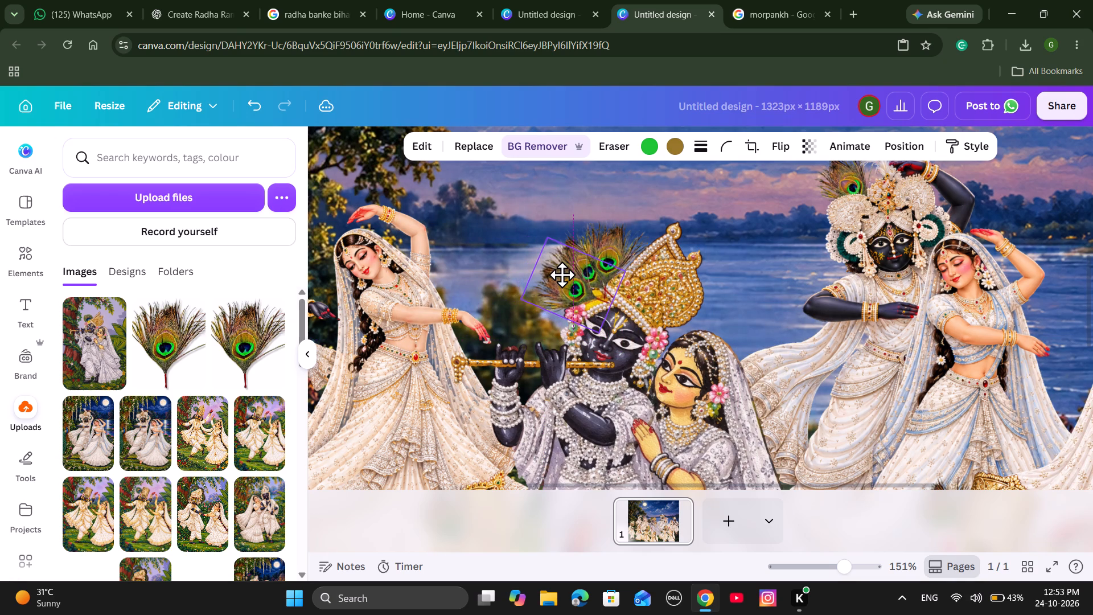
drag(562, 274, 555, 264)
drag(632, 304, 632, 298)
drag(578, 284, 585, 288)
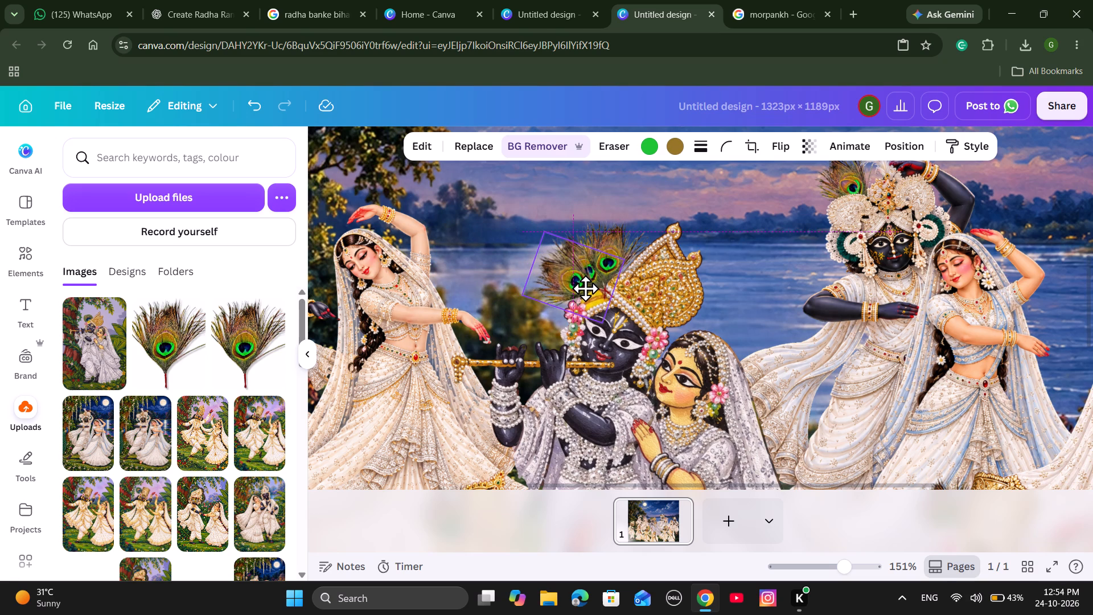
drag(585, 288, 585, 293)
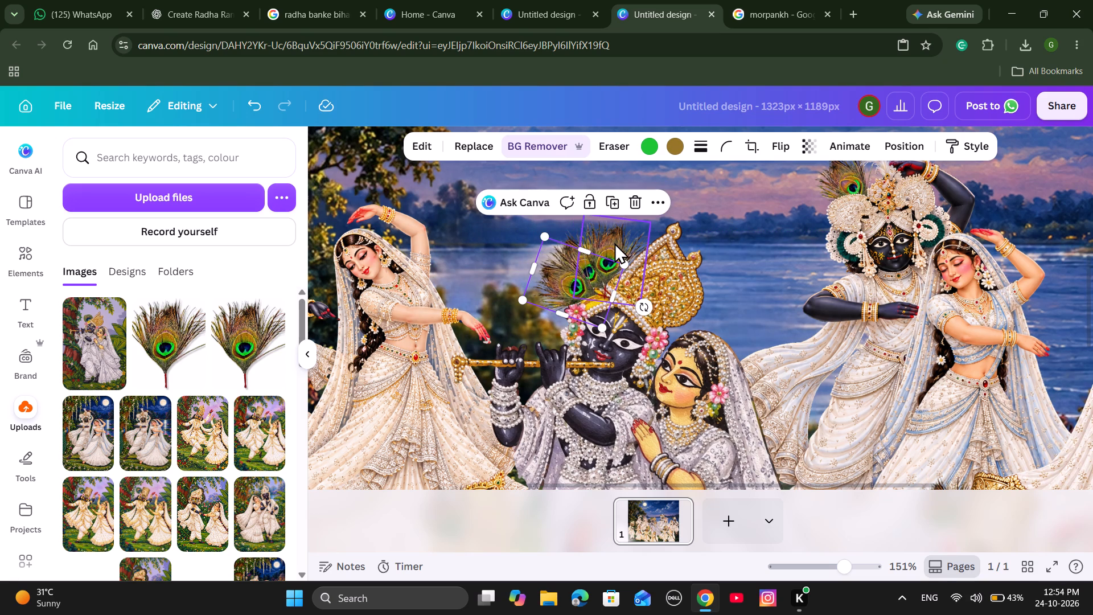
Group the three peacock feathers at the front of the central Krishna's crown.
click(614, 243)
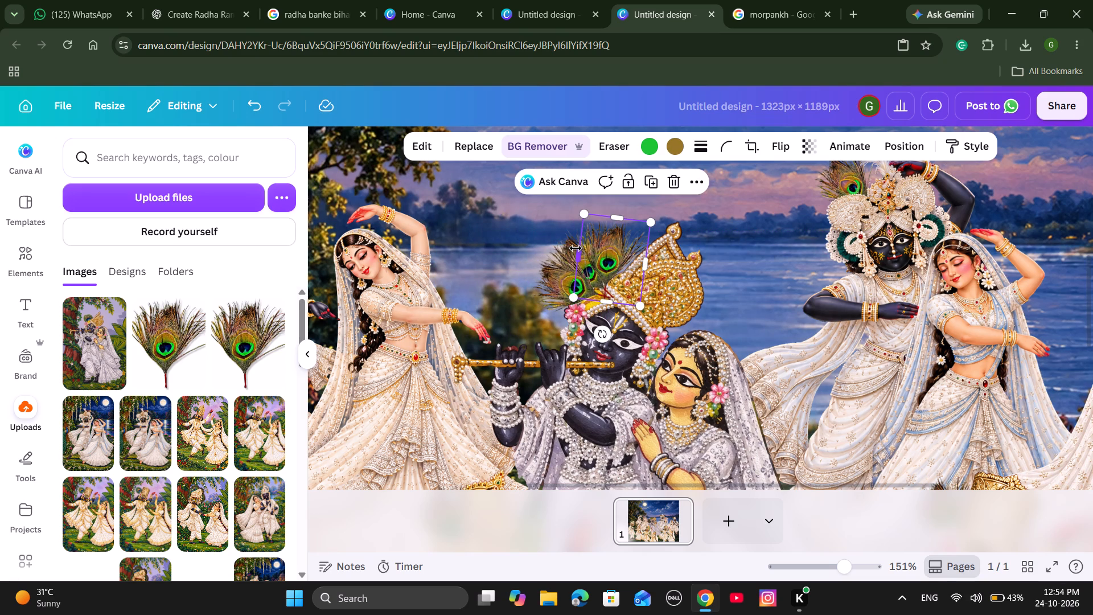
shift+click(574, 241)
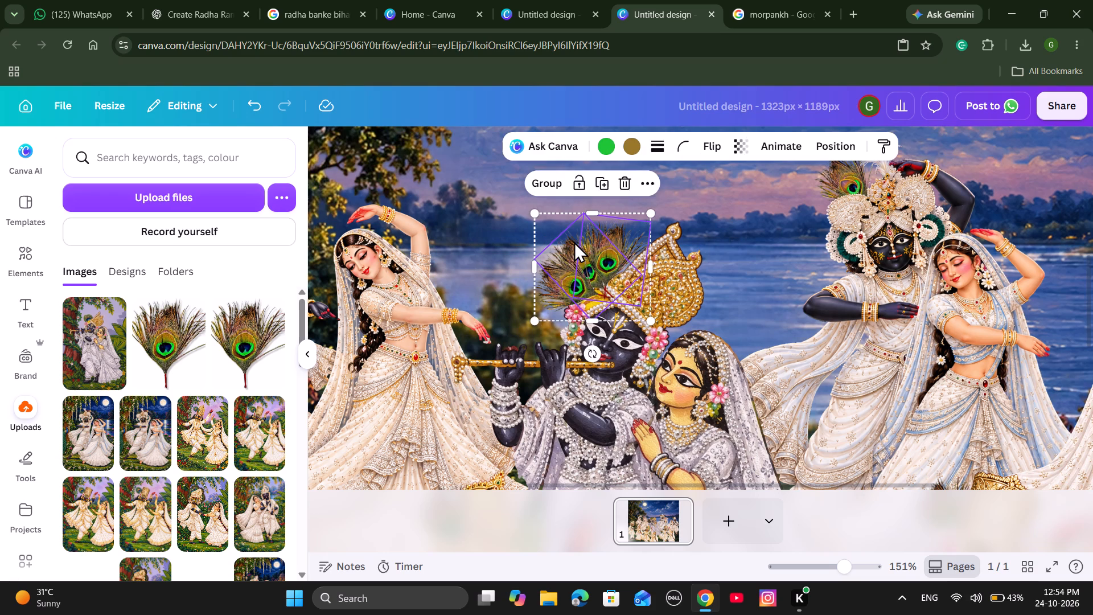
shift+click(564, 276)
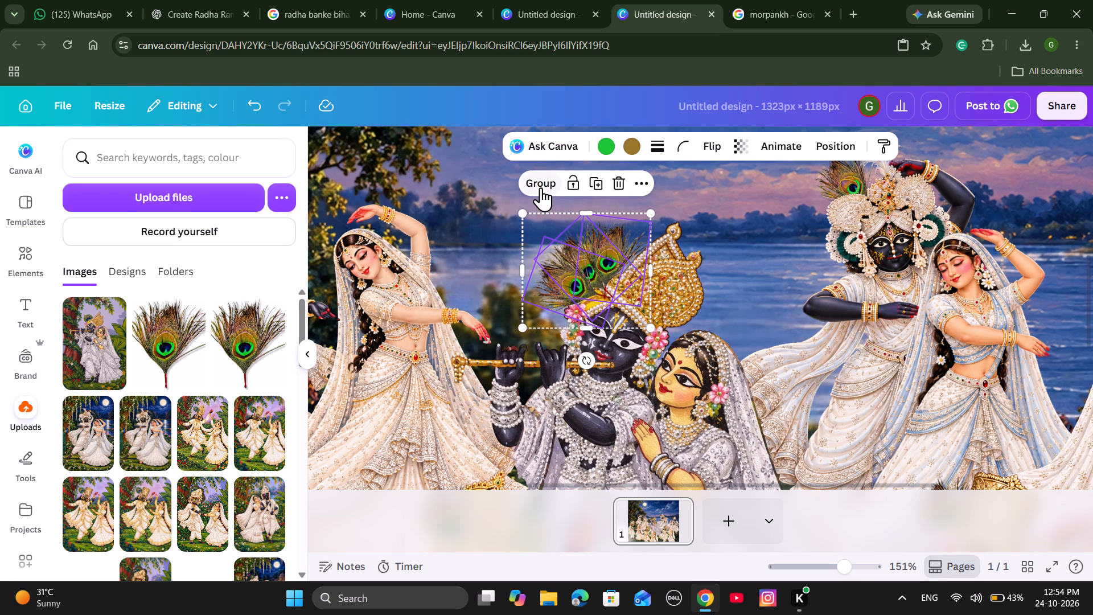
click(541, 187)
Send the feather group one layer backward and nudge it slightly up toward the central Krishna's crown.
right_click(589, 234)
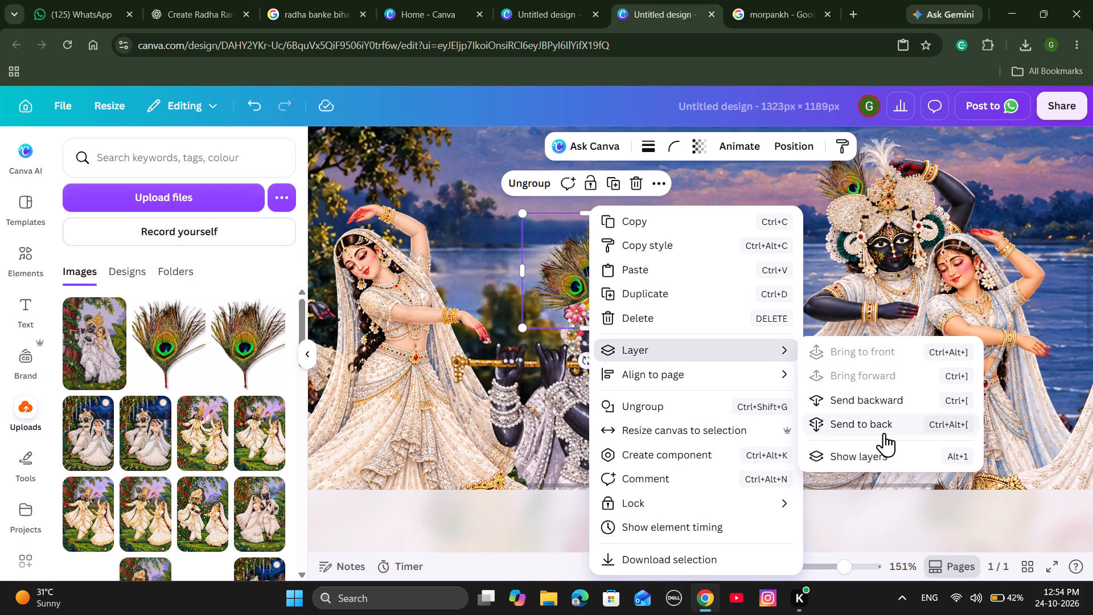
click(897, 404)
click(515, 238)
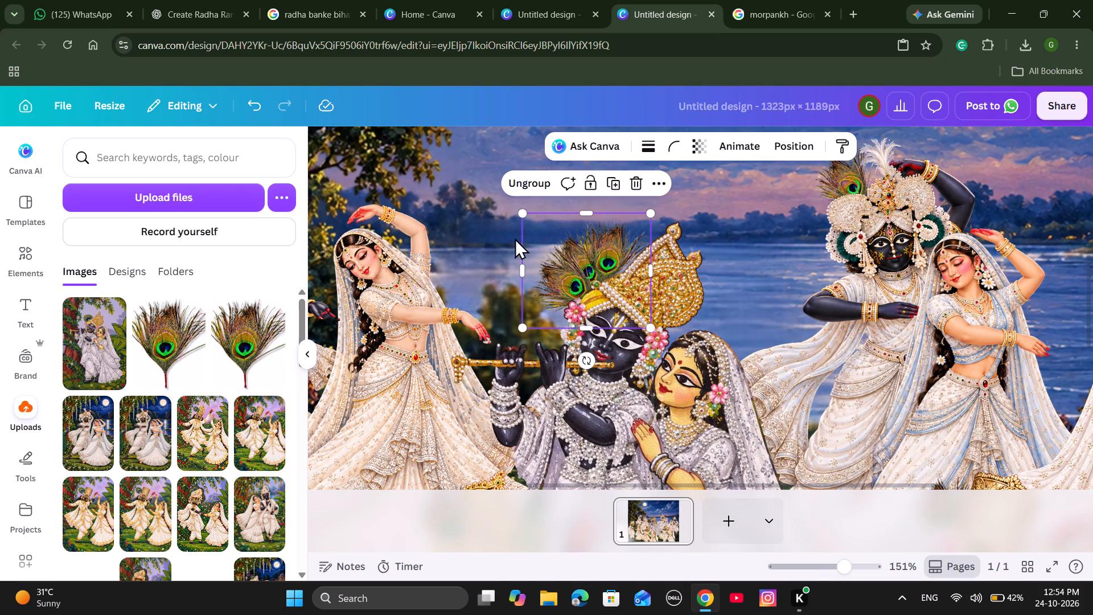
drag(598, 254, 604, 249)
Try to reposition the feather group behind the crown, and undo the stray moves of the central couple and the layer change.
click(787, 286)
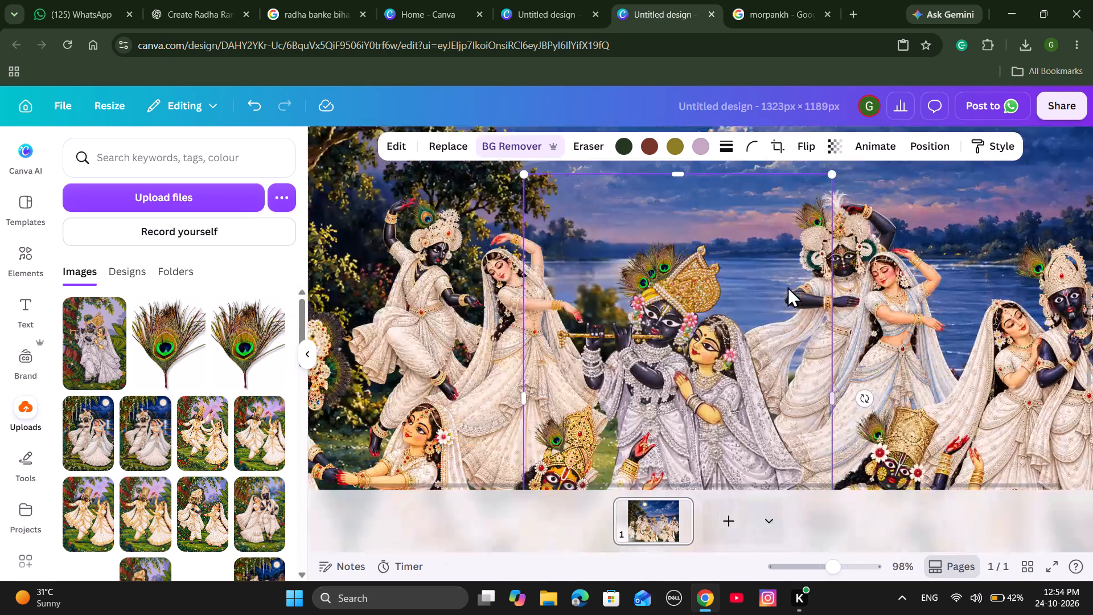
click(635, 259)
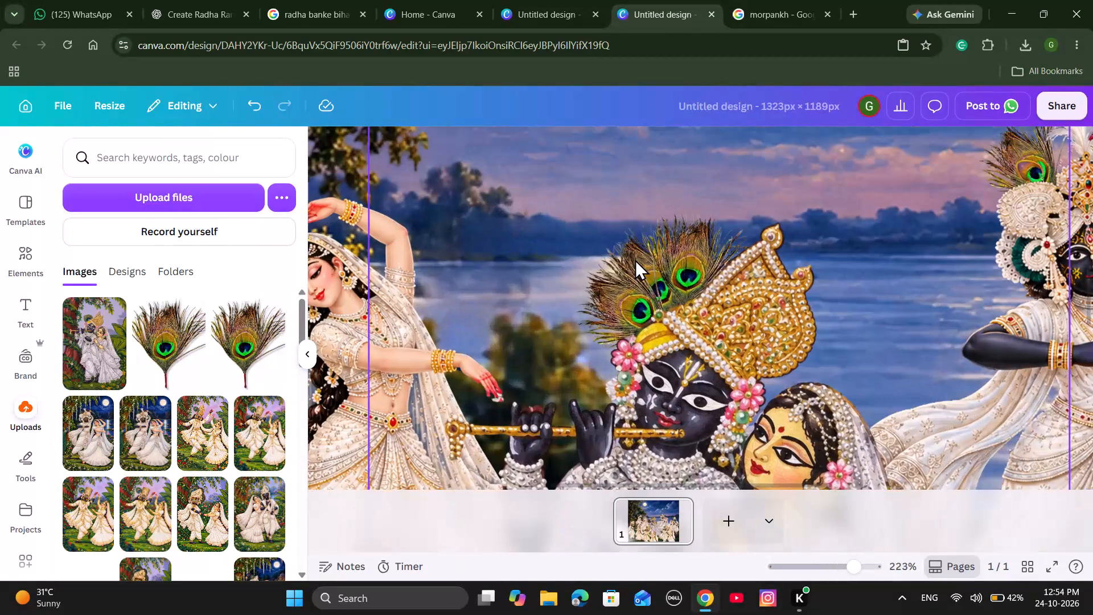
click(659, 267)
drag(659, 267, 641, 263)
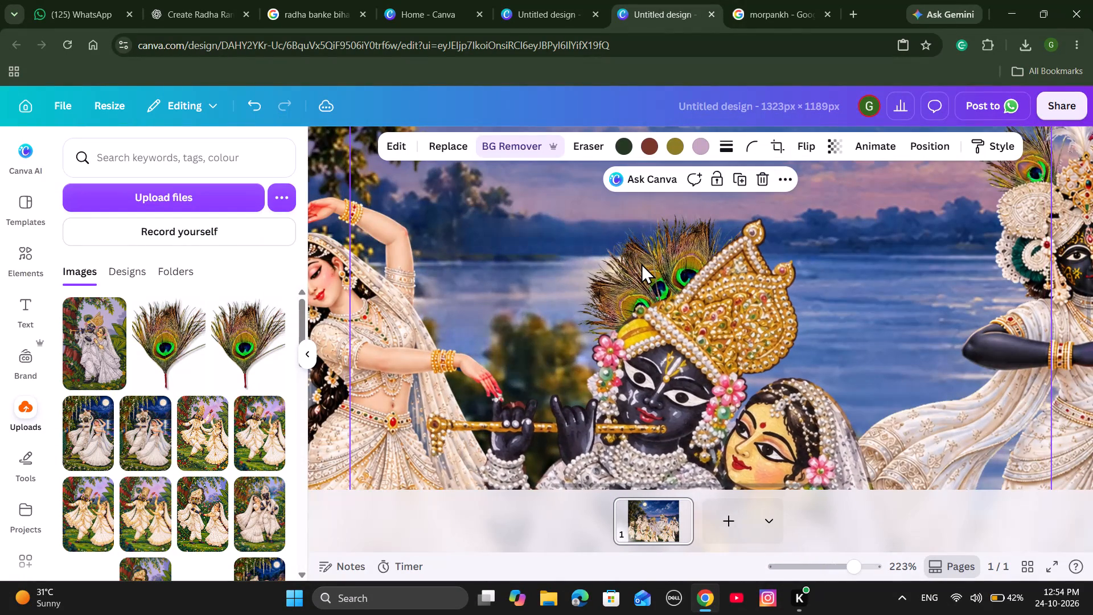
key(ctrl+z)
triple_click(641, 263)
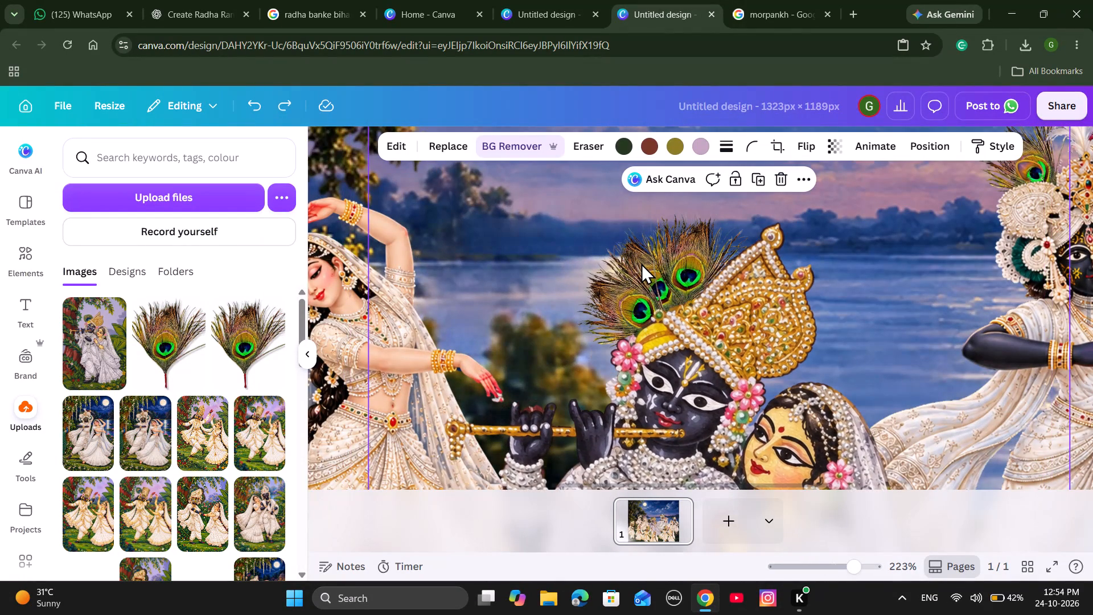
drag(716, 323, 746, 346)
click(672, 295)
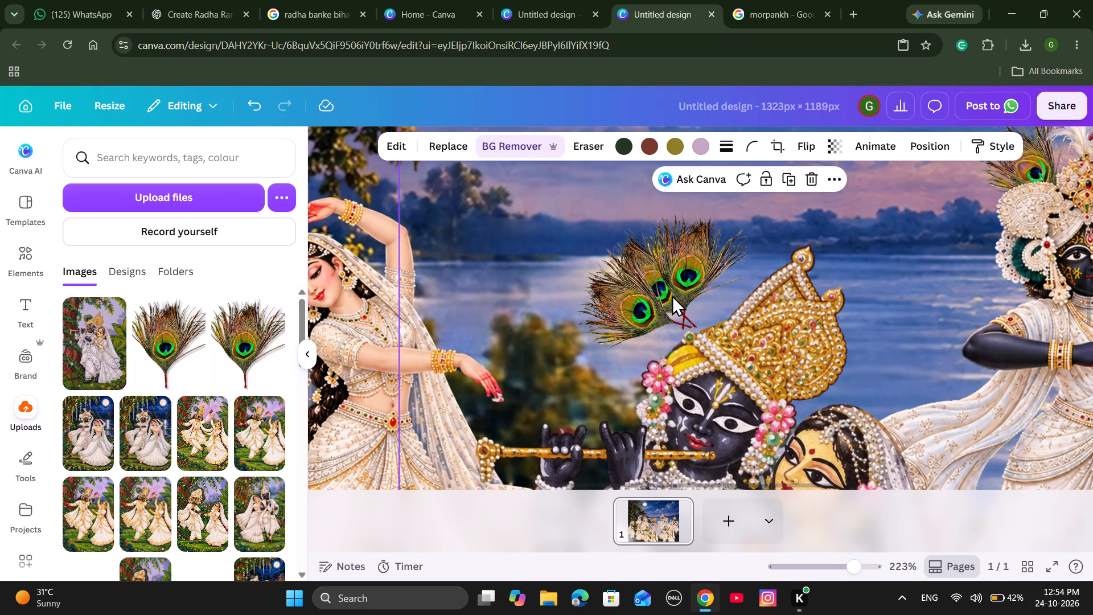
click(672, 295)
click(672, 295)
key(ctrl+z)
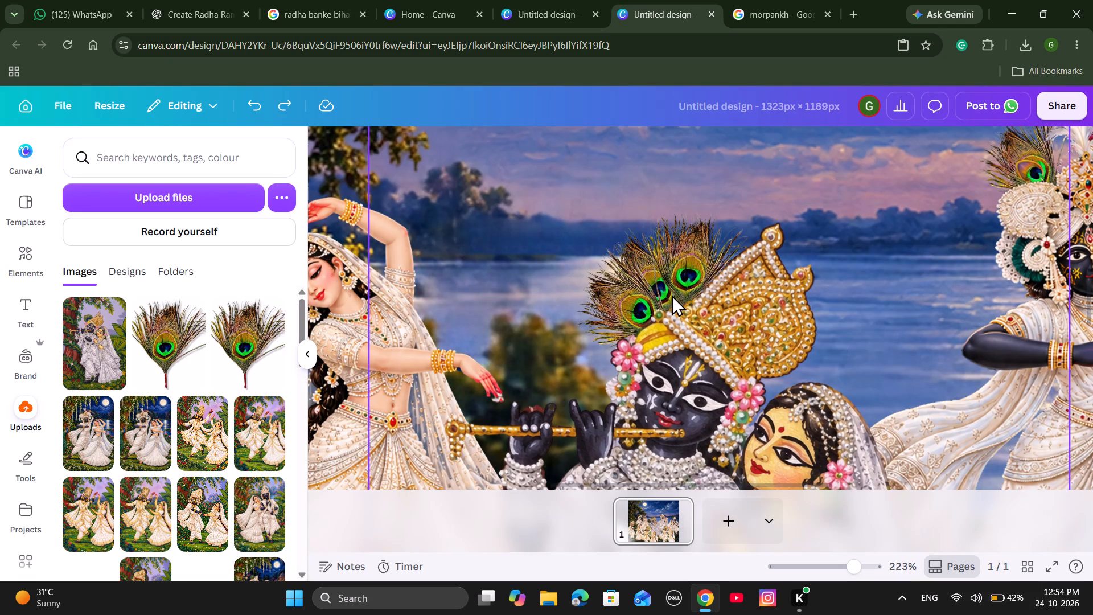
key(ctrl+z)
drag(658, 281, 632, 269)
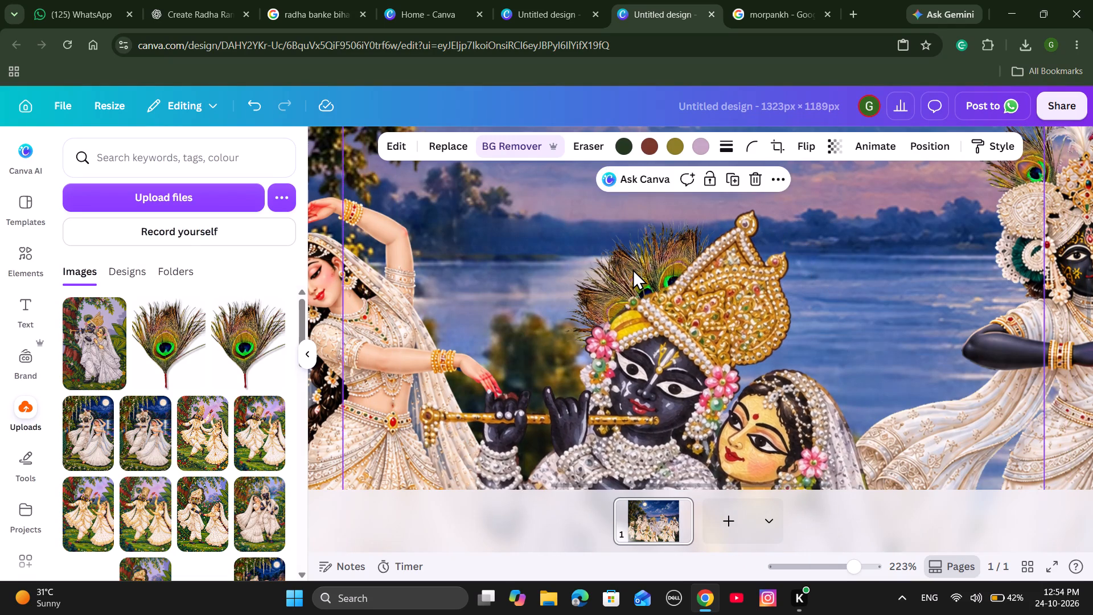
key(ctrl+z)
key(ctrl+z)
Scale the feather group down slightly and seat it against the front edge of the central Krishna's crown.
drag(632, 269, 621, 260)
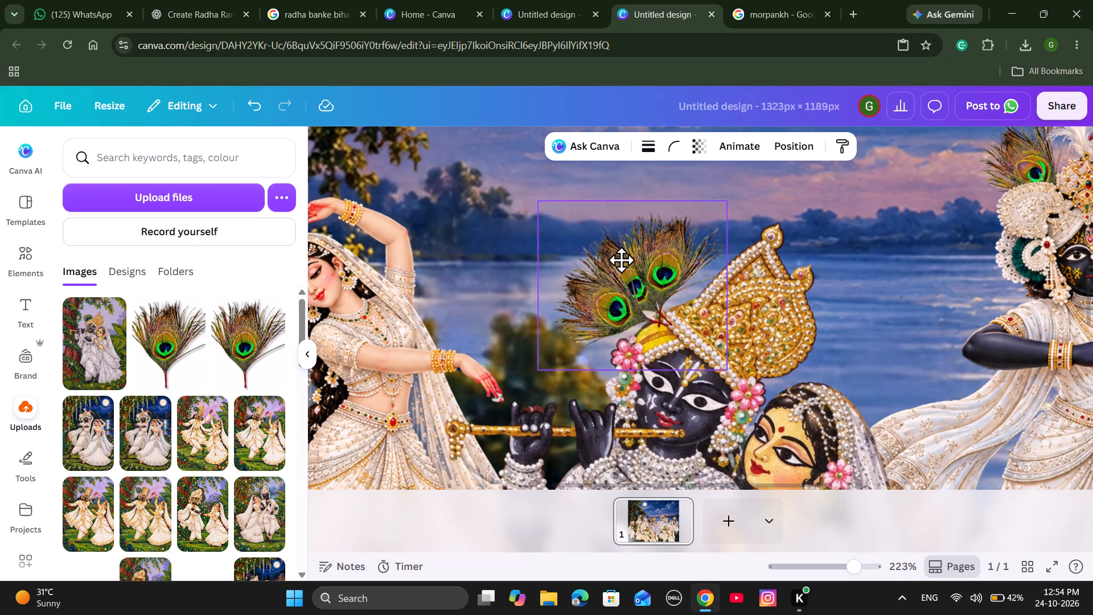
drag(621, 260, 640, 253)
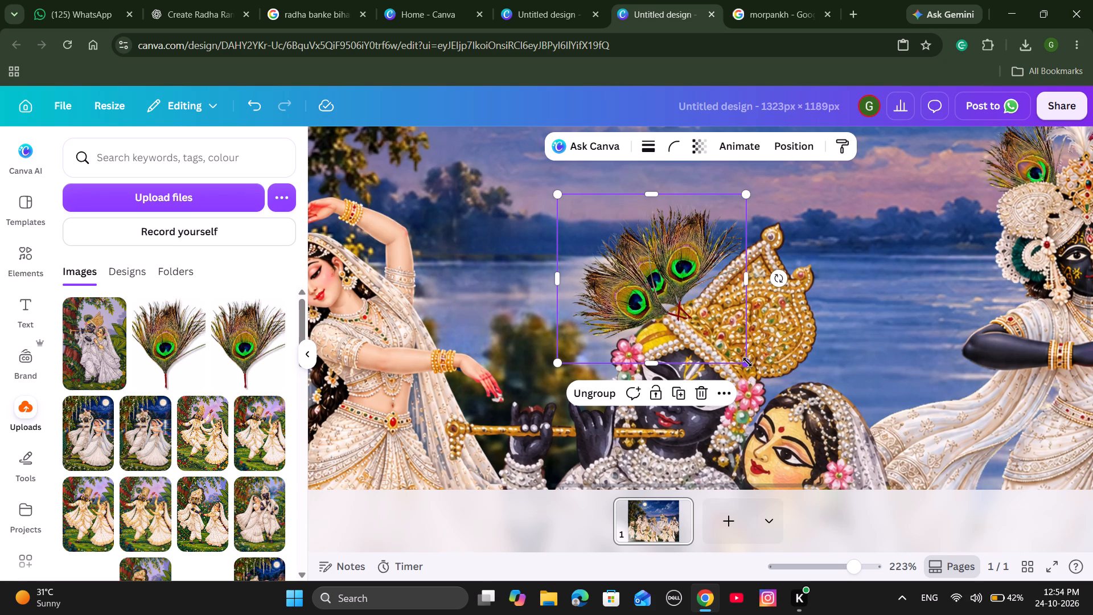
drag(747, 362, 730, 351)
drag(661, 268, 677, 288)
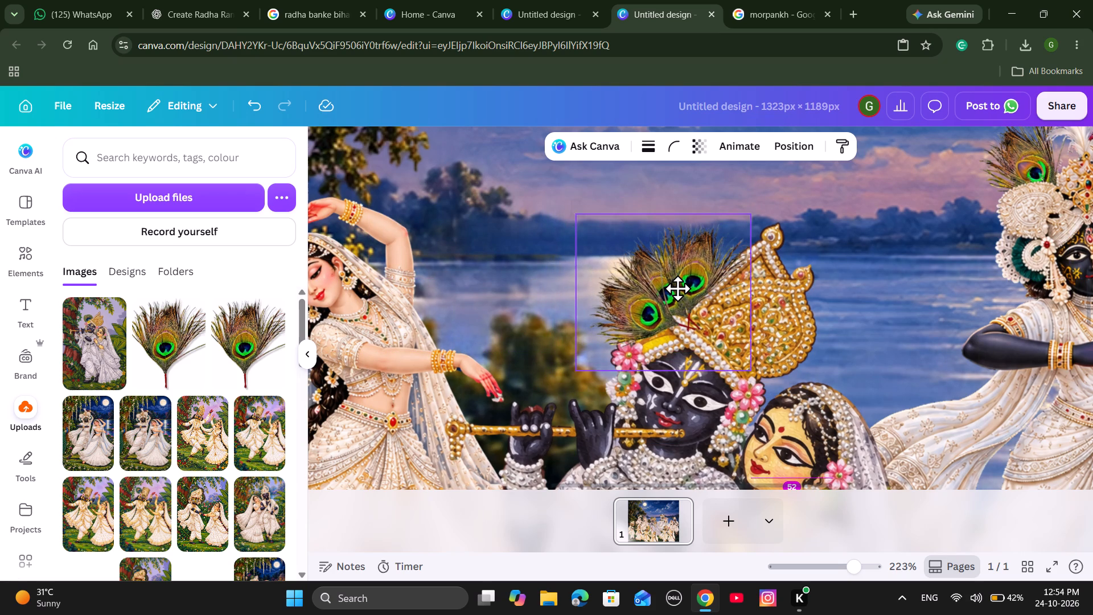
drag(677, 288, 677, 284)
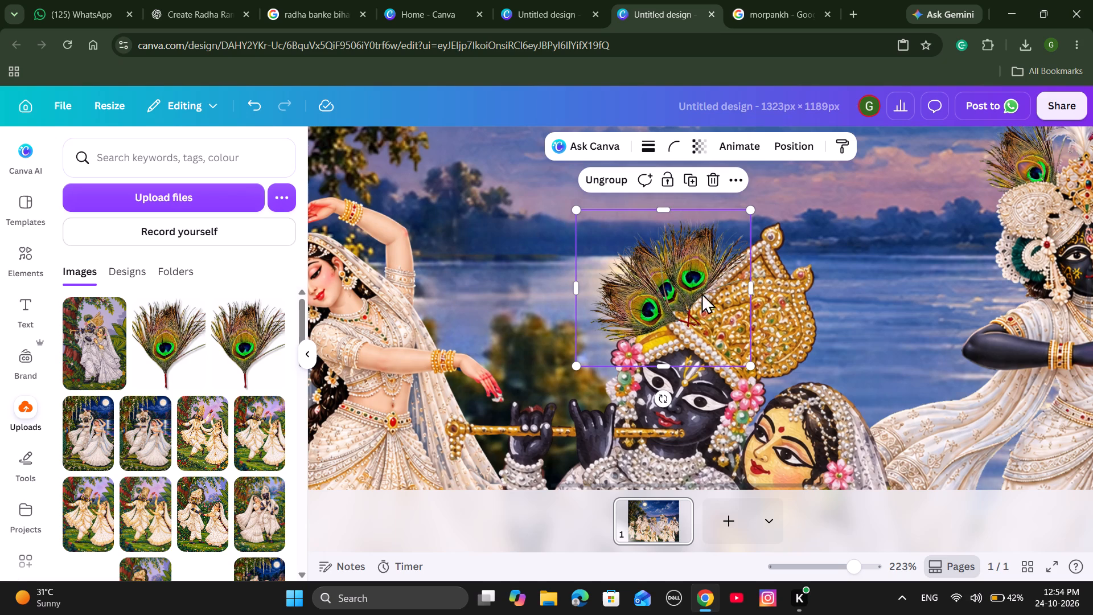
Send the feather group one layer backward so the feather stems sit behind the central Krishna's crown.
click(732, 177)
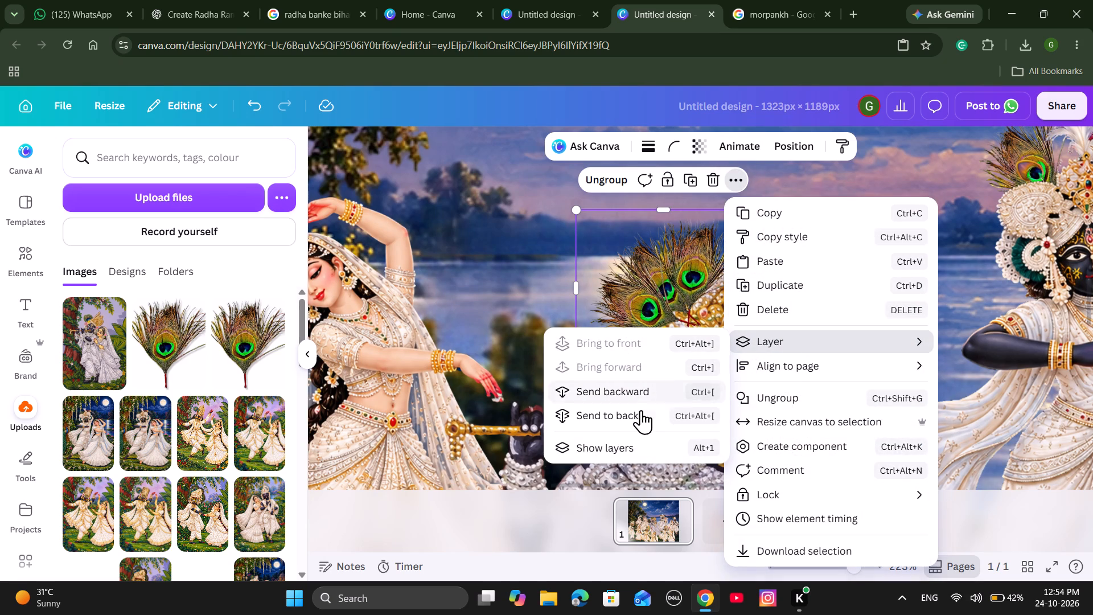
click(646, 391)
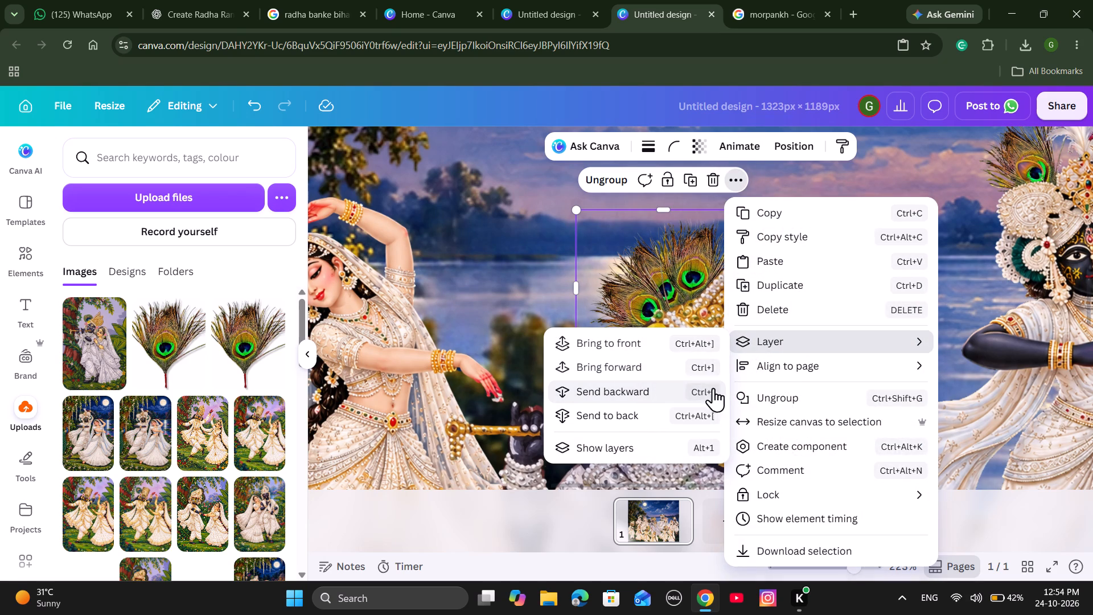
click(508, 324)
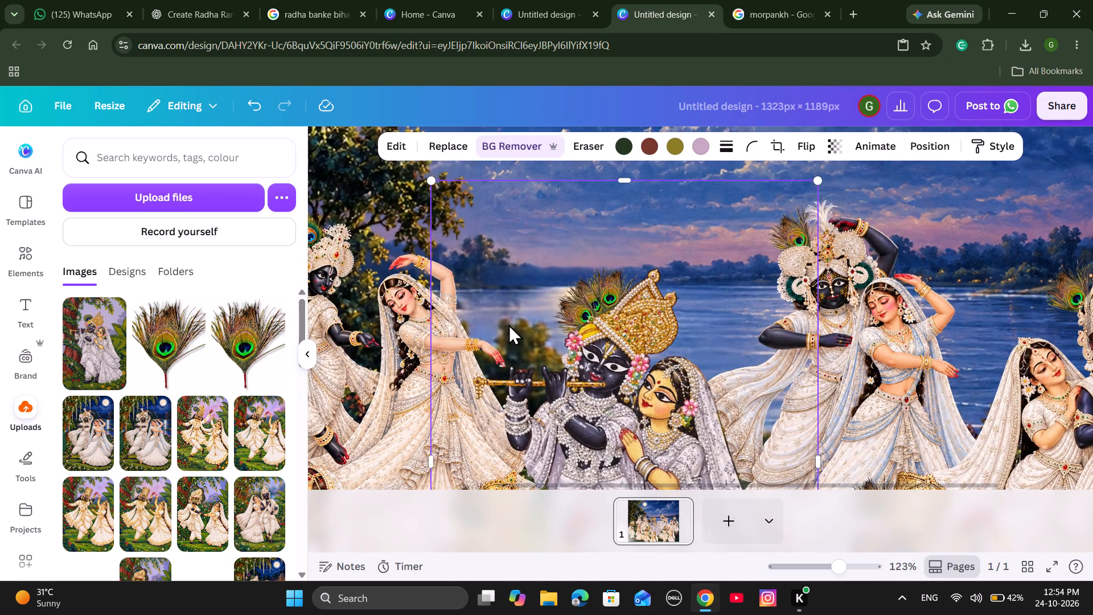
scroll(508, 324, down, 1)
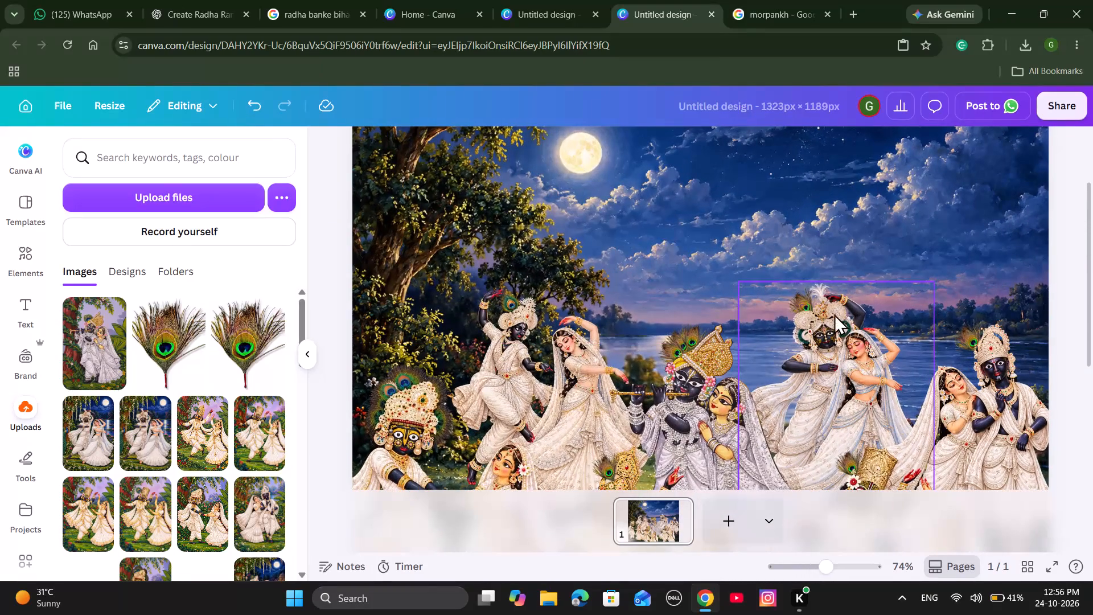
Examine the spacing of the couples across the whole riverside composition.
scroll(834, 314, down, 2)
scroll(834, 314, up, 1)
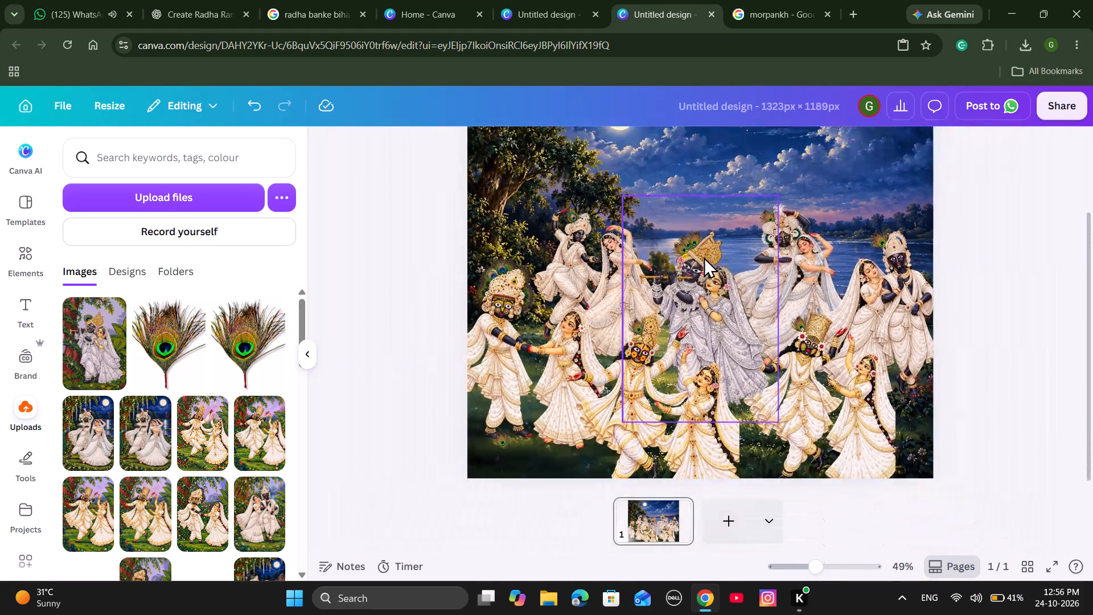
click(1060, 363)
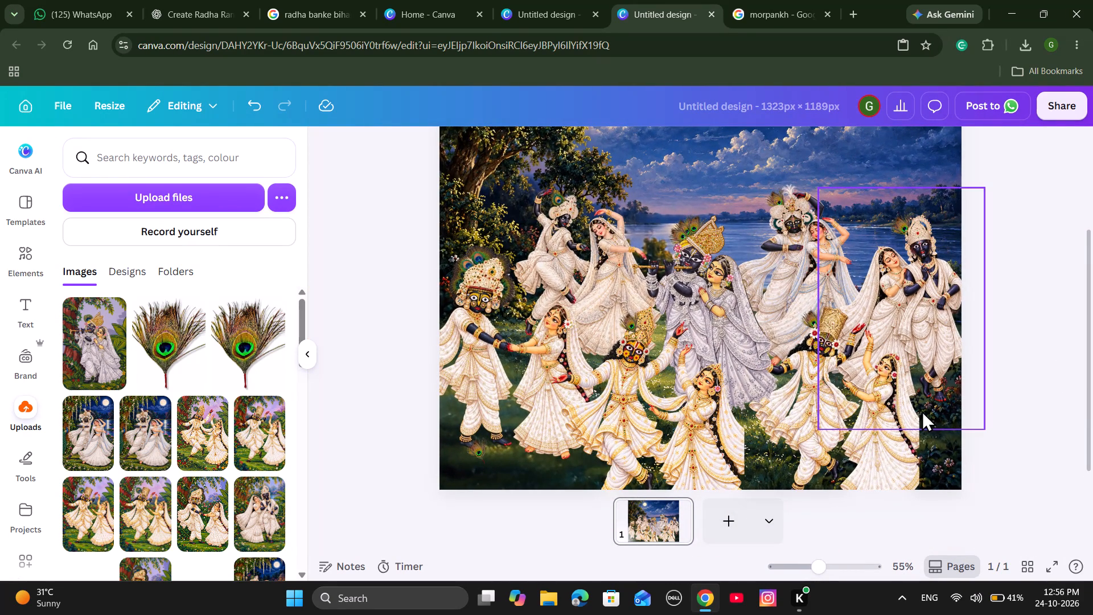
click(504, 218)
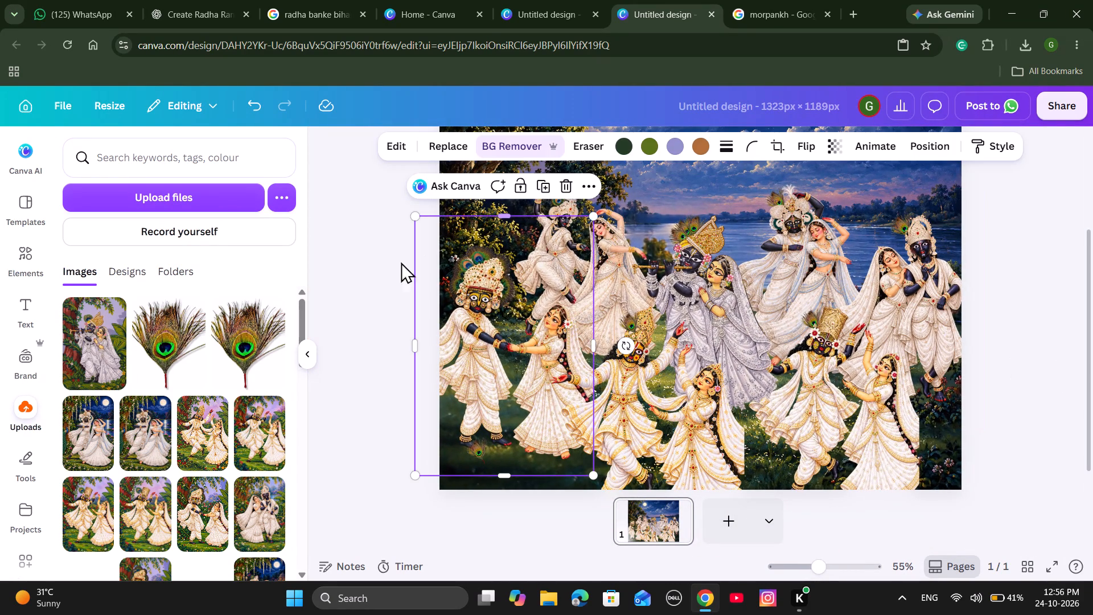
click(364, 281)
scroll(605, 269, down, 1)
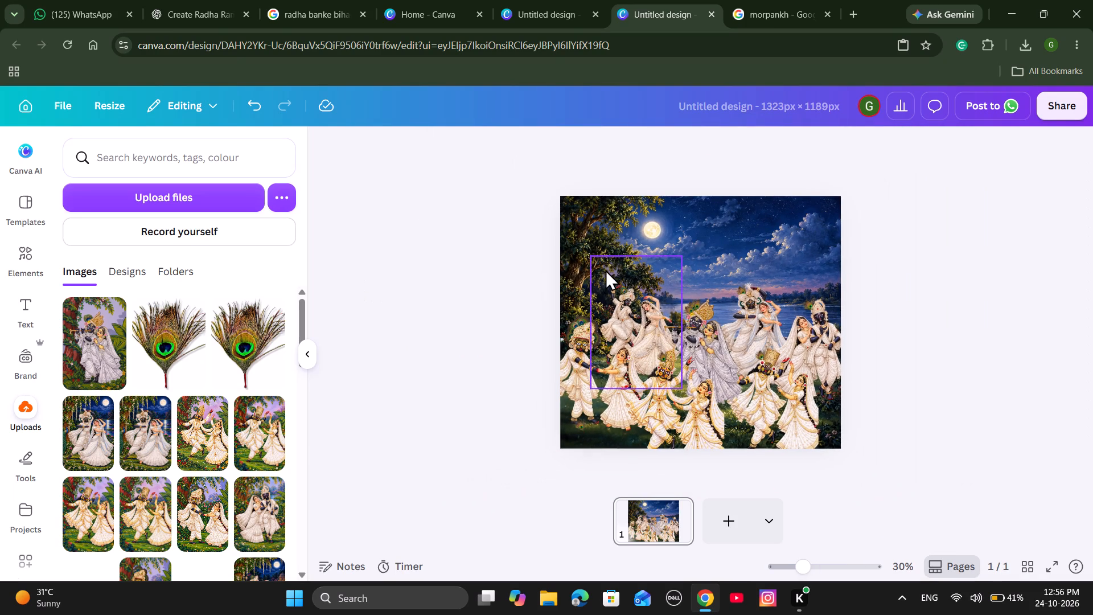
scroll(605, 269, down, 1)
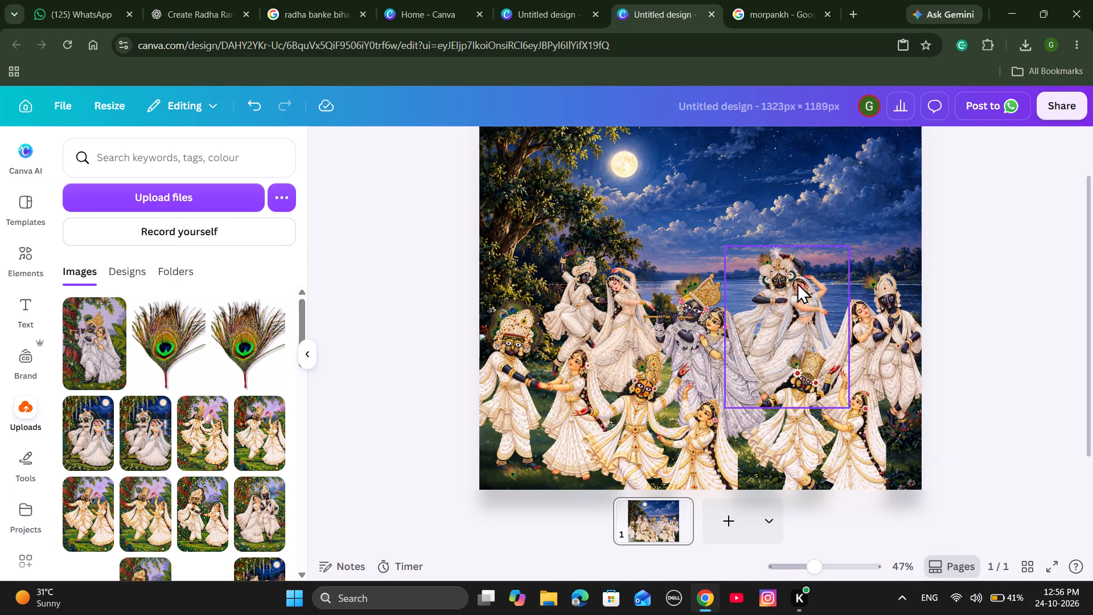
Raise the back-right dancing couple toward the sky and shift the far-right couple slightly outward and up.
drag(797, 282, 797, 250)
drag(901, 302, 908, 301)
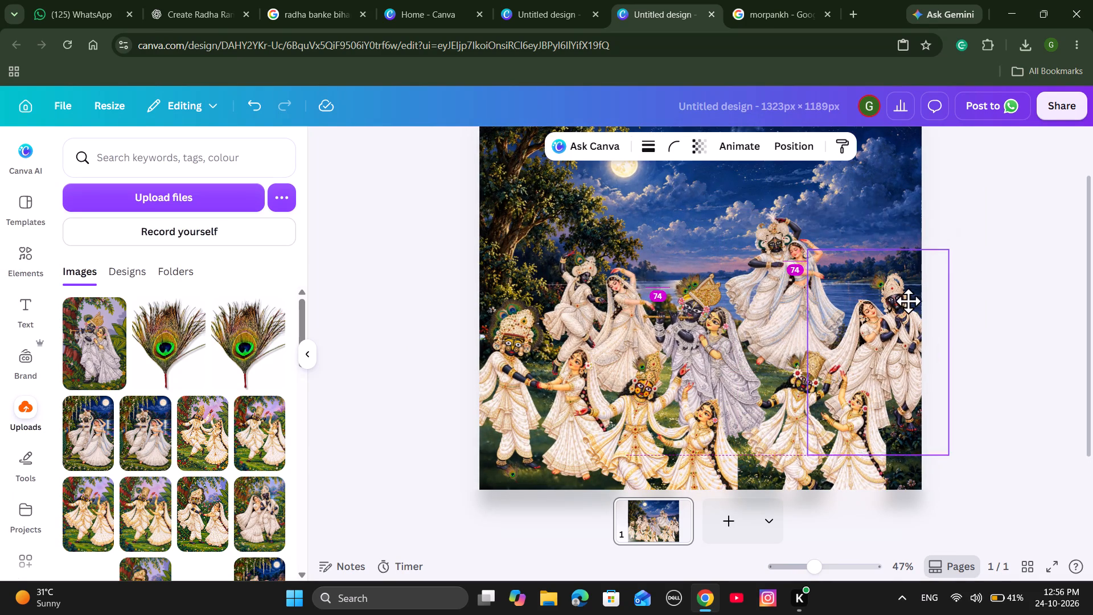
drag(908, 301, 909, 296)
Move the front-right and front-centre couples slightly right and up to spread out the front row.
drag(801, 432, 817, 426)
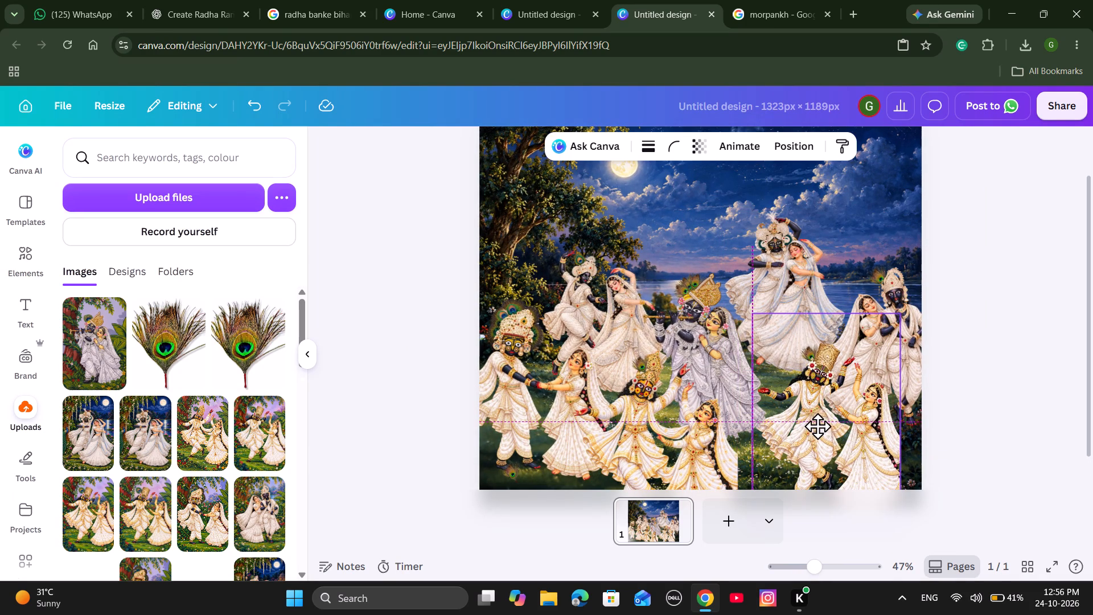
drag(817, 426, 820, 425)
drag(697, 448, 709, 435)
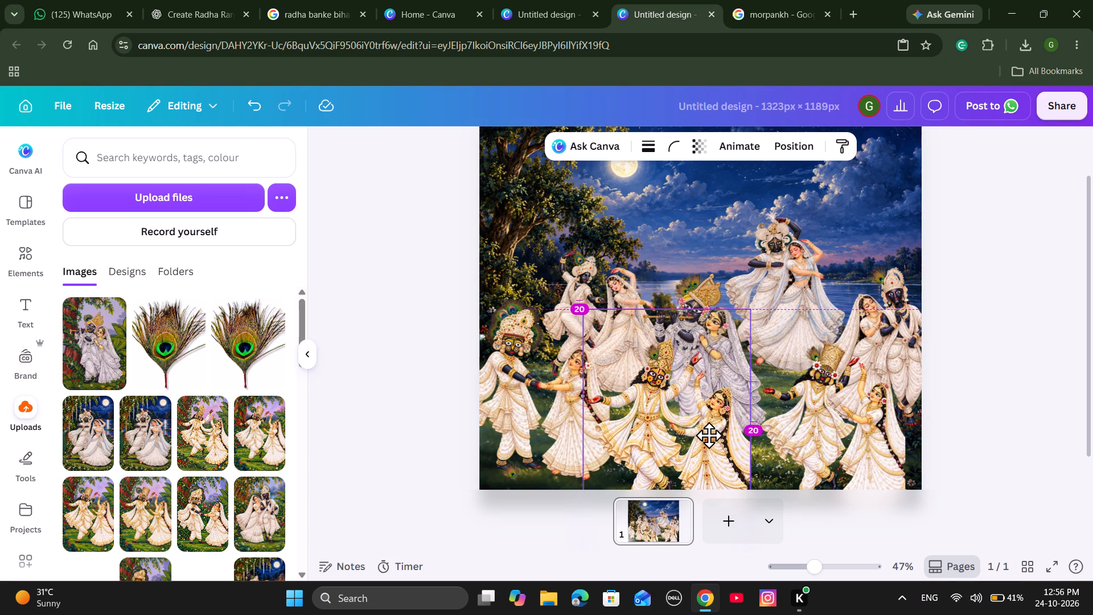
drag(709, 435, 715, 433)
Move the back-left dancing couple up toward the tree, and shift the front-left couple right and up beneath it.
scroll(854, 272, down, 2)
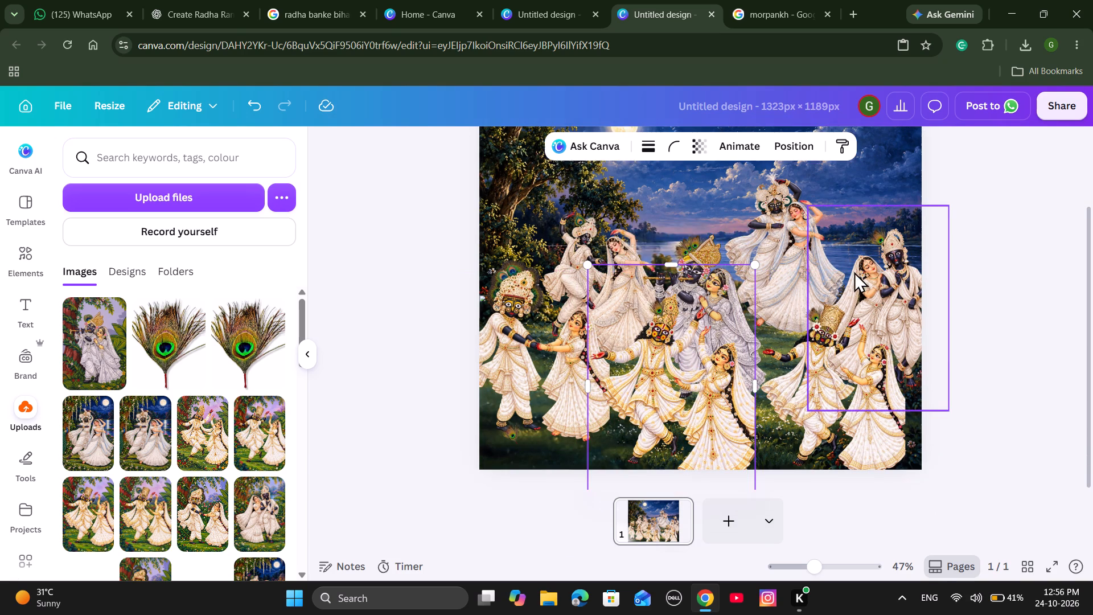
scroll(854, 272, down, 1)
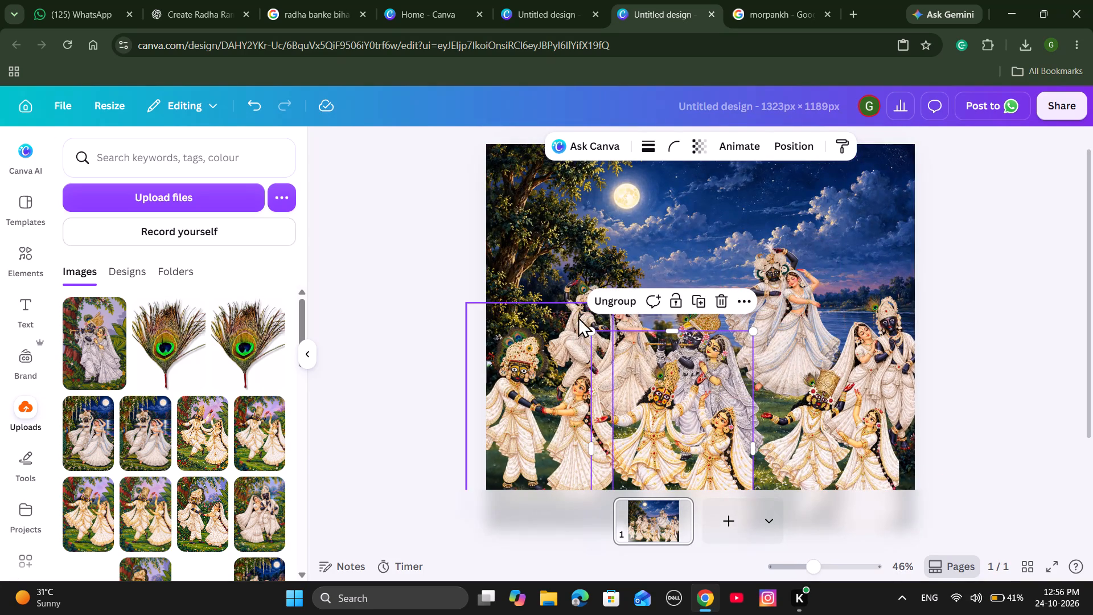
drag(574, 286, 552, 266)
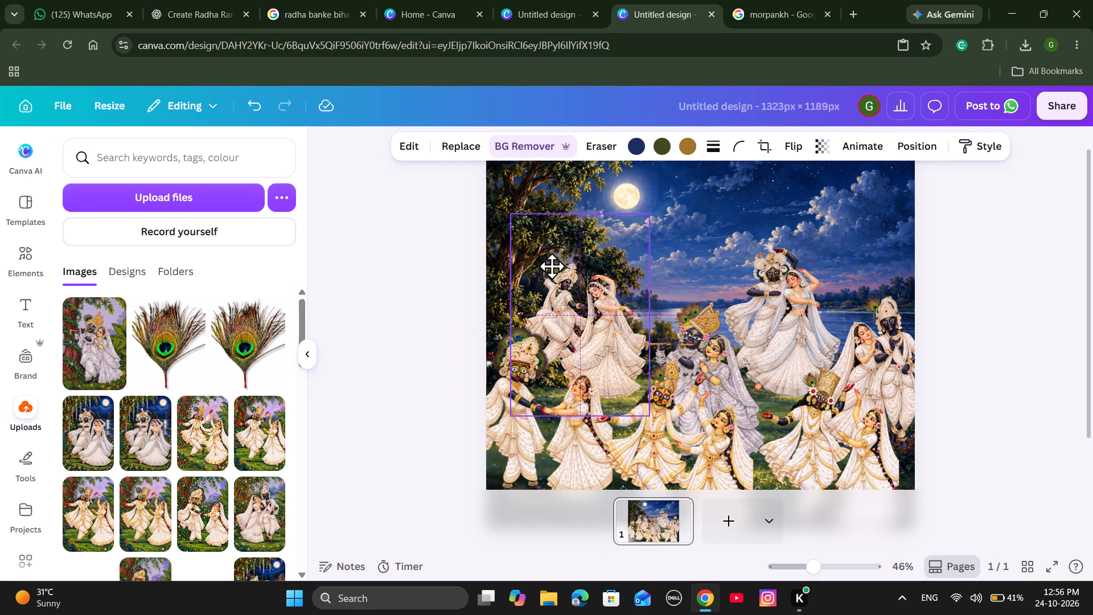
drag(552, 266, 553, 266)
drag(518, 412, 523, 398)
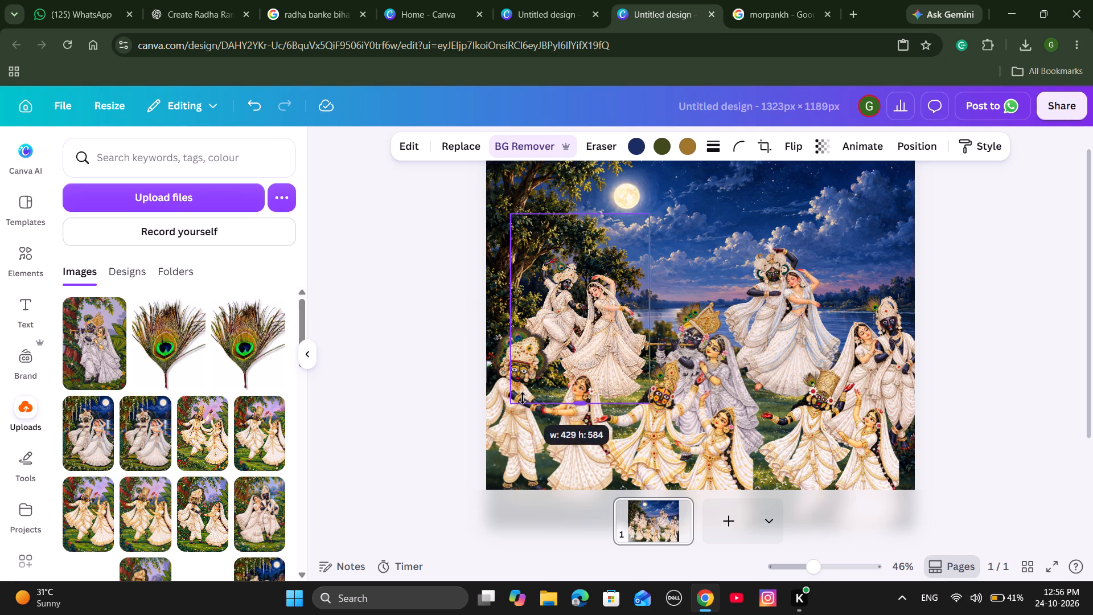
drag(523, 398, 525, 404)
drag(529, 442, 534, 434)
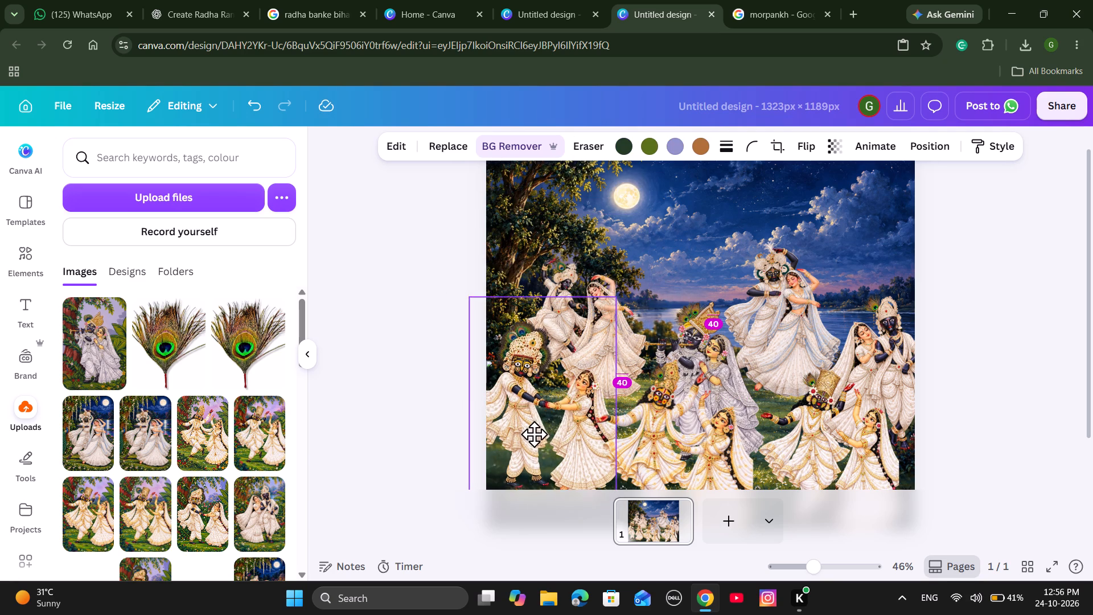
drag(534, 434, 534, 433)
Raise the central flute-playing couple so it stands higher above the front-centre couple.
click(679, 427)
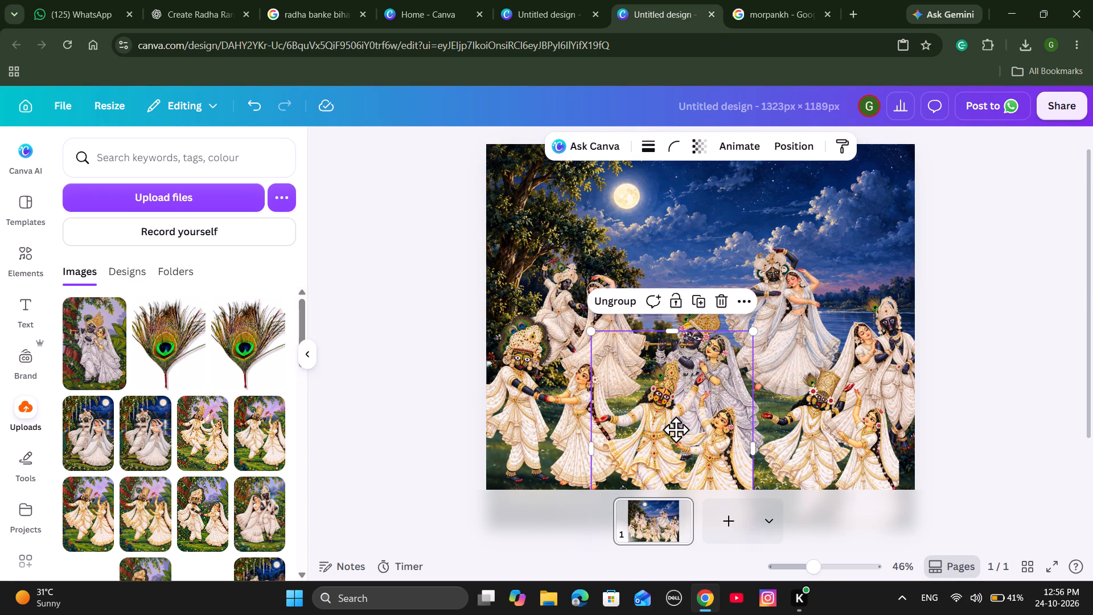
drag(698, 326, 710, 319)
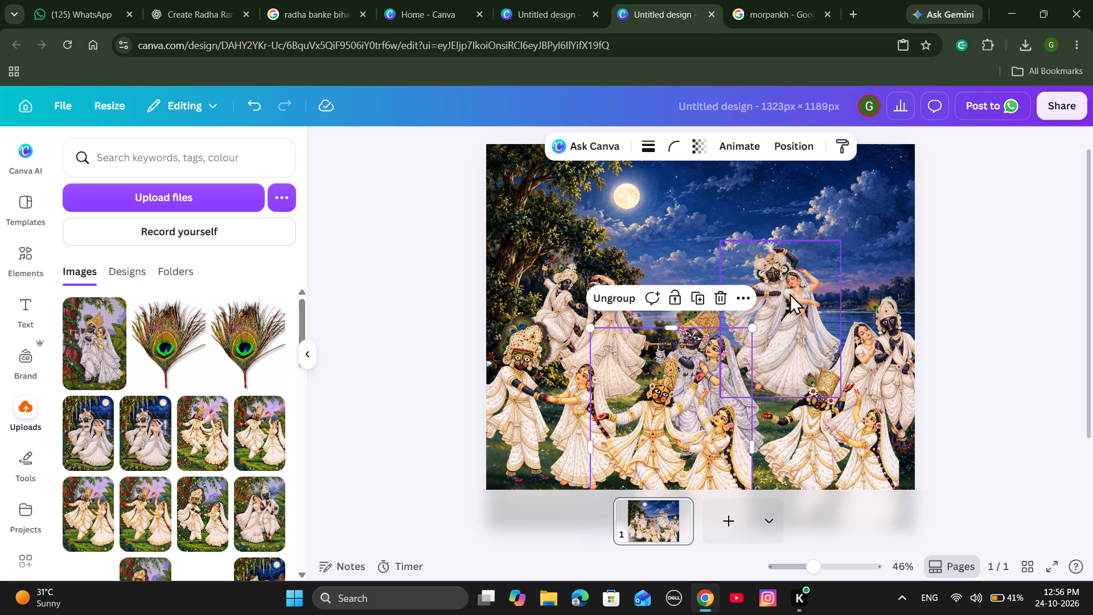
drag(761, 300, 775, 283)
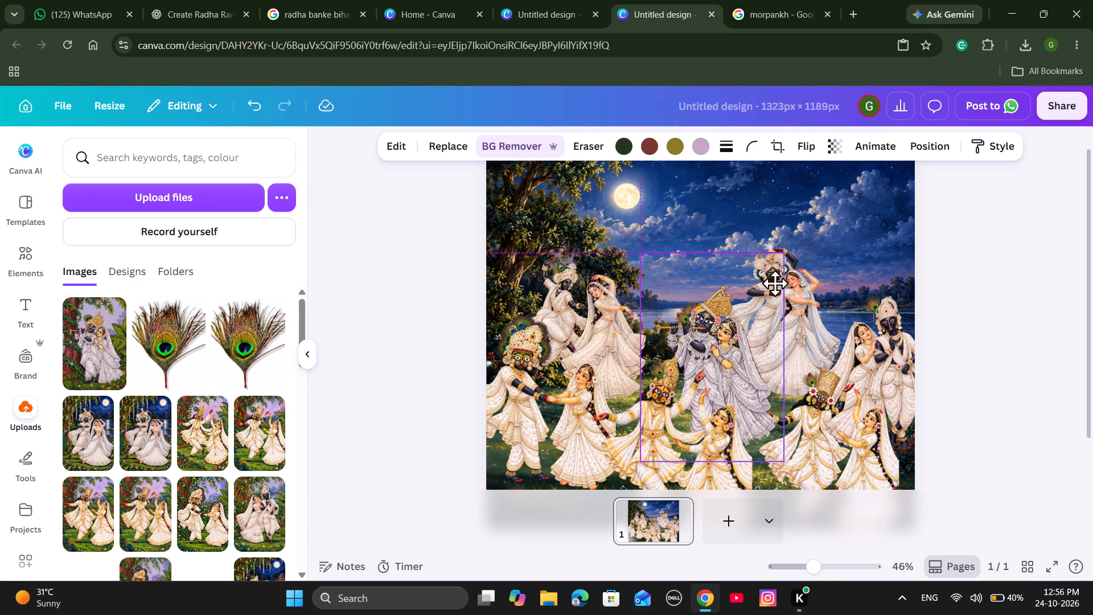
drag(775, 283, 763, 289)
click(970, 286)
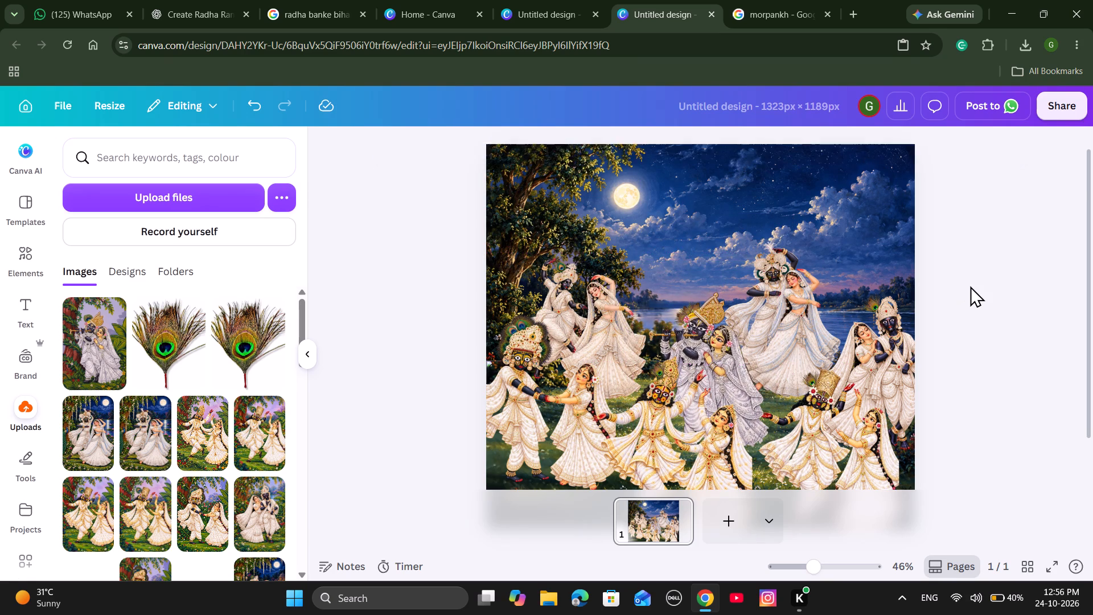
Bring the back-right couple lower and closer to the centre, and shift the back-left couple slightly right.
scroll(970, 286, down, 2)
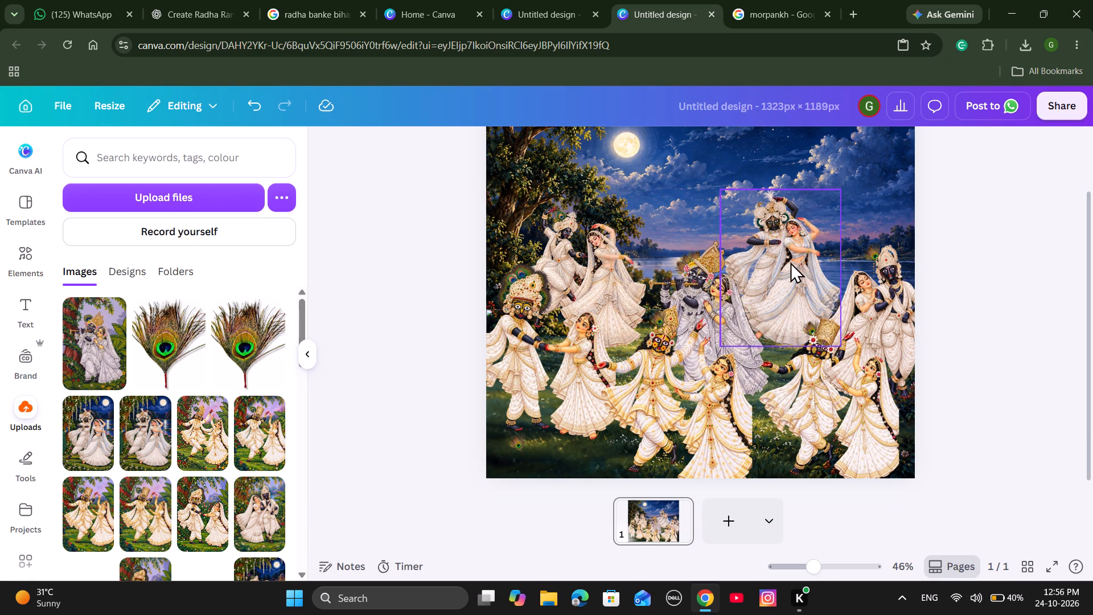
drag(790, 260, 776, 277)
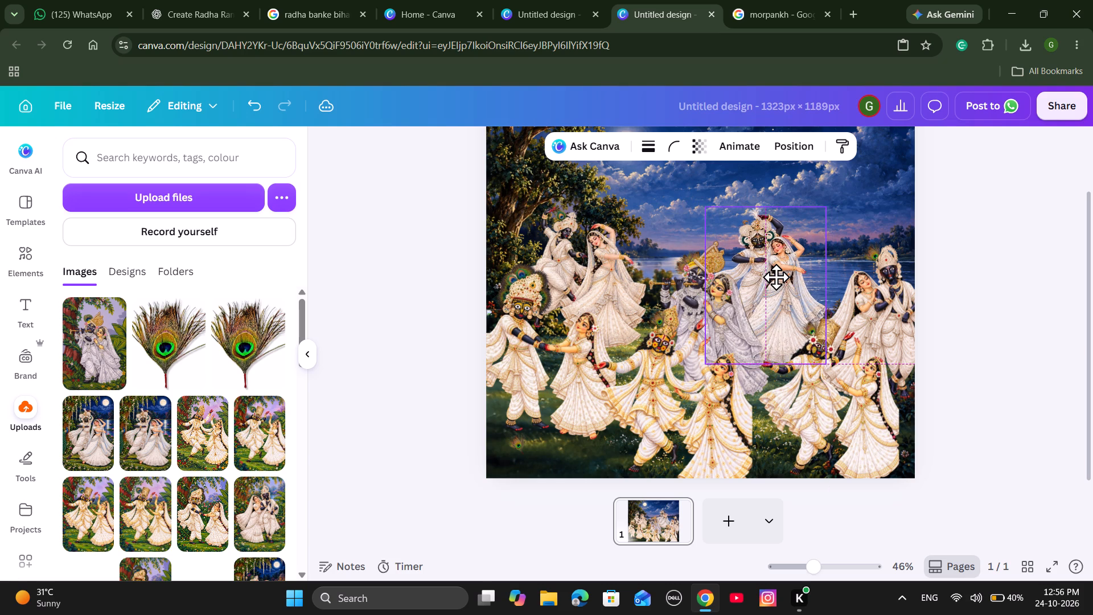
drag(776, 277, 784, 278)
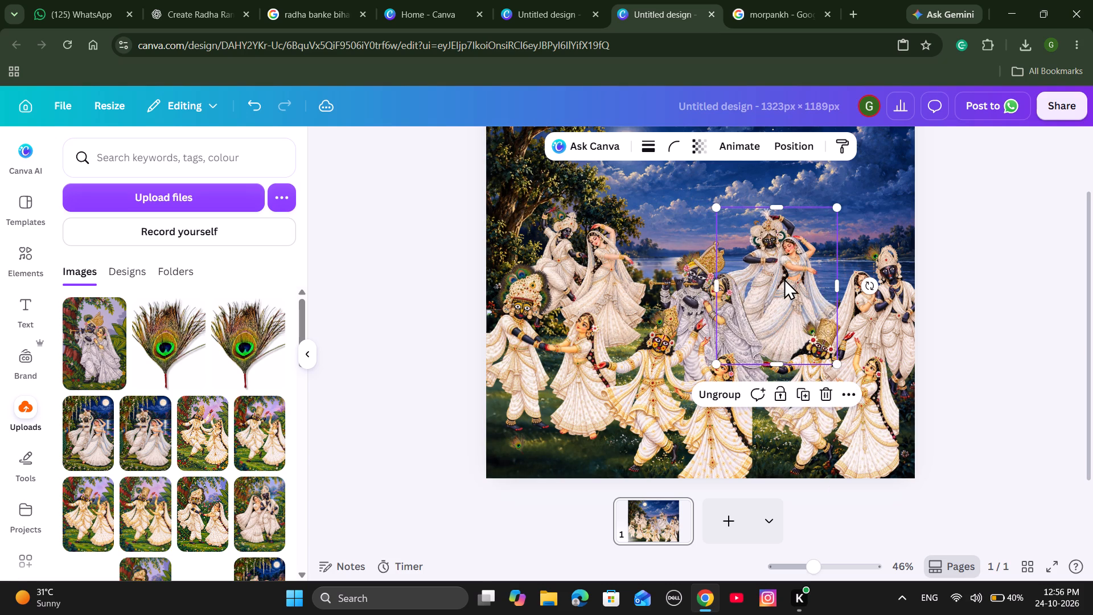
click(599, 258)
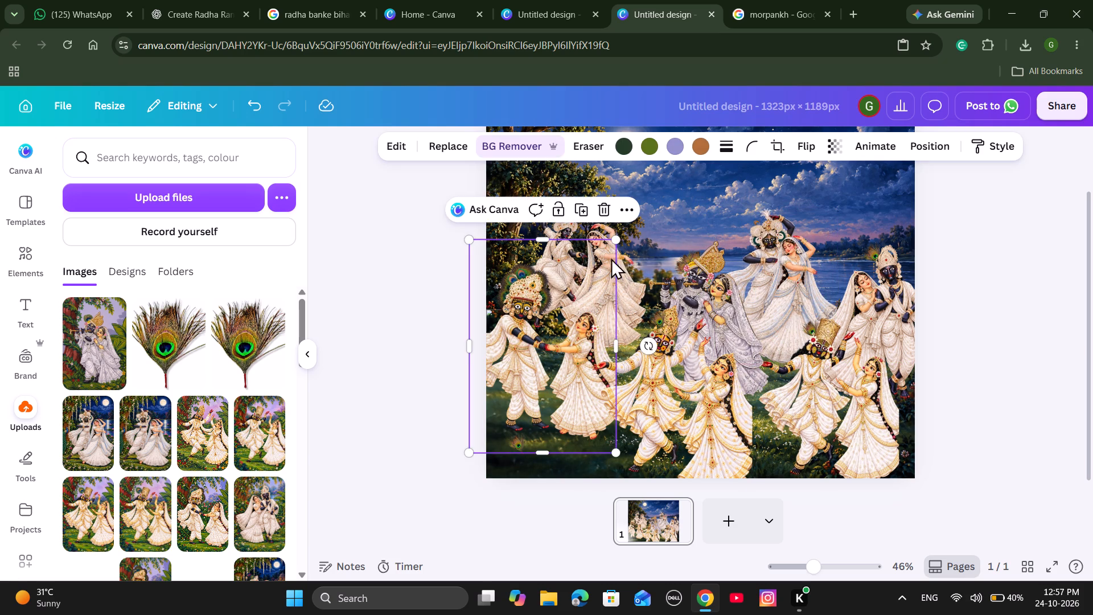
drag(632, 259, 643, 264)
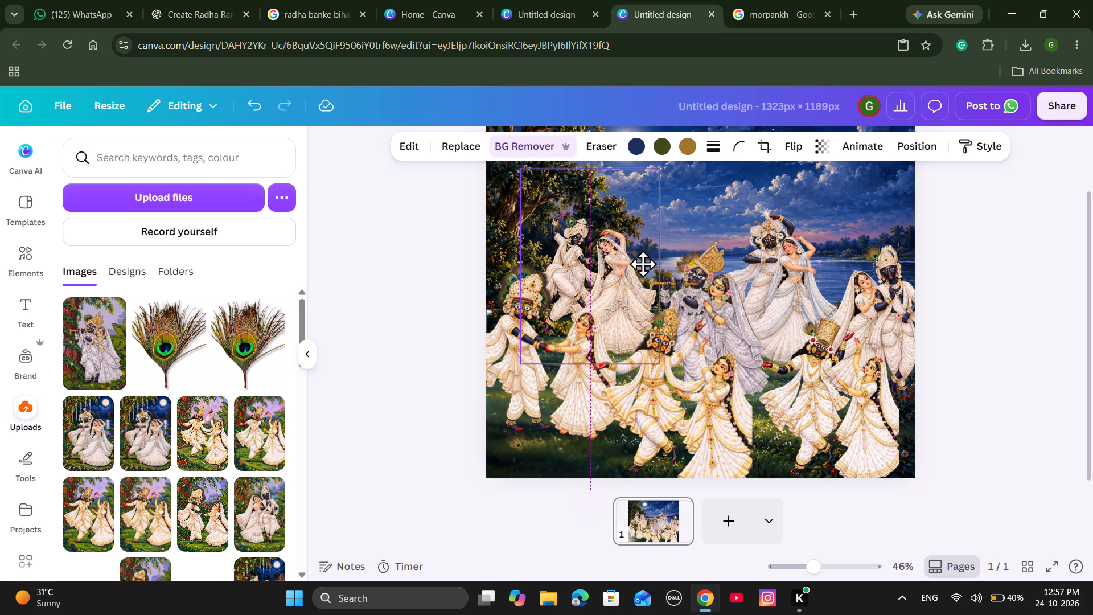
drag(643, 264, 639, 264)
click(997, 279)
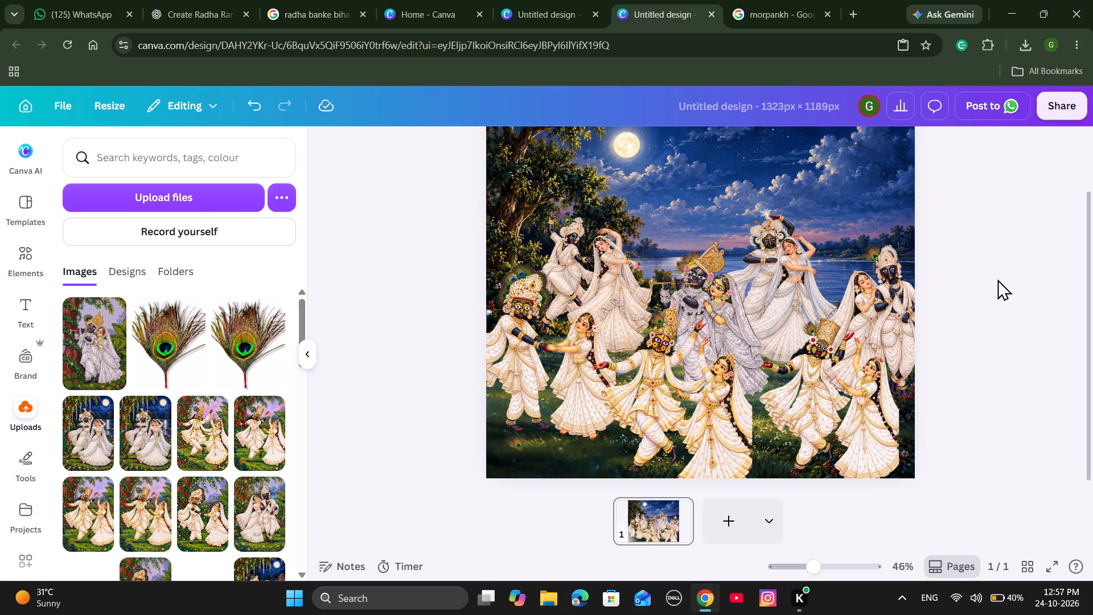
Shift the front-centre couple left and down to reveal the central couple, nudging the front-left couple slightly right.
scroll(997, 279, down, 2)
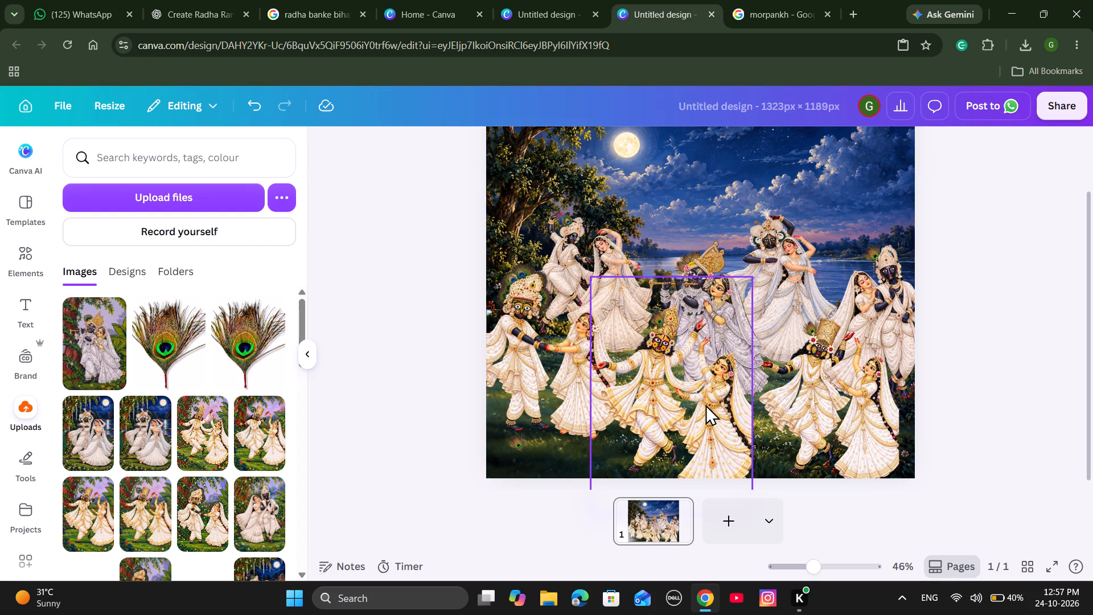
drag(705, 404, 704, 420)
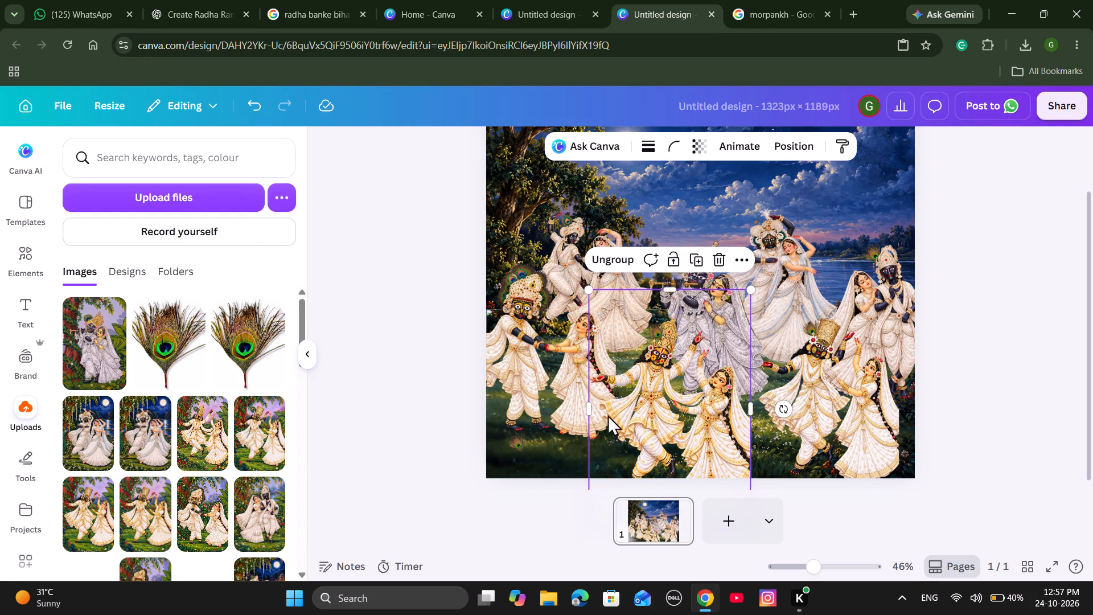
drag(548, 393, 537, 399)
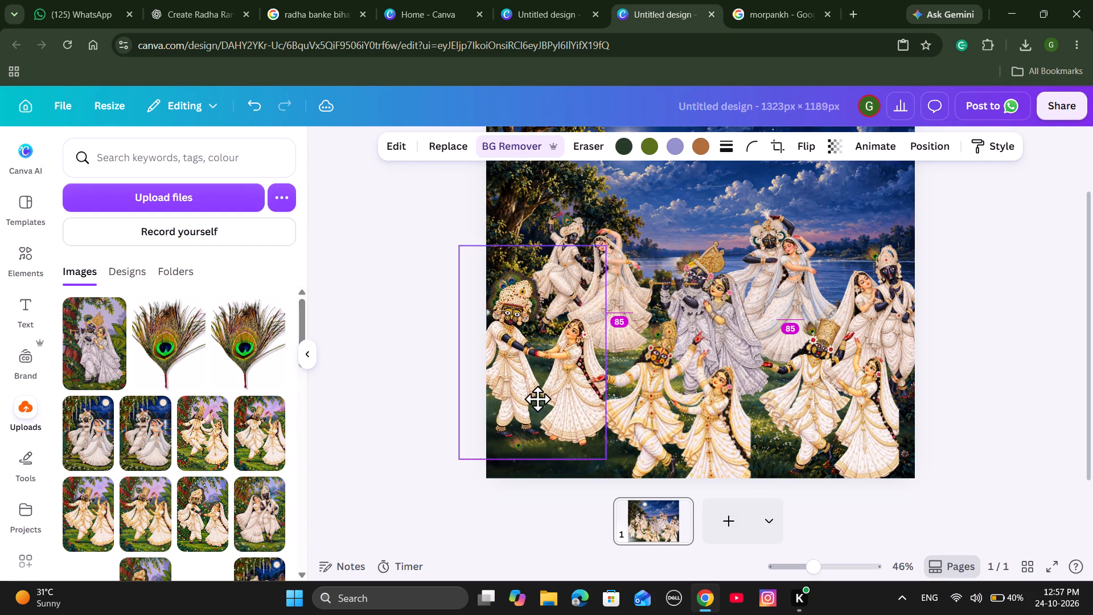
drag(537, 399, 553, 392)
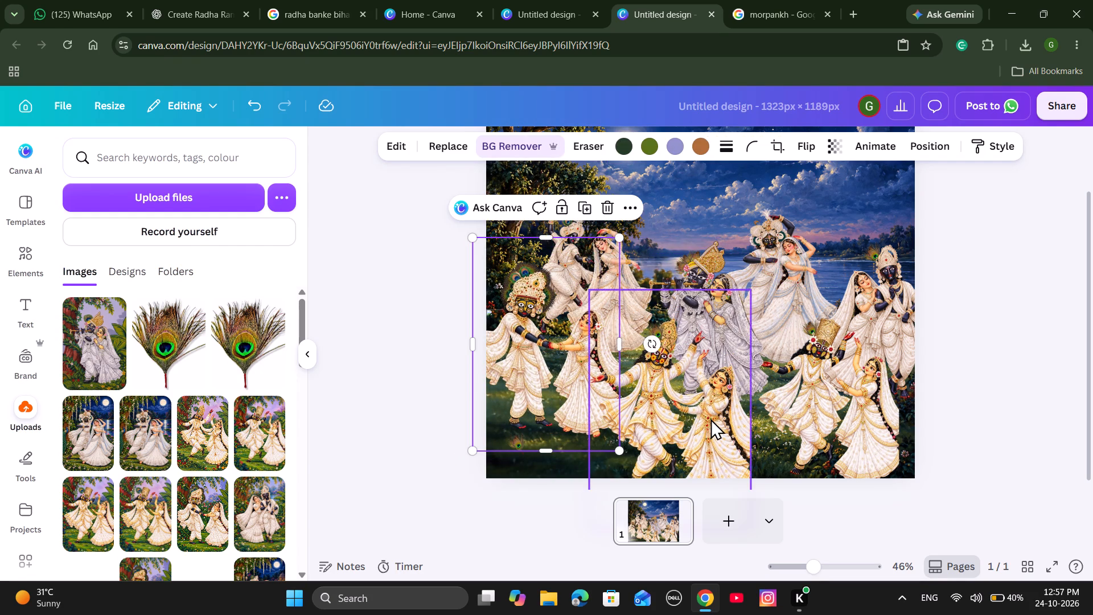
drag(710, 419, 691, 424)
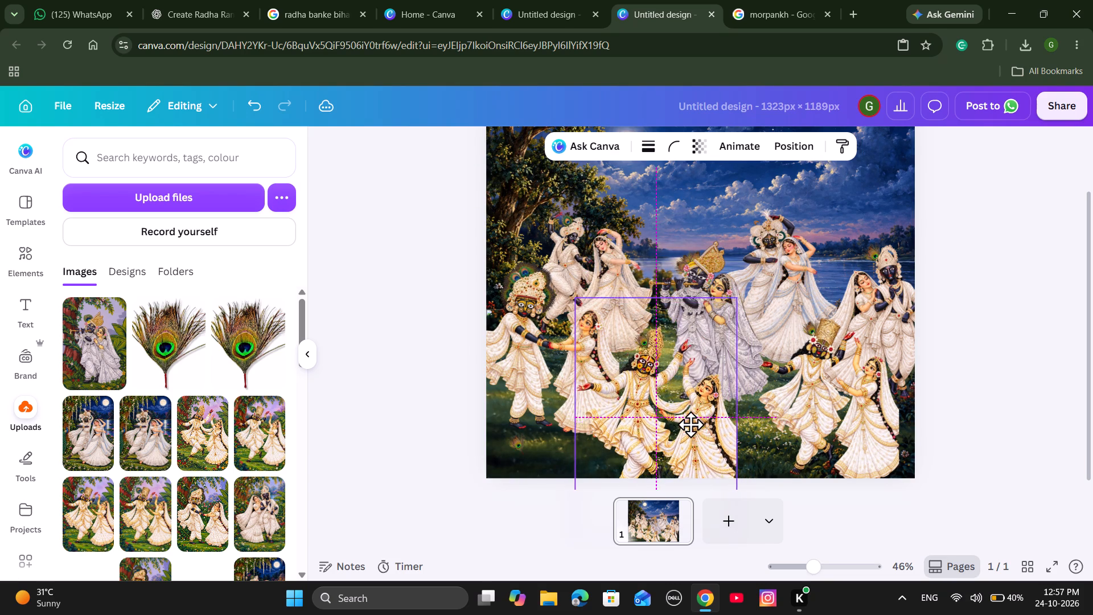
drag(691, 424, 690, 419)
click(1047, 376)
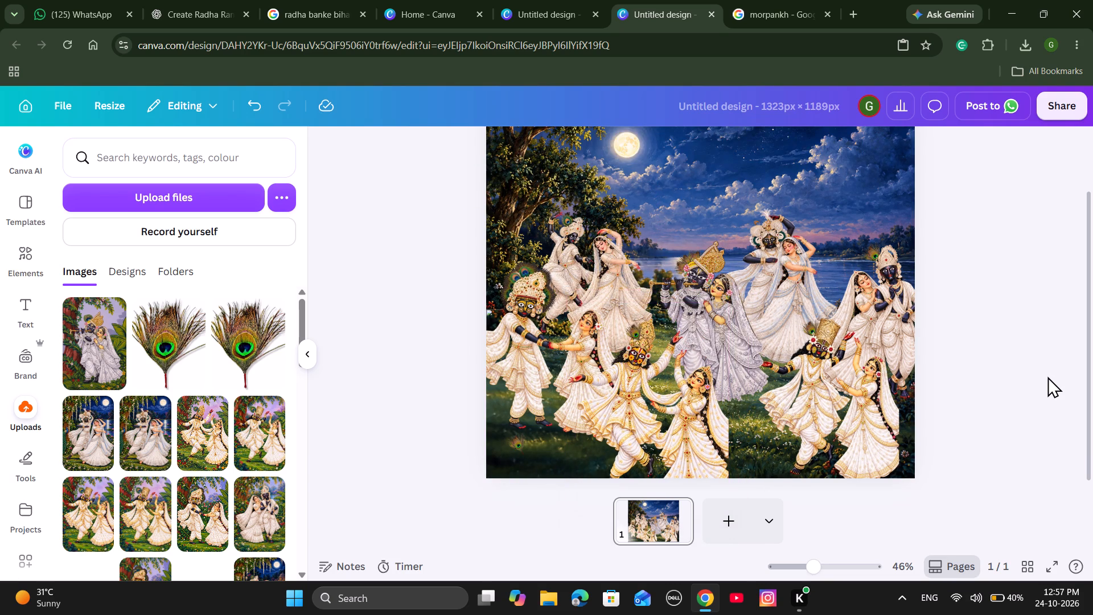
Move the front-right couple left and slightly down, away from the far-right couple.
drag(875, 411, 859, 414)
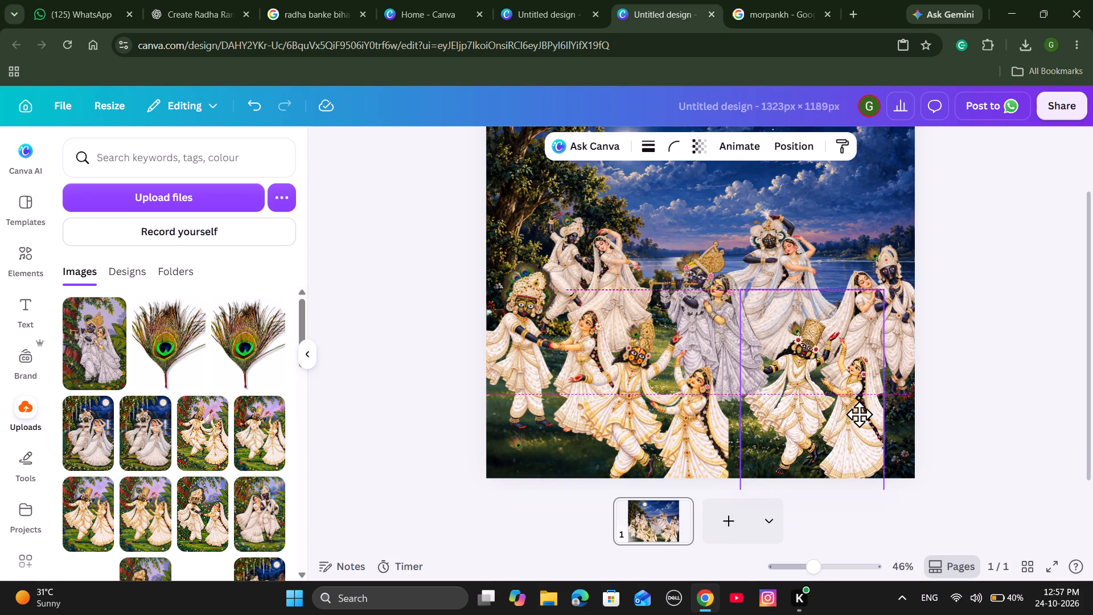
drag(859, 414, 860, 418)
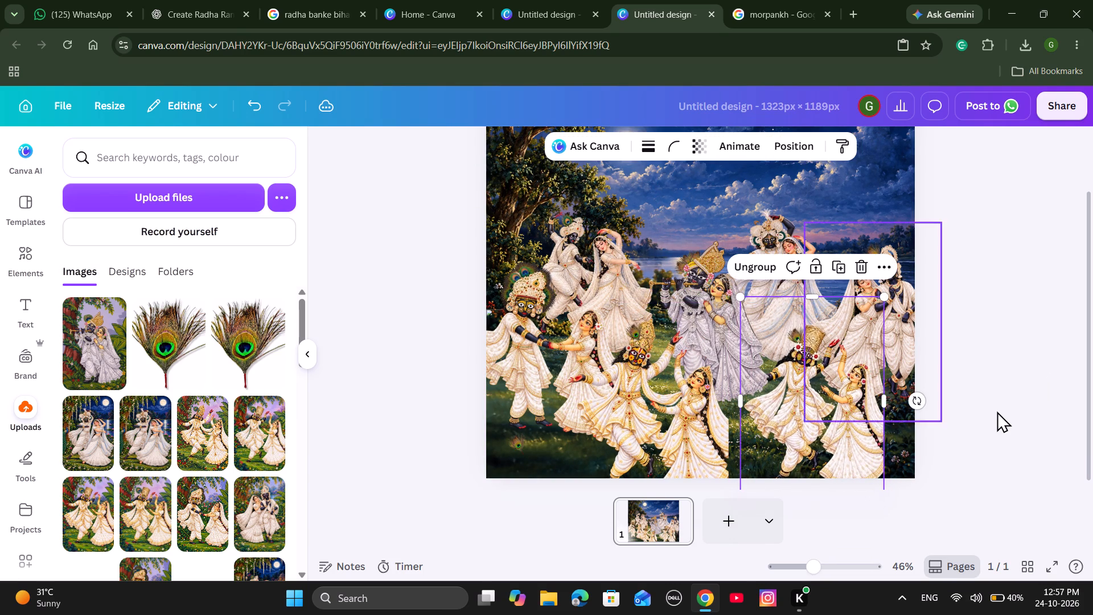
click(996, 411)
scroll(996, 411, down, 3)
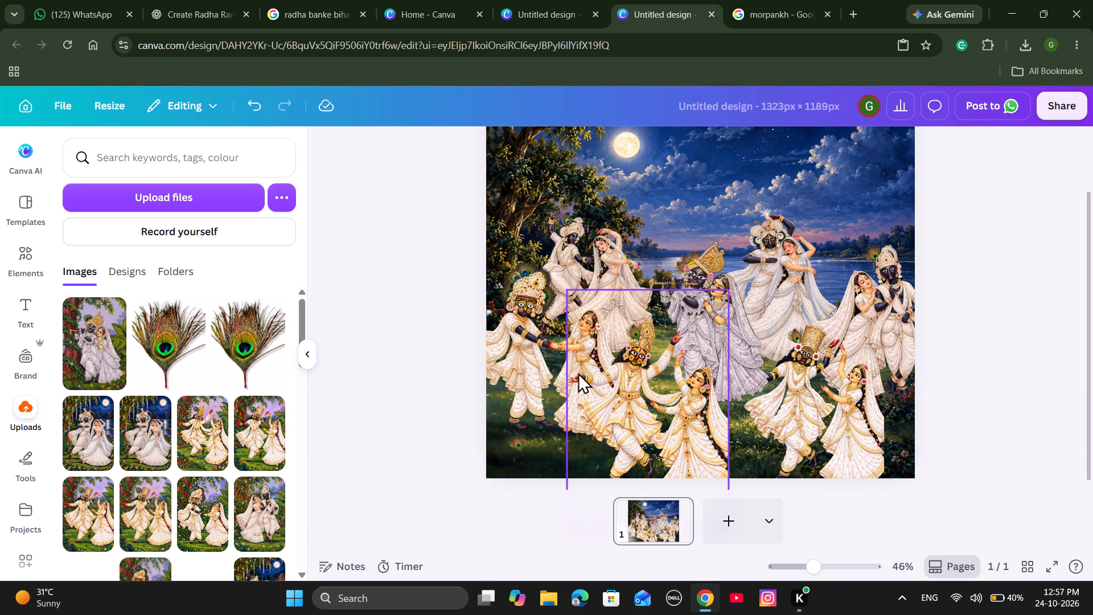
click(655, 412)
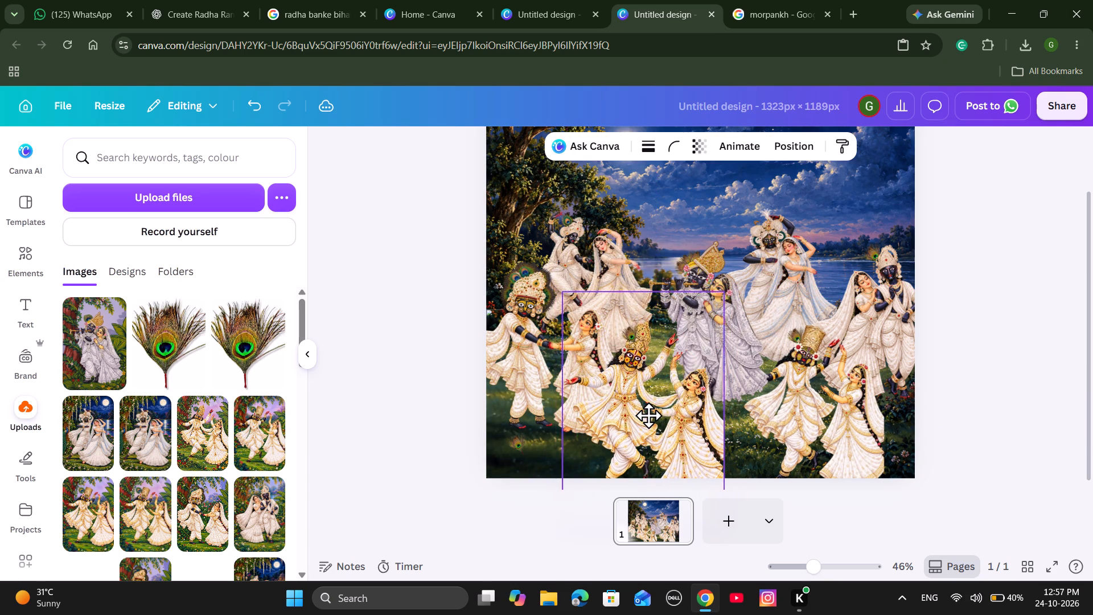
click(1087, 290)
click(1000, 259)
scroll(1000, 259, down, 1)
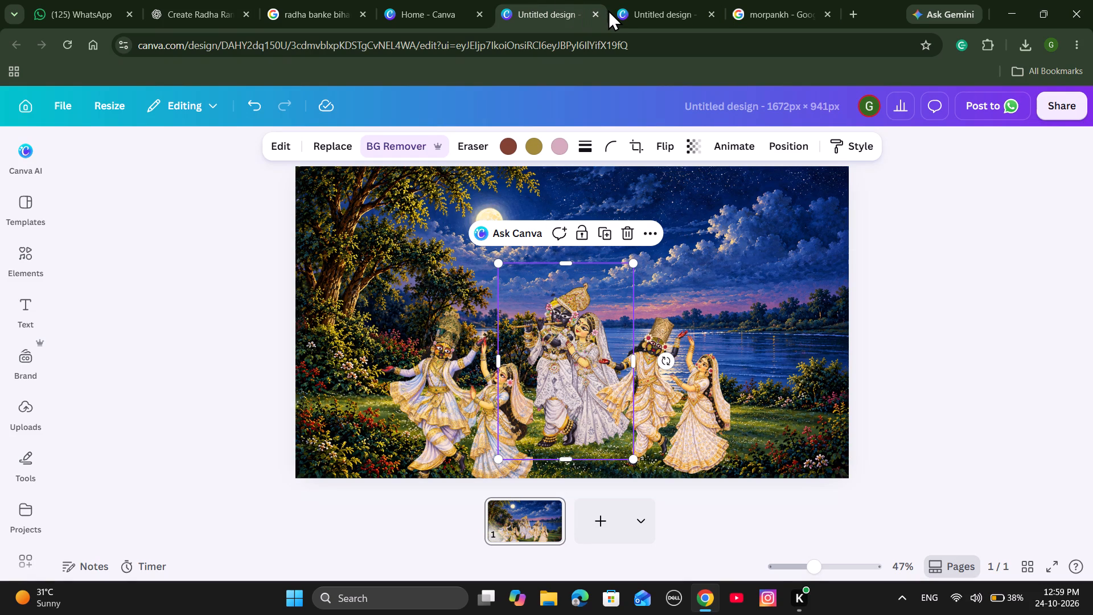
click(608, 10)
click(598, 10)
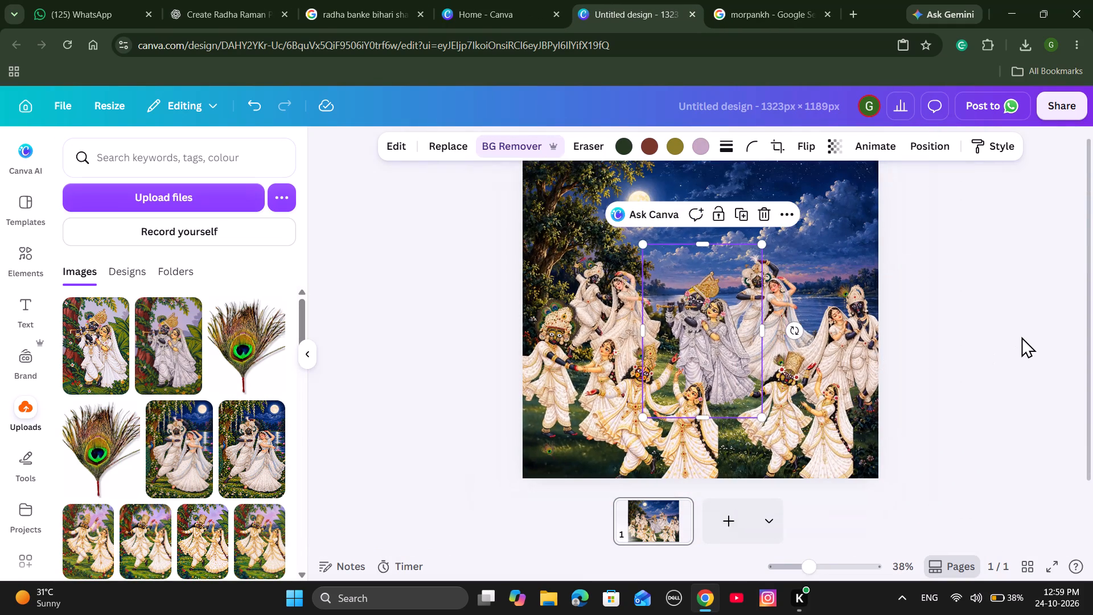
click(1021, 337)
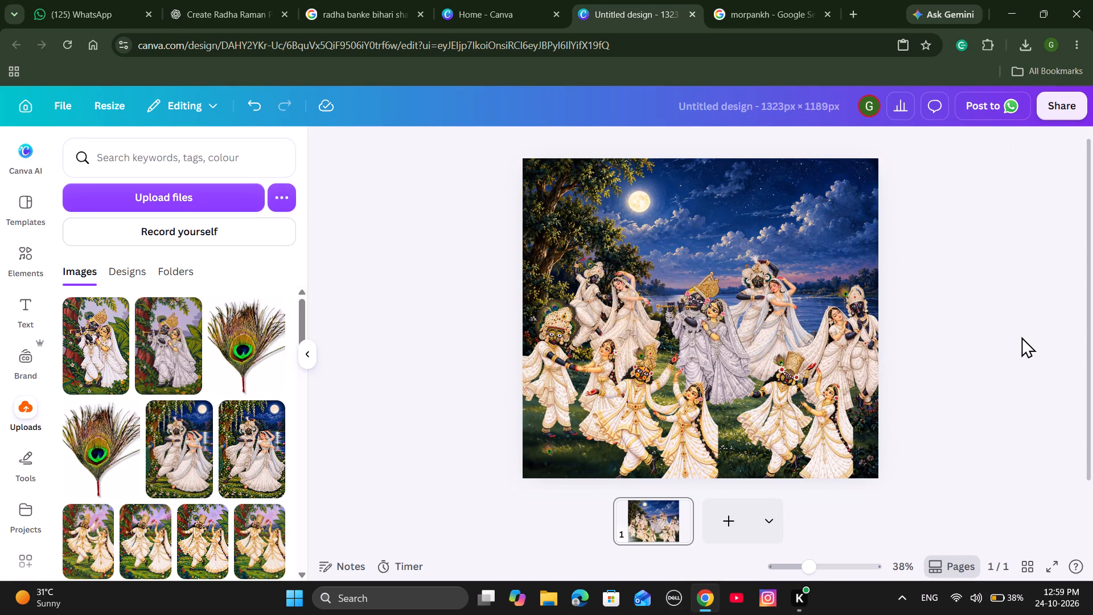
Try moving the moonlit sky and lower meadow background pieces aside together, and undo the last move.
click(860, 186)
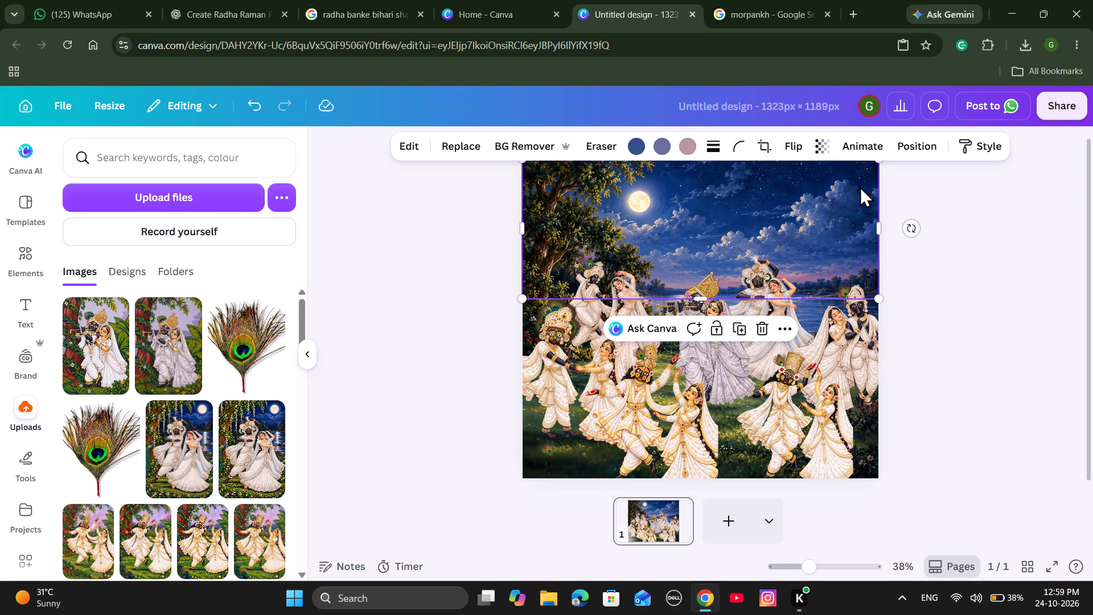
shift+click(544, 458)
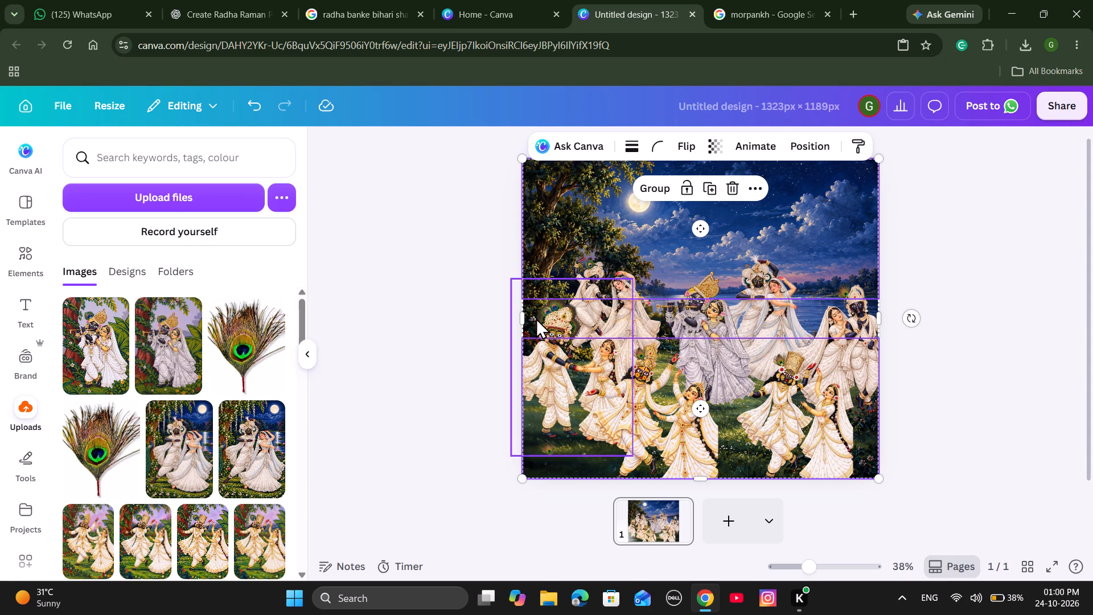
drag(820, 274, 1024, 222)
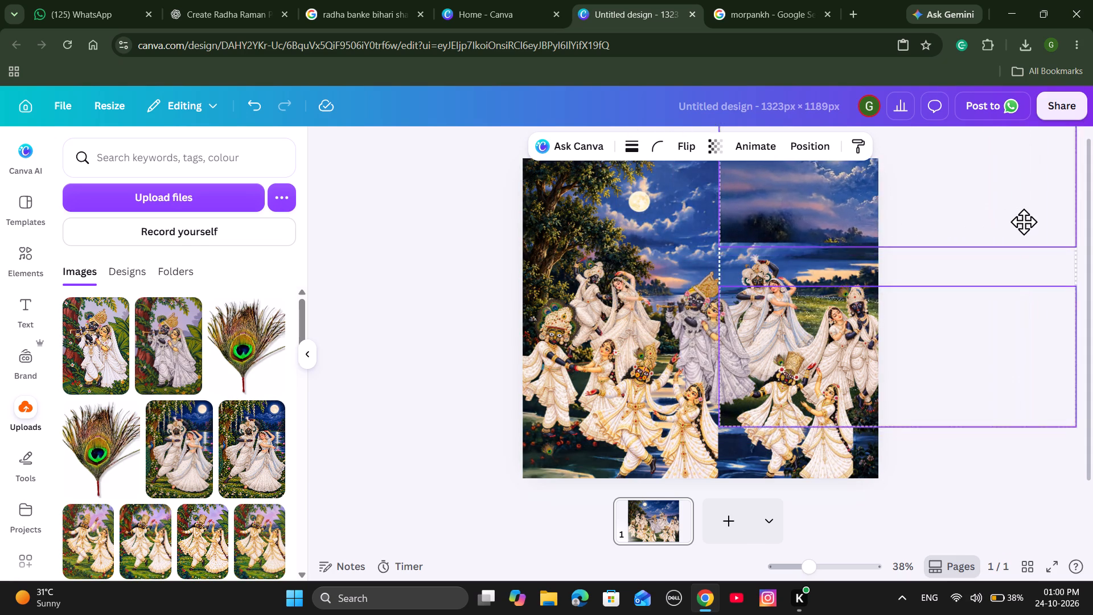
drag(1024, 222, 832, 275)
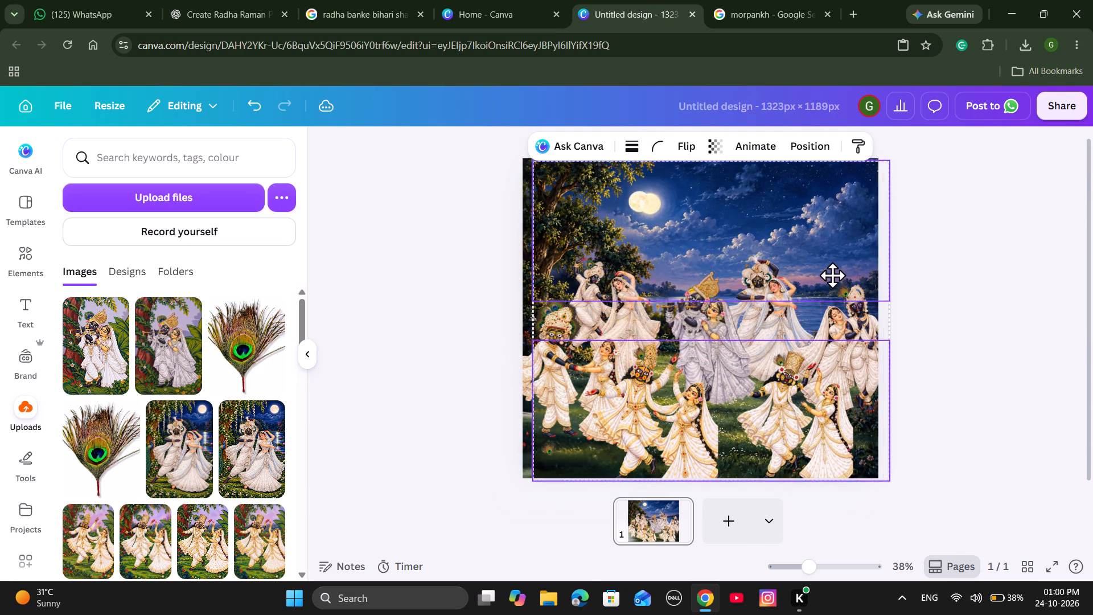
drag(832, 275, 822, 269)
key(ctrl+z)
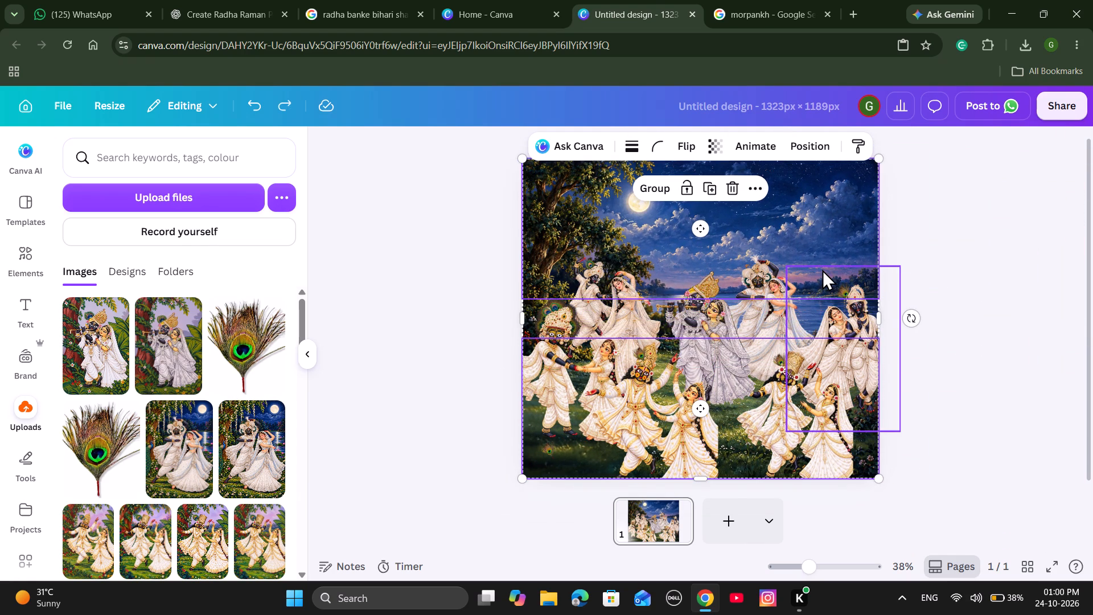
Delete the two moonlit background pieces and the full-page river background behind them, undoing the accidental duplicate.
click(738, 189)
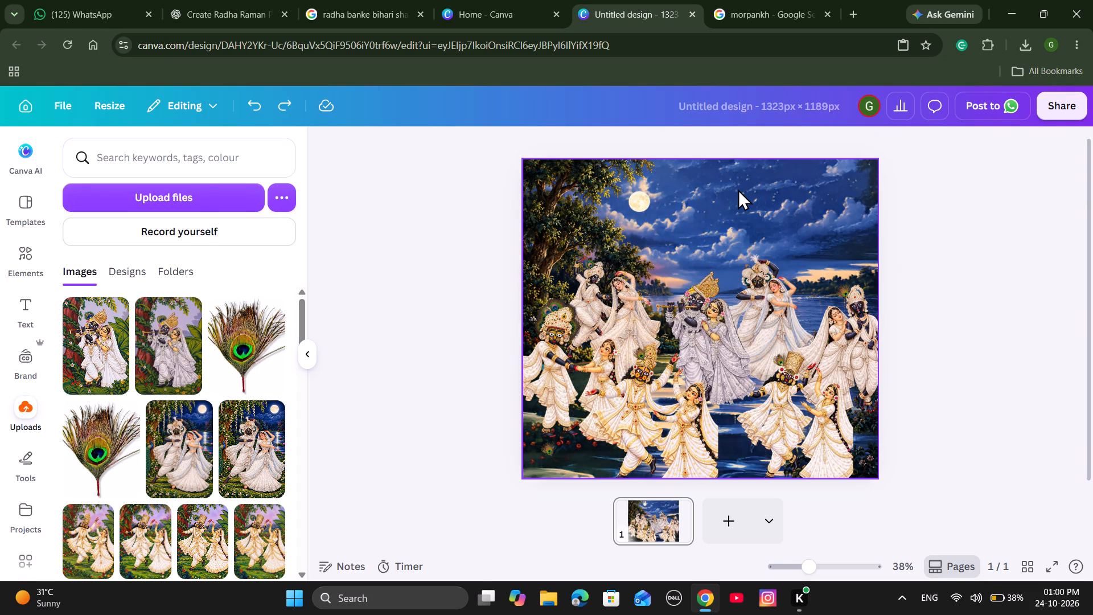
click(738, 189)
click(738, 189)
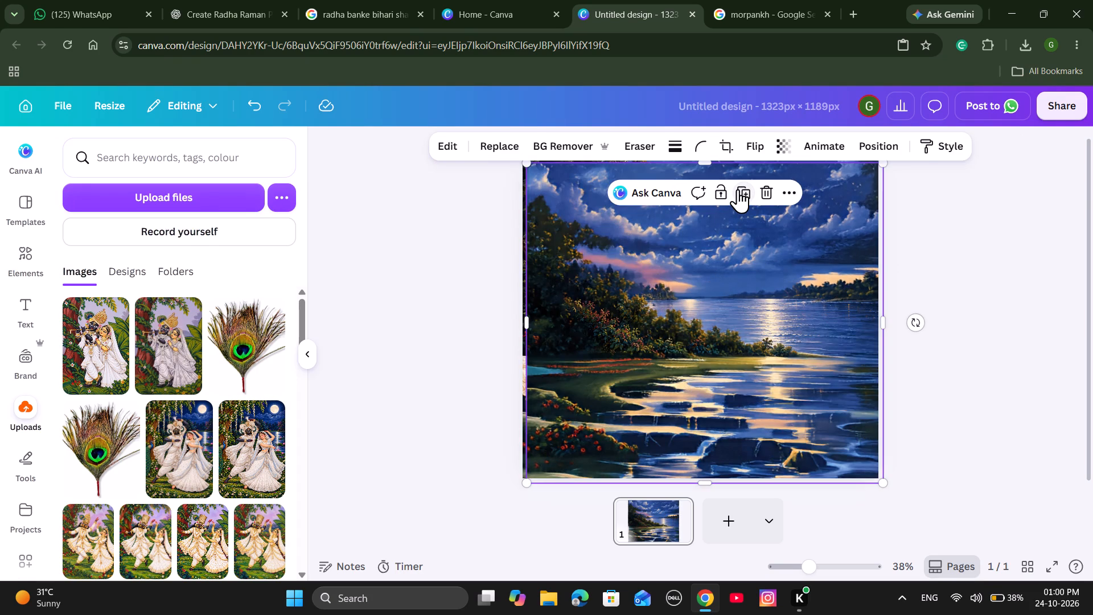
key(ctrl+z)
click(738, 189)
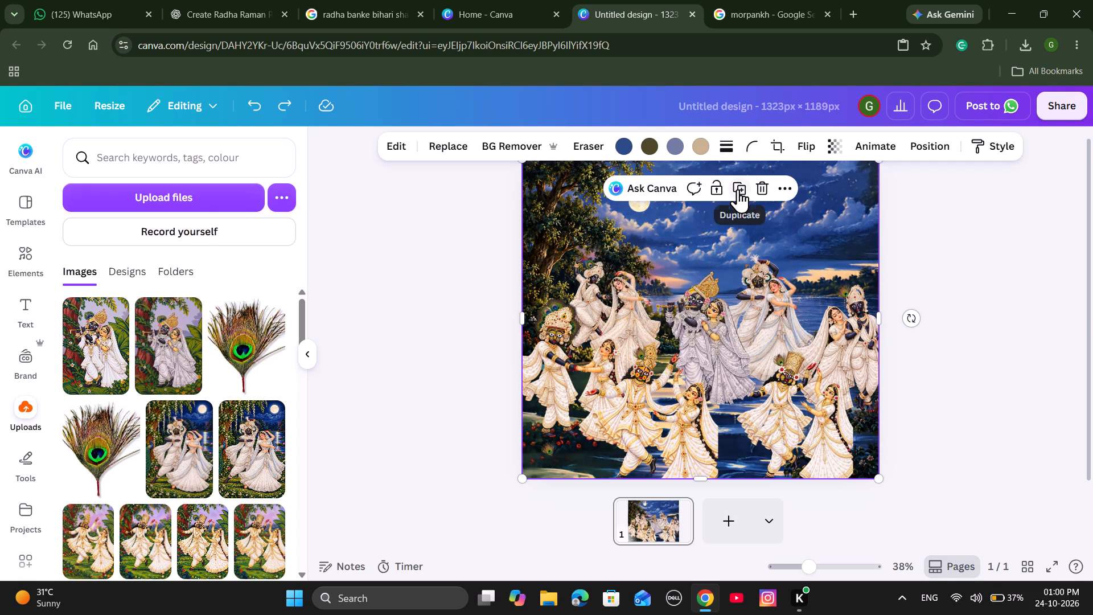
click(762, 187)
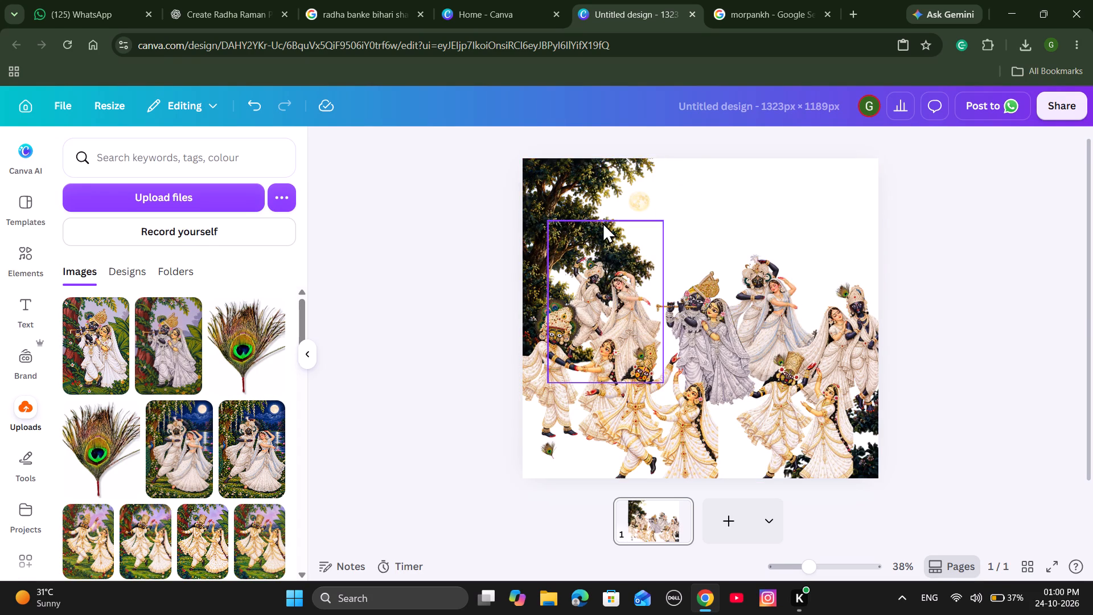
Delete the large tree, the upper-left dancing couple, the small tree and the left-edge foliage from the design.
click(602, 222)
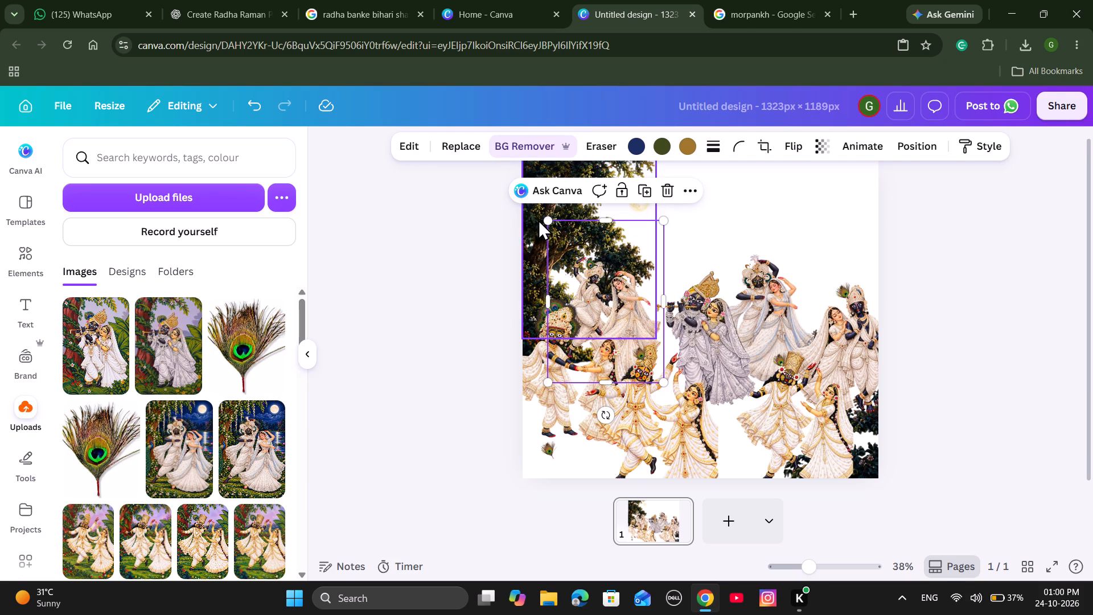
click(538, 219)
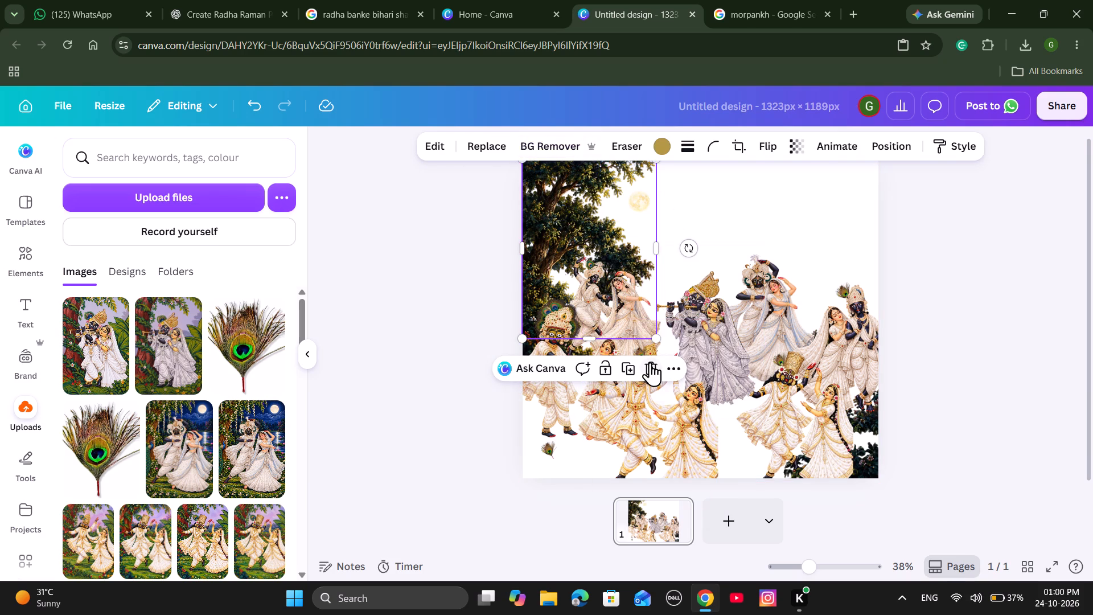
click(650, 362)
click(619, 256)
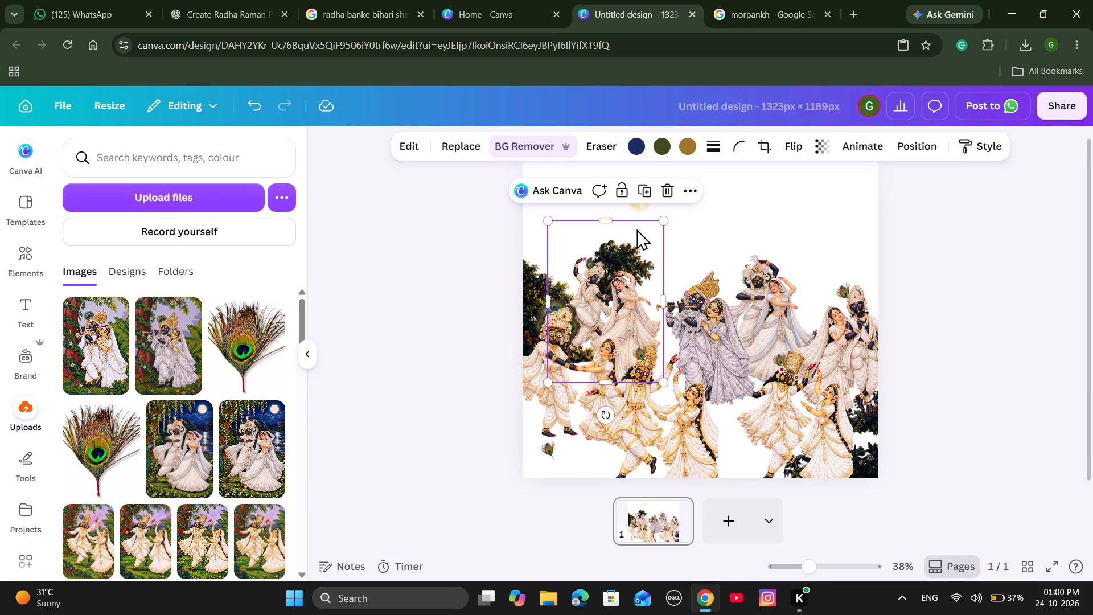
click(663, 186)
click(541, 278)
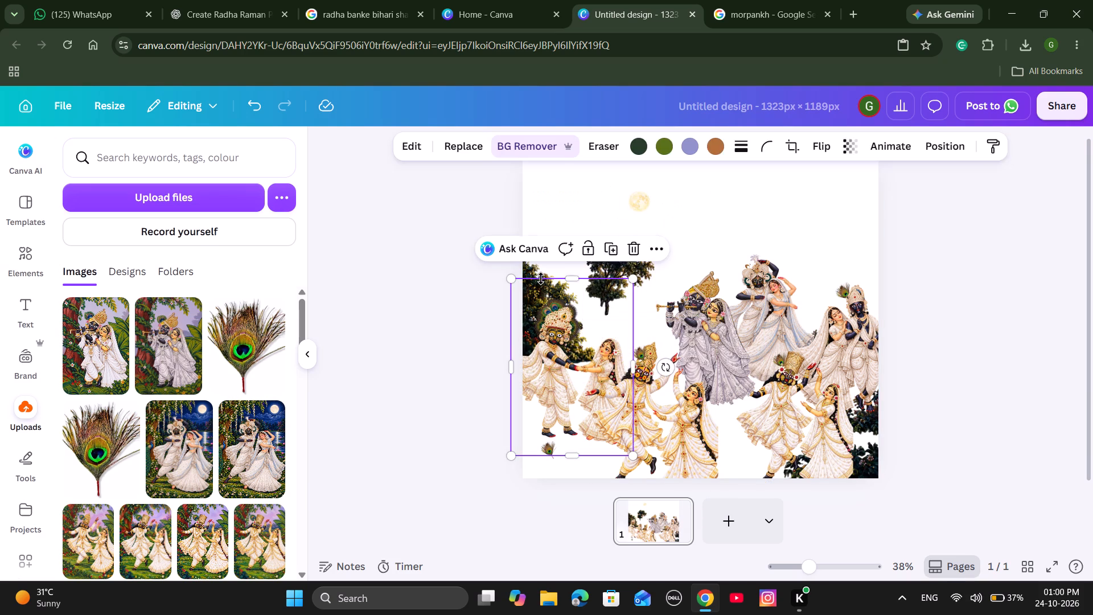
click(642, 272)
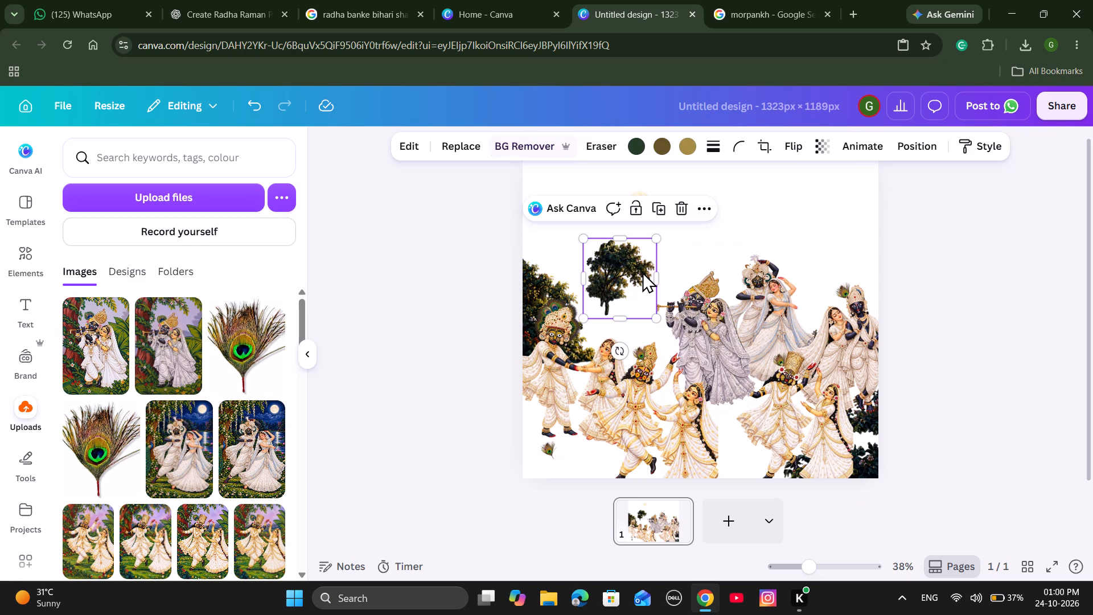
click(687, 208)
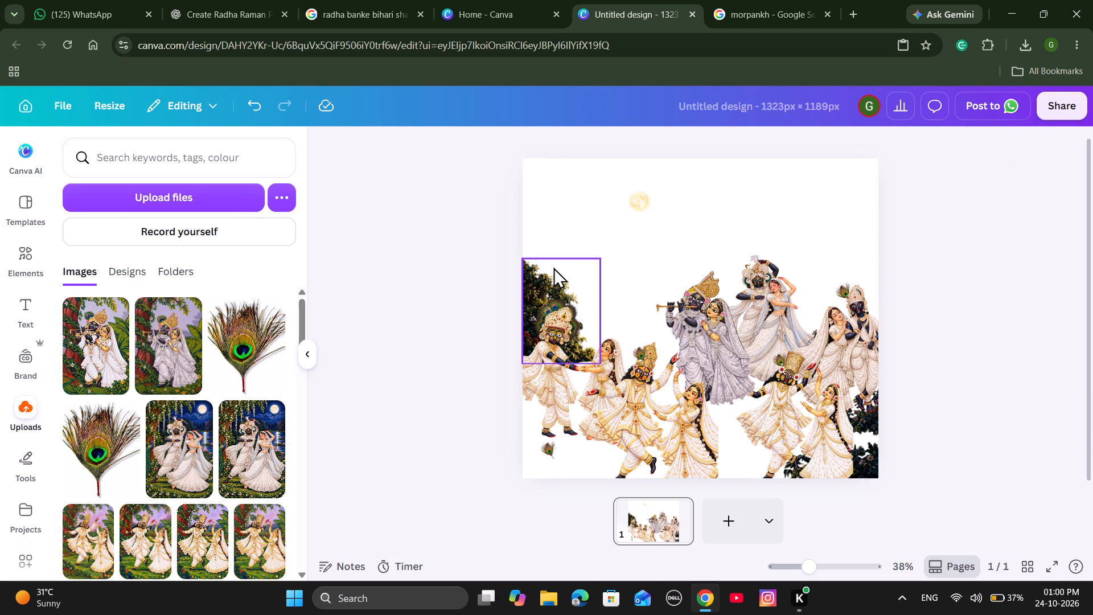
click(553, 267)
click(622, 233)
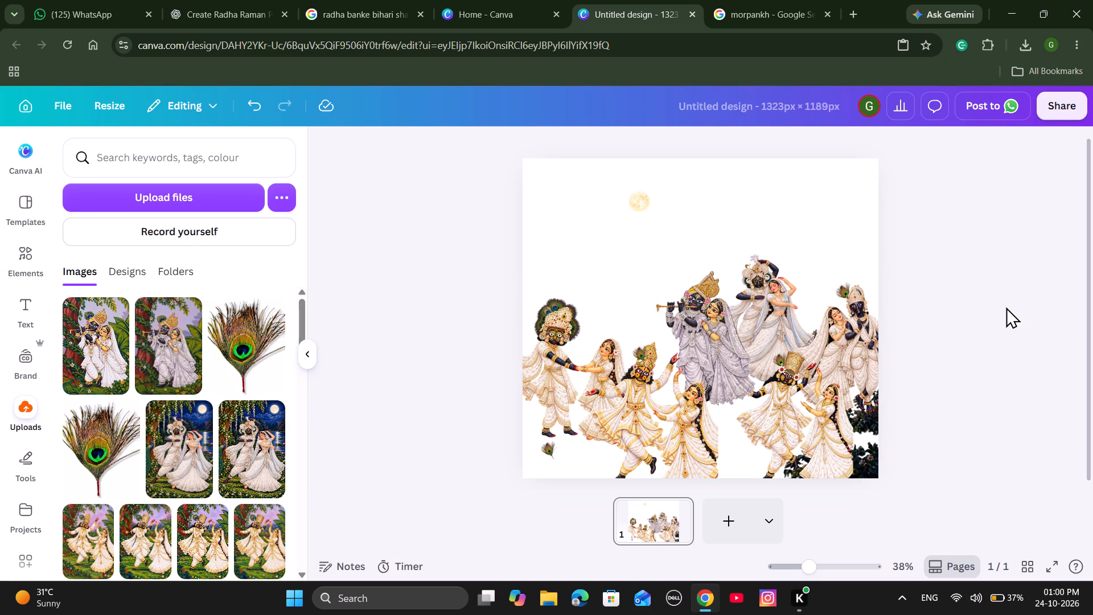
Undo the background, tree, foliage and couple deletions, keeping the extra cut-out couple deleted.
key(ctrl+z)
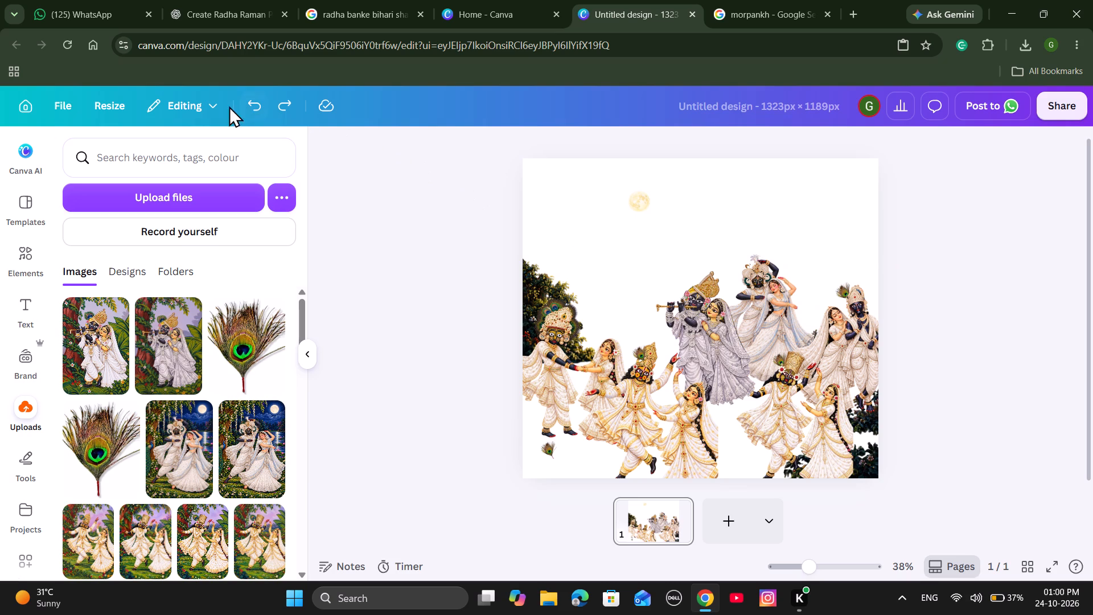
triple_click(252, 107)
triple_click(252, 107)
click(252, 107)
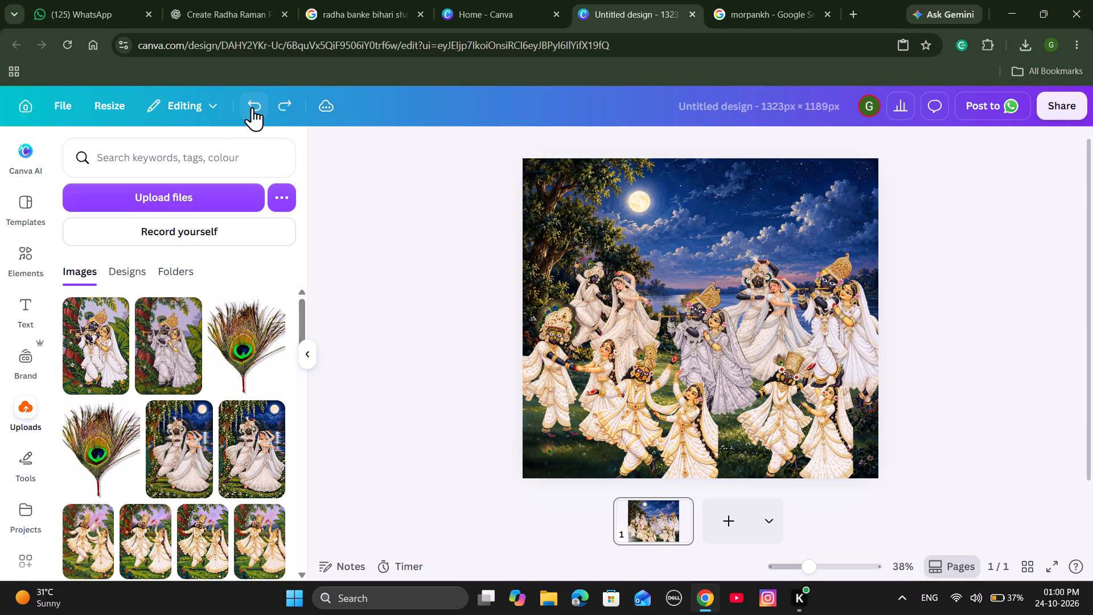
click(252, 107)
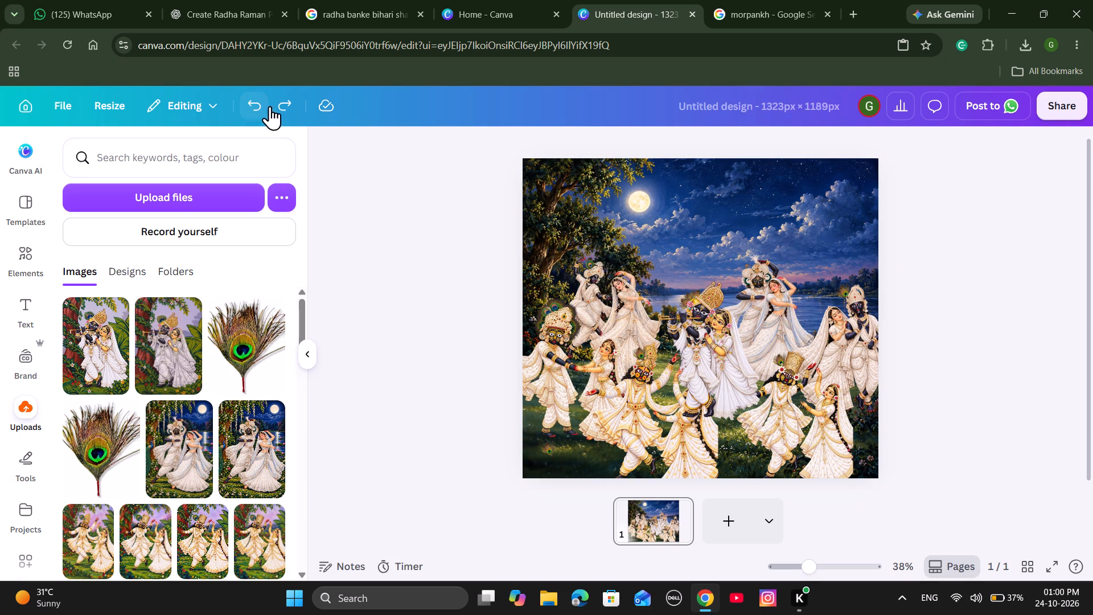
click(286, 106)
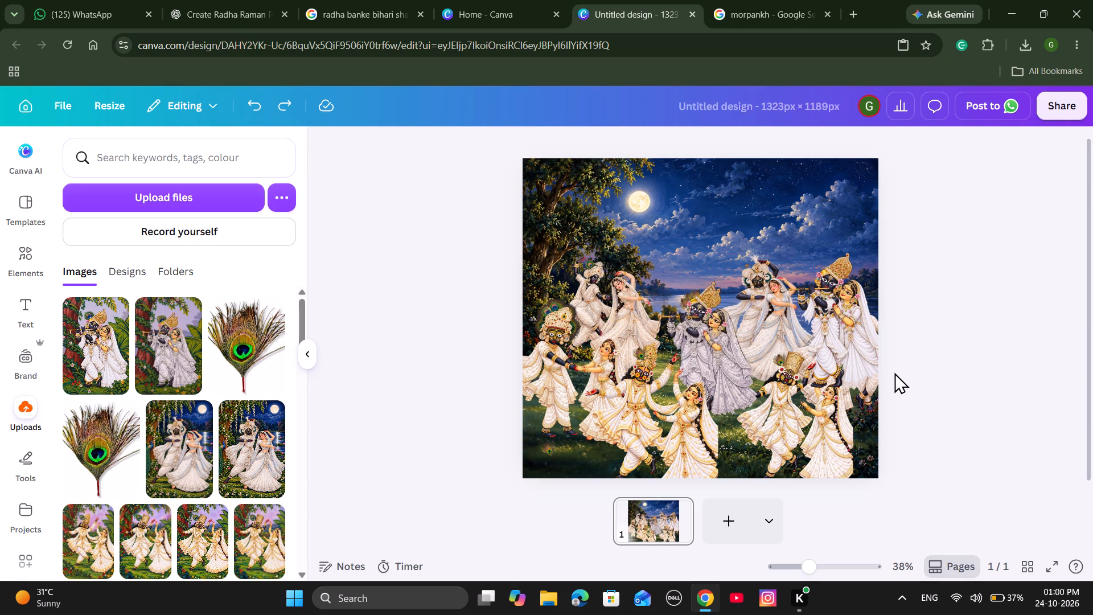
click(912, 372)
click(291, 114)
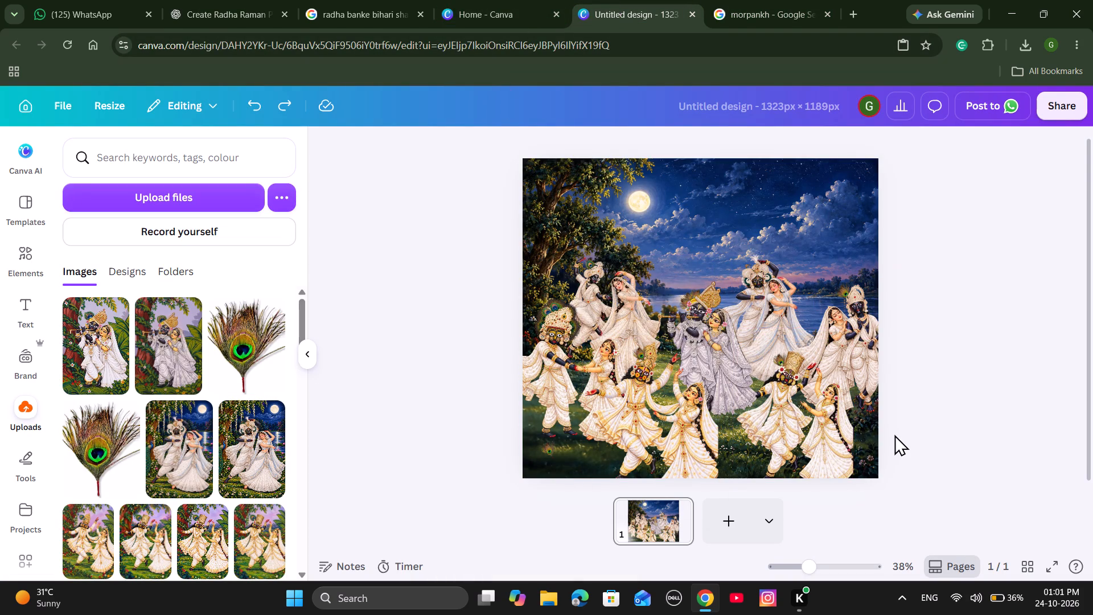
Nudge the central flute-playing couple slightly into place between the surrounding dancing couples, leaving nothing selected.
drag(751, 377, 752, 352)
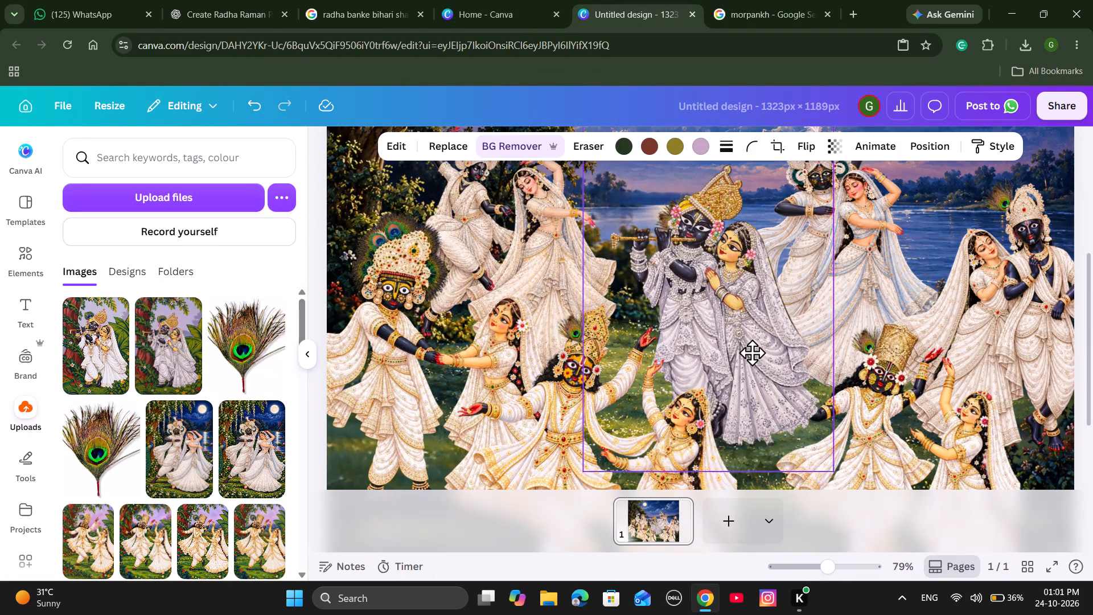
drag(752, 352, 740, 359)
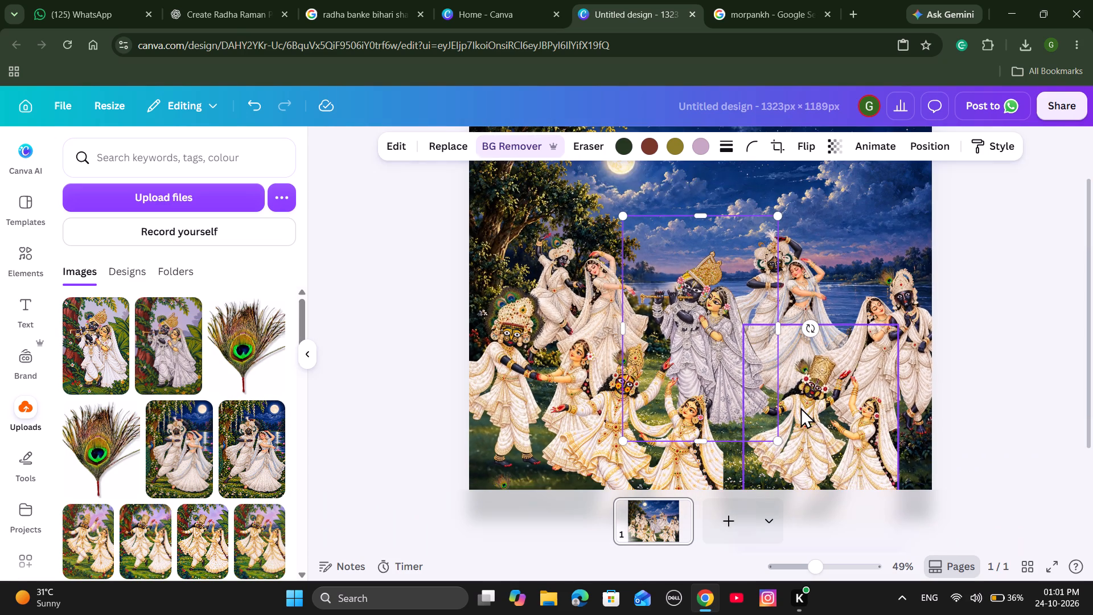
click(1038, 424)
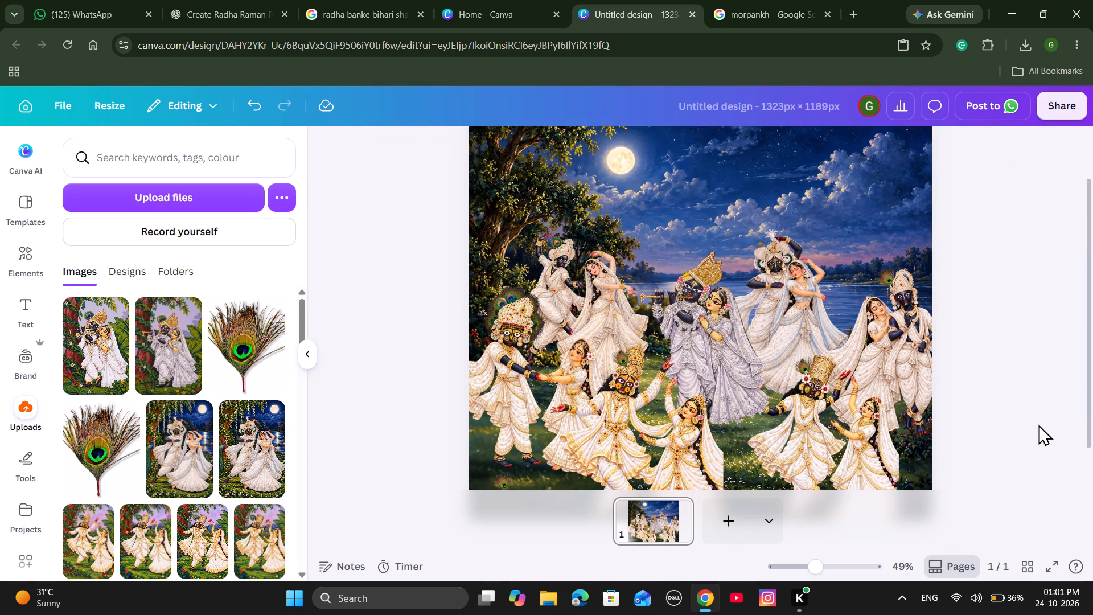
Return to the Canva home page, look through the Create a design options and close them without starting a design.
click(512, 0)
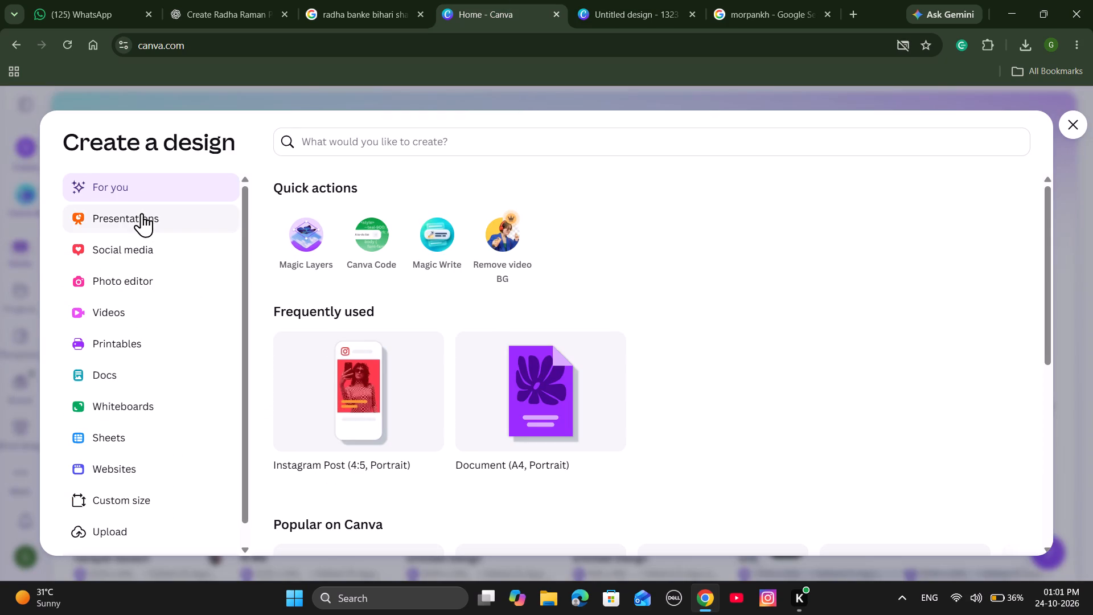
scroll(446, 403, left, 1)
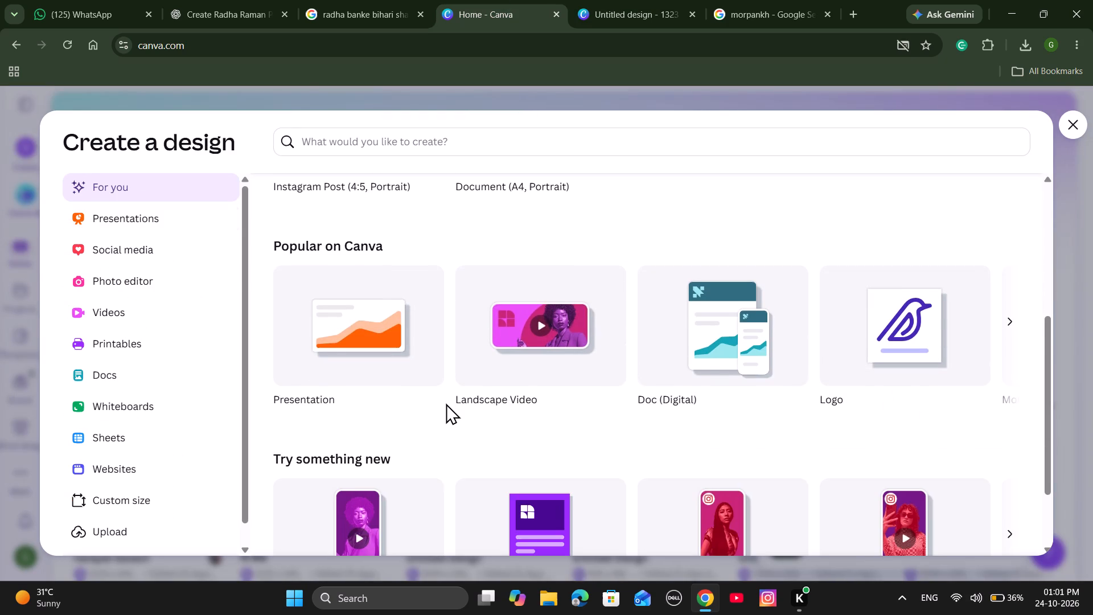
scroll(446, 403, left, 1)
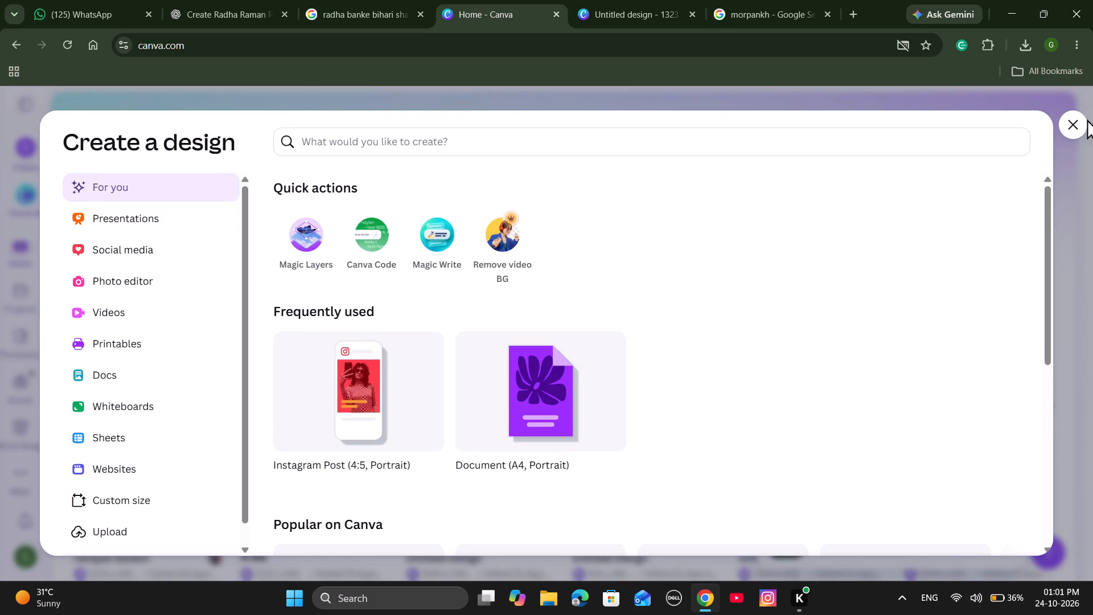
click(1076, 134)
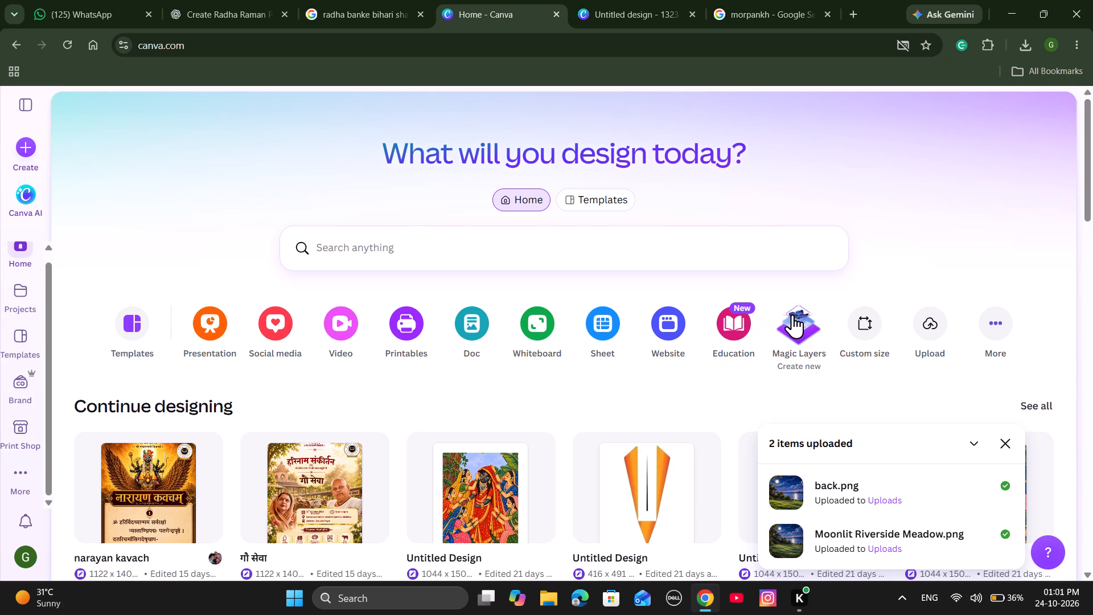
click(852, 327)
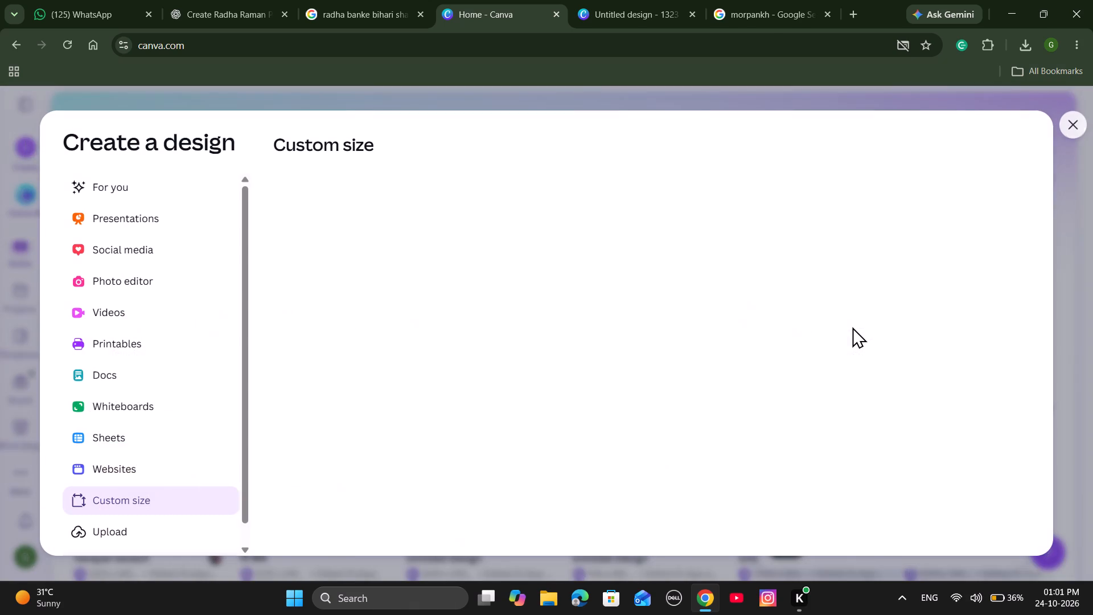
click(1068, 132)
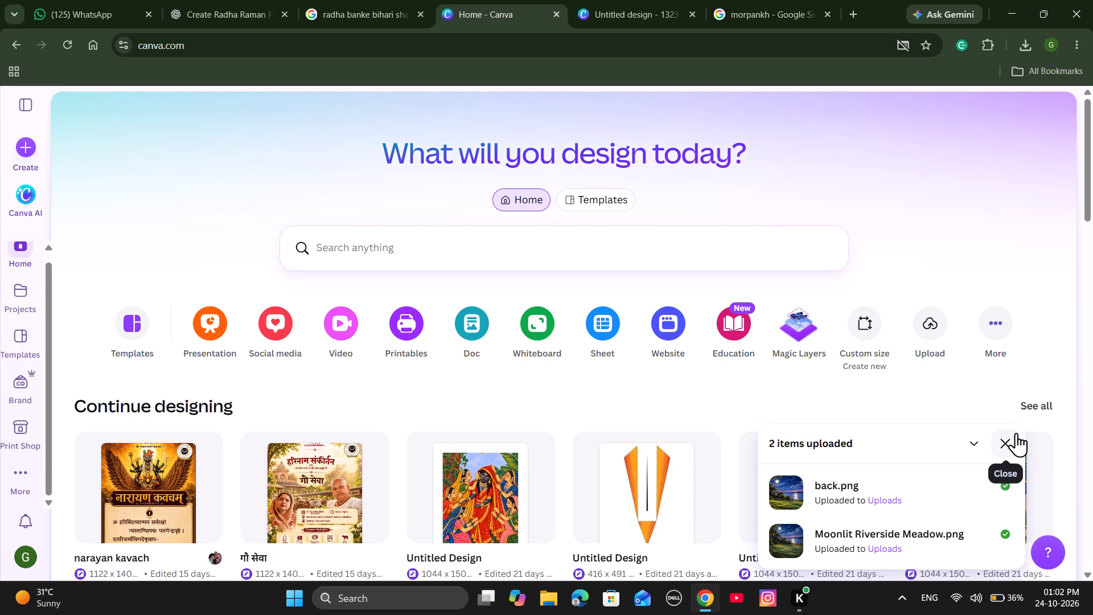
click(853, 5)
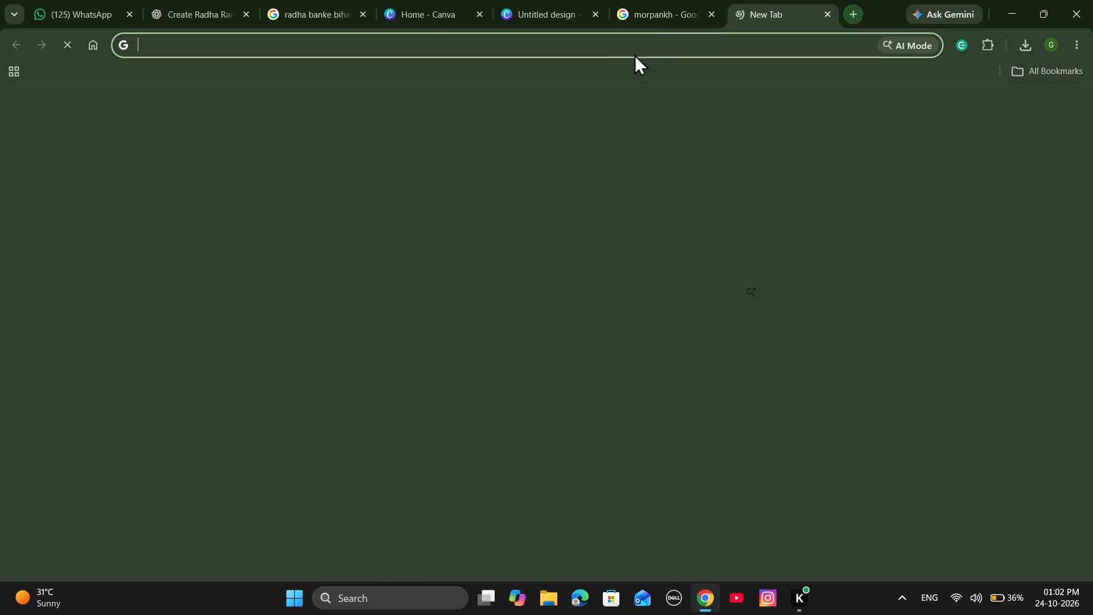
key(a)
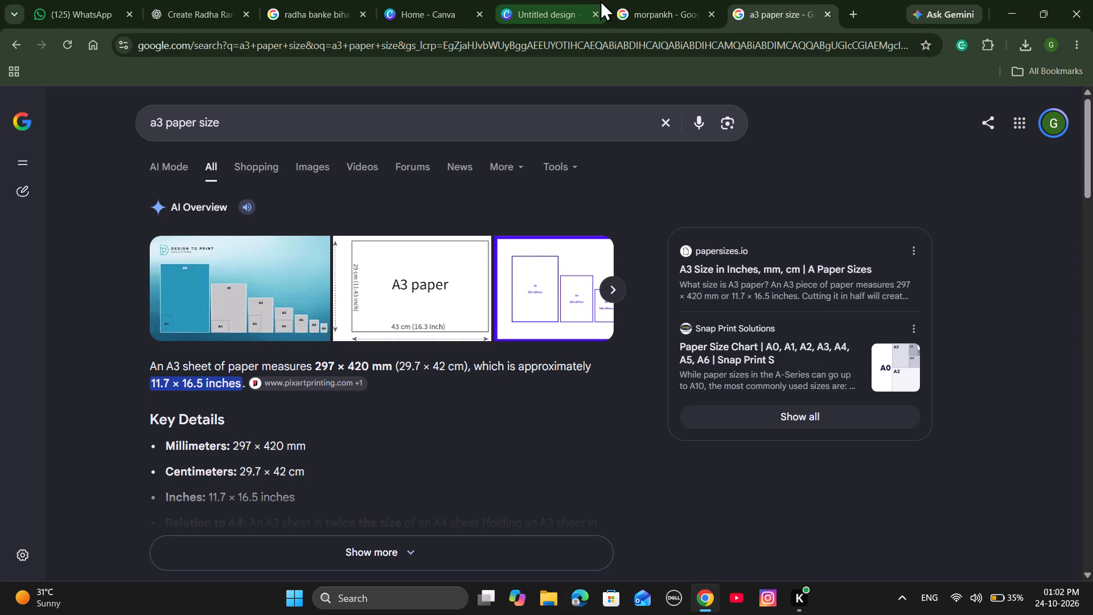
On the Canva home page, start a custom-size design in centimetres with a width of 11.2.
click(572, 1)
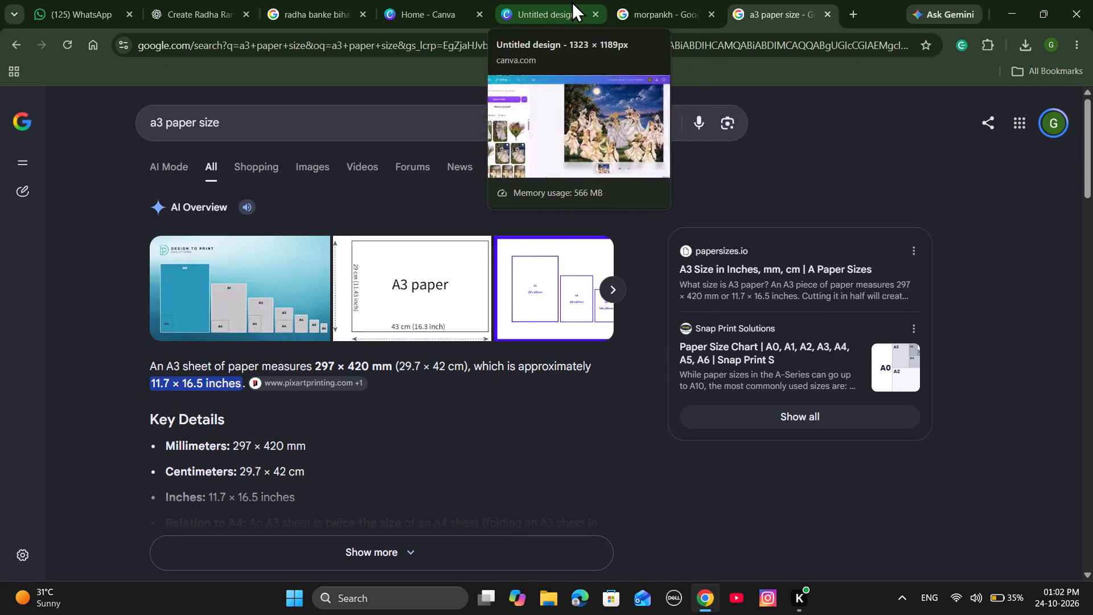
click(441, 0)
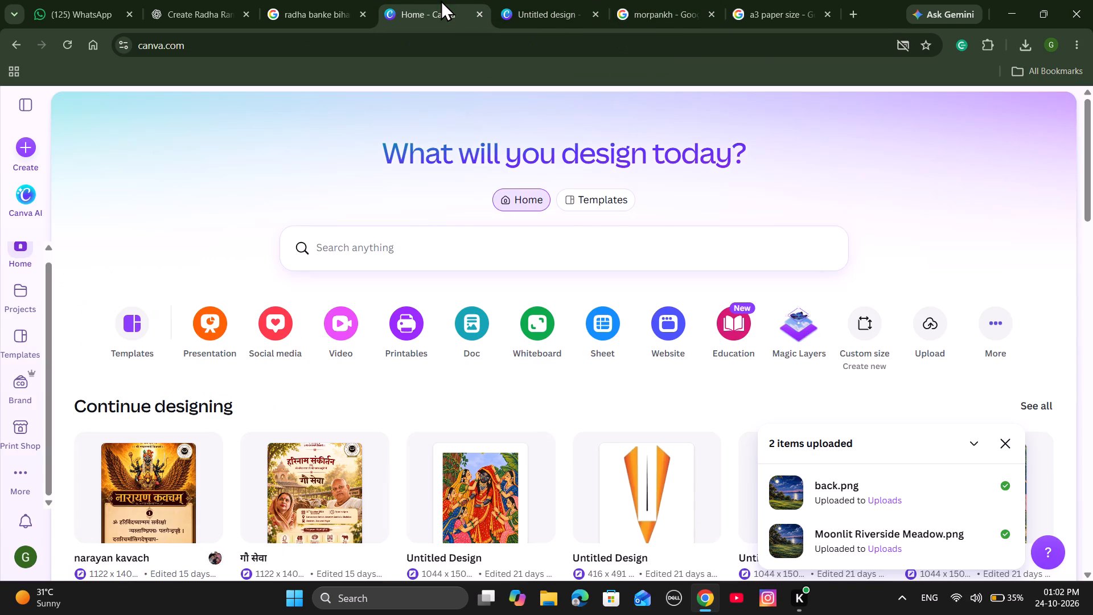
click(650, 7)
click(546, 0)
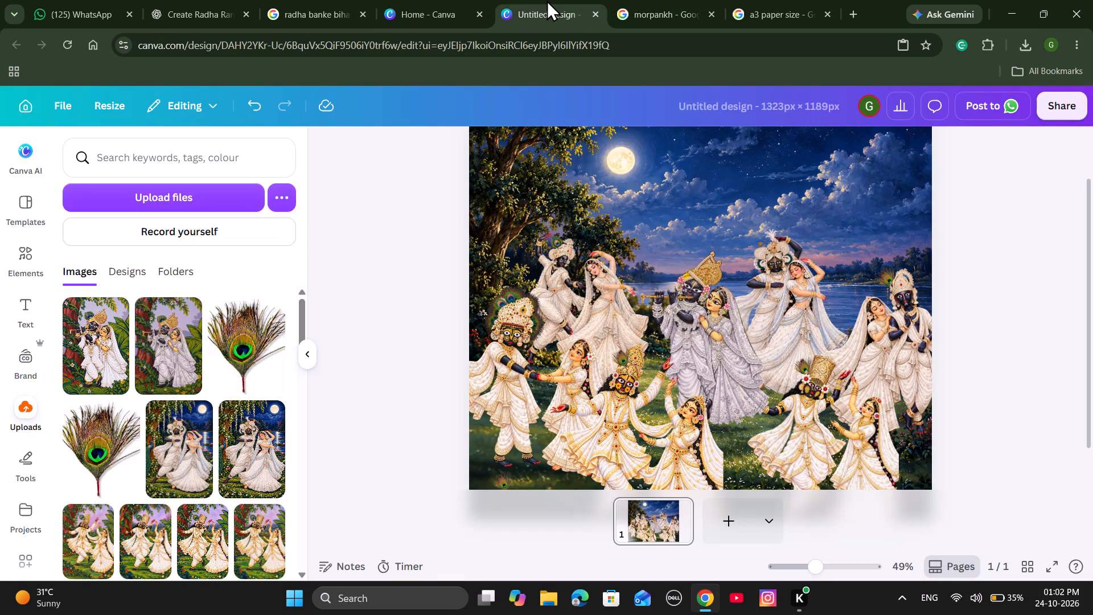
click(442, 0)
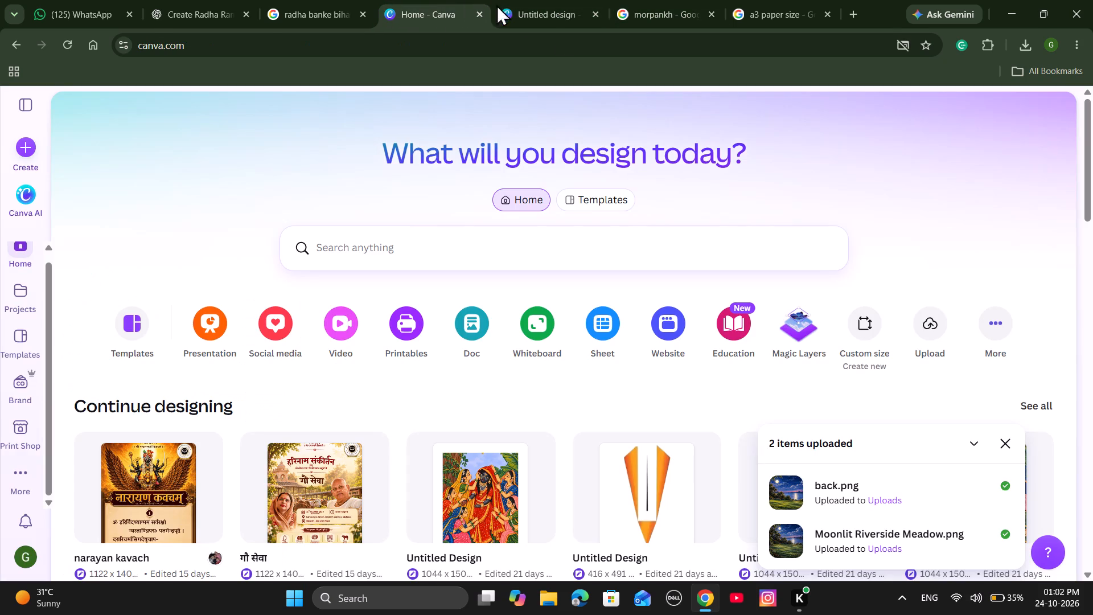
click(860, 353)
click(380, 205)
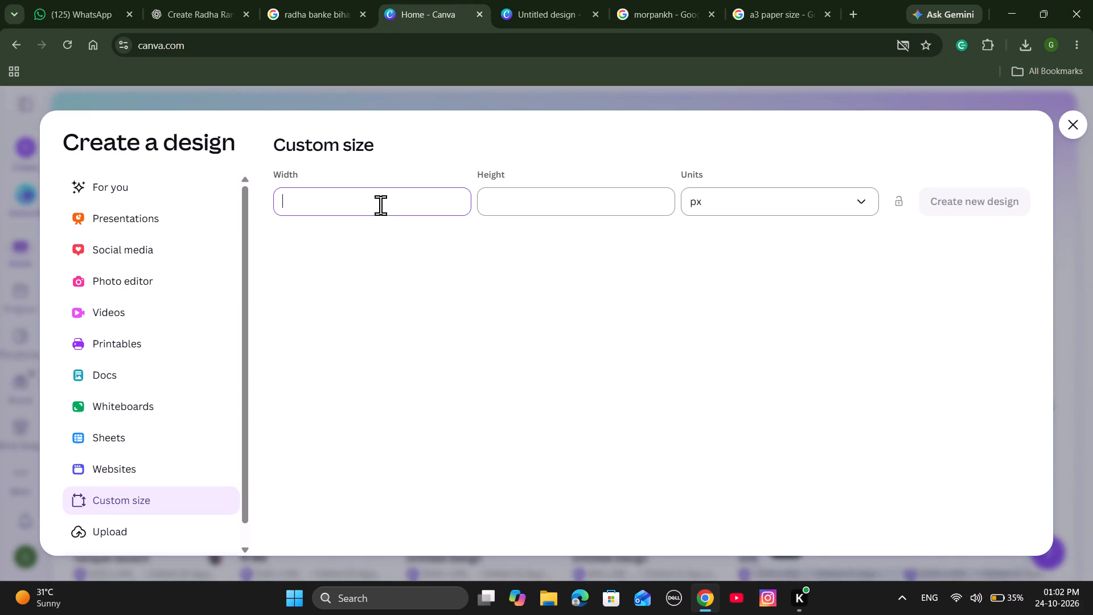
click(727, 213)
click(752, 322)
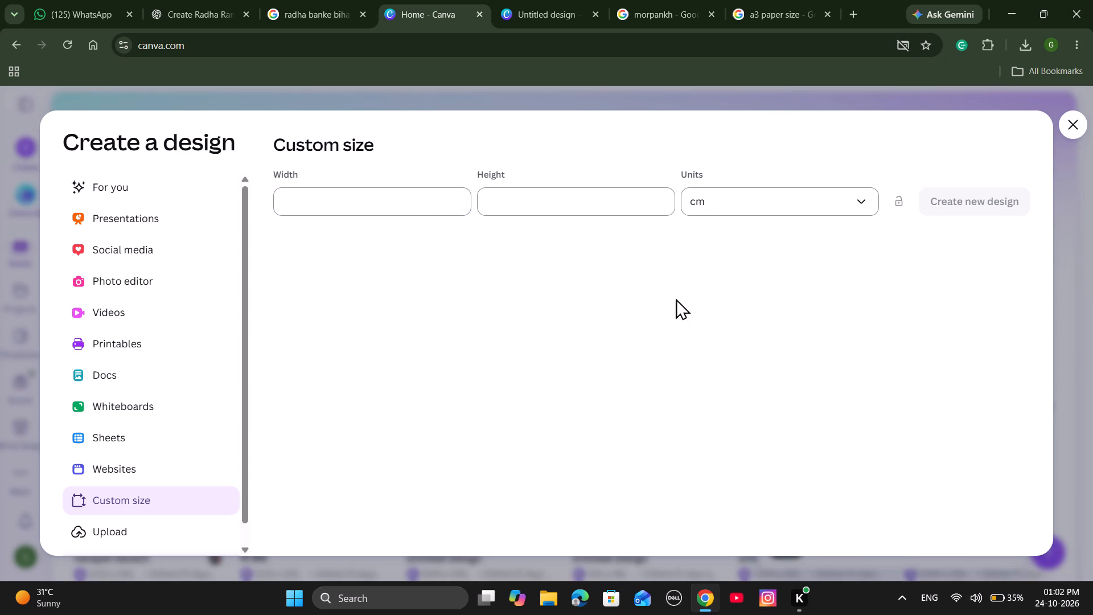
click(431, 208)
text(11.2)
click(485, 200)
Recheck the A3 dimensions and create a custom-size Canva design 297 mm wide by 420 mm high.
click(737, 2)
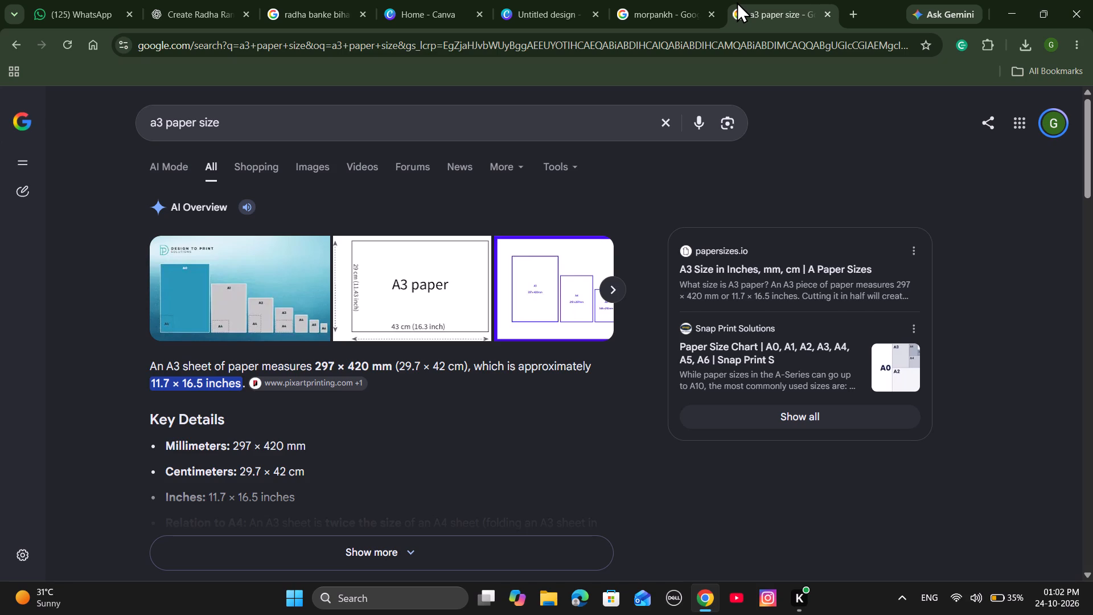
click(654, 0)
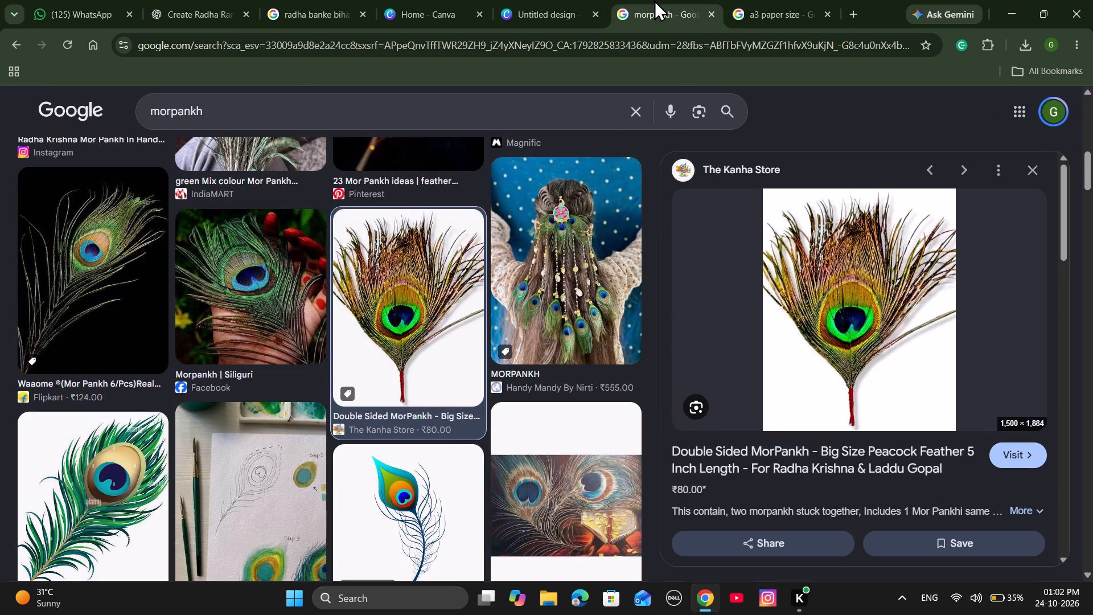
click(521, 0)
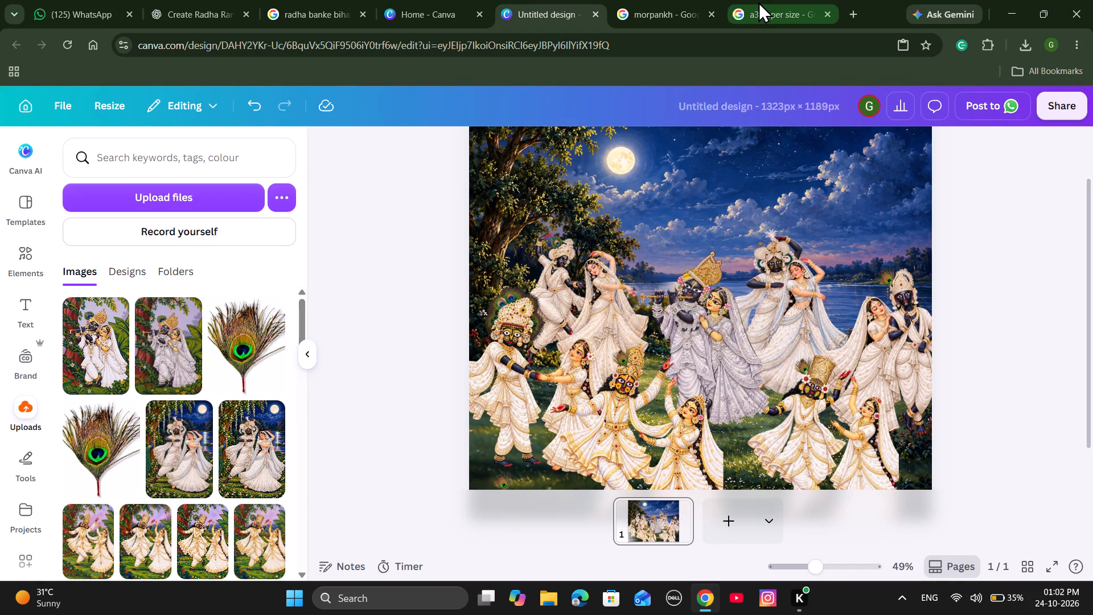
click(449, 0)
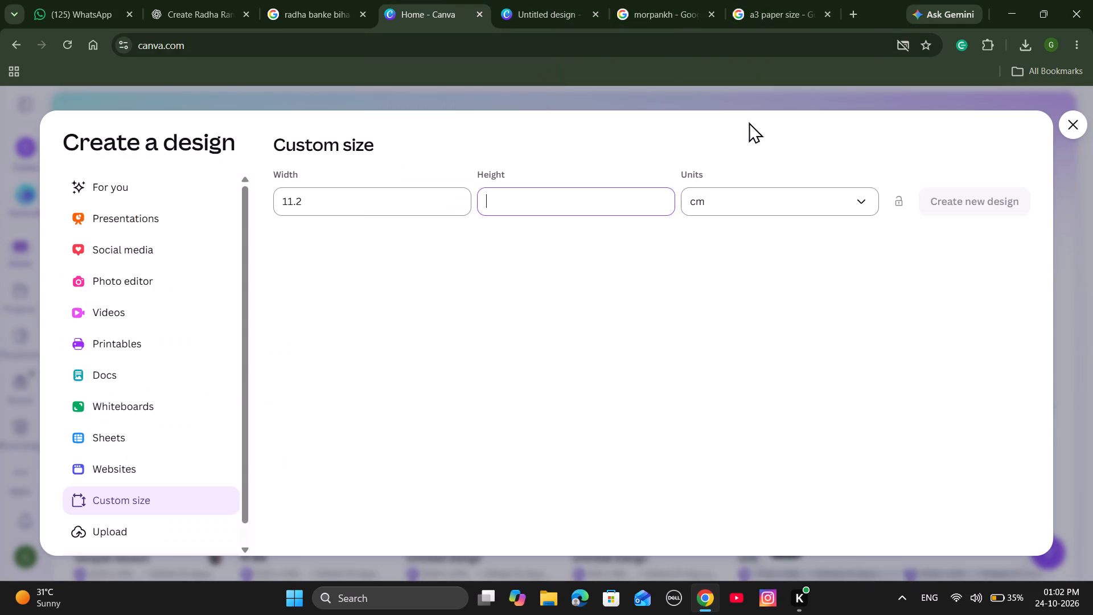
click(810, 200)
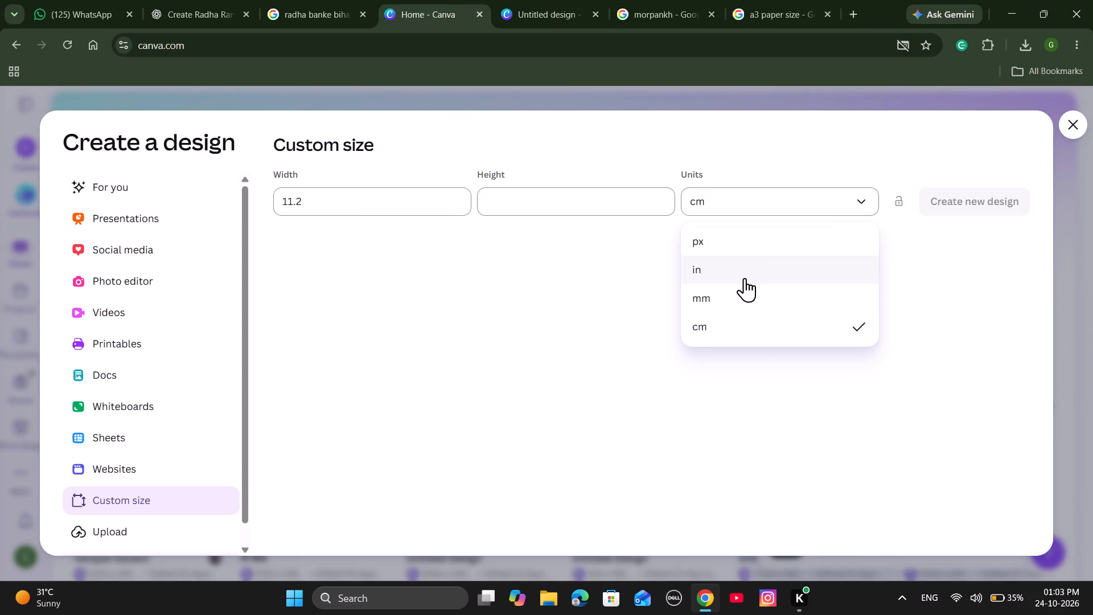
click(717, 292)
click(409, 207)
key(BackSpace)
key(BackSpace)
key(BackSpace)
key(BackSpace)
key(BackSpace)
key(BackSpace)
key(BackSpace)
key(BackSpace)
key(BackSpace)
key(BackSpace)
key(BackSpace)
key(BackSpace)
key(BackSpace)
key(BackSpace)
key(BackSpace)
key(BackSpace)
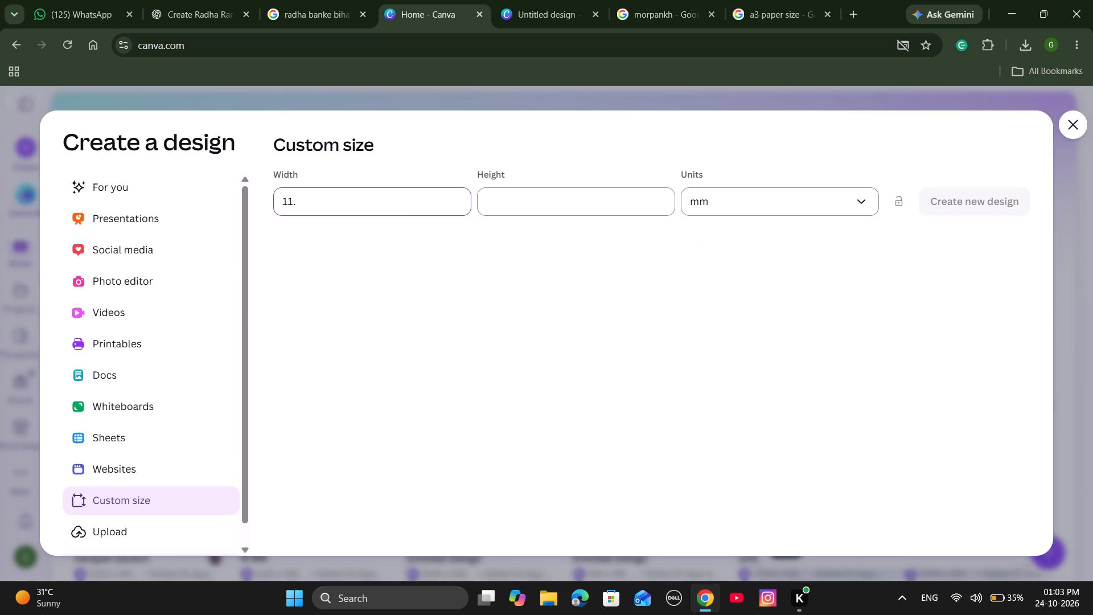
text(29)
key(7)
click(580, 195)
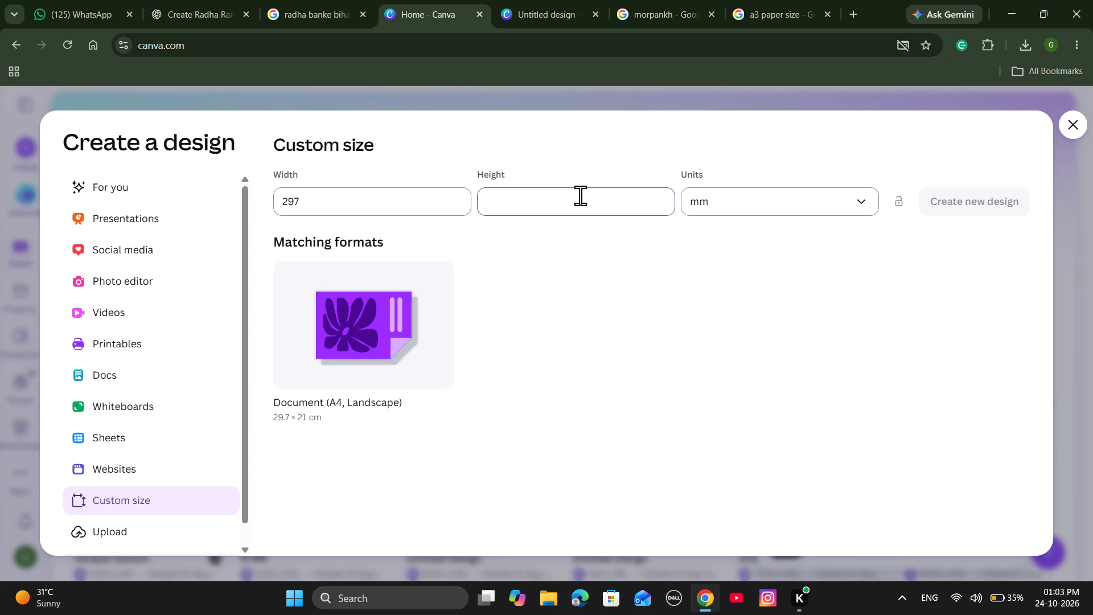
text(420)
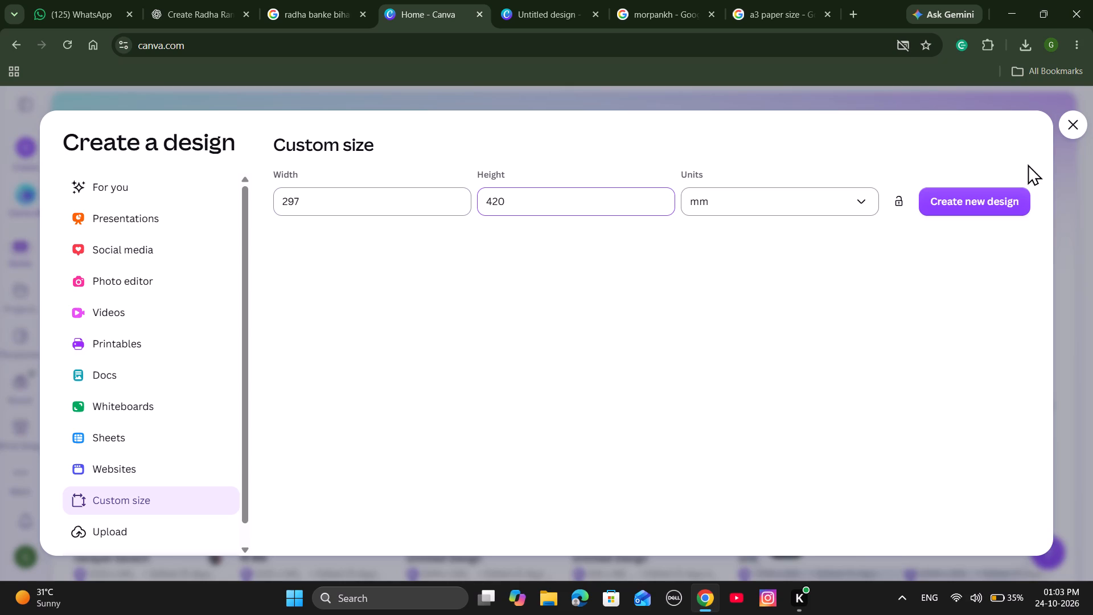
click(1020, 190)
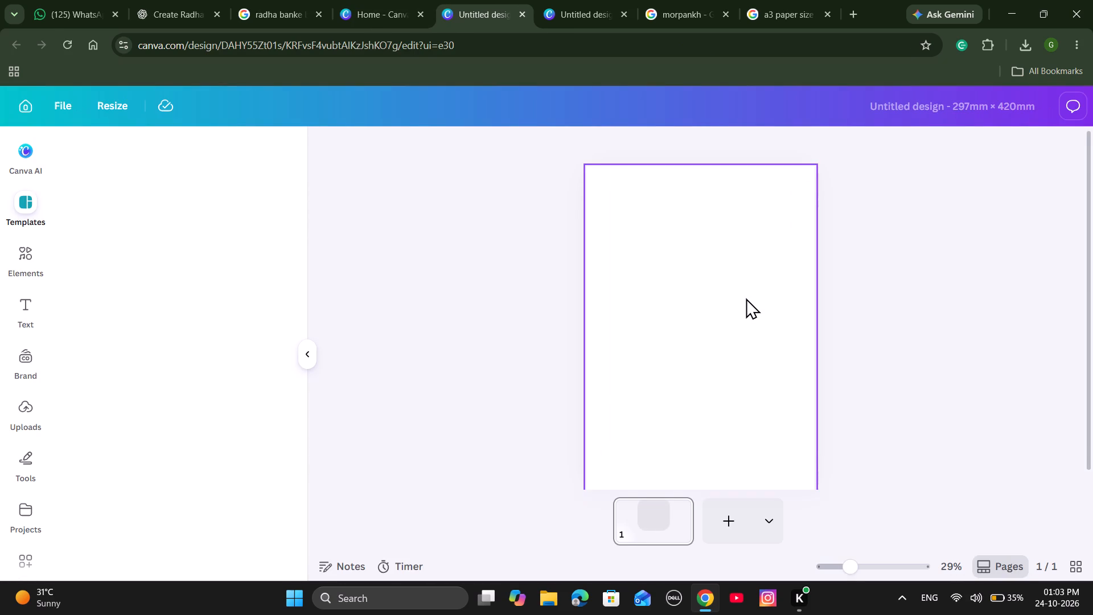
Rename the new blank design as "420 297\".
click(746, 298)
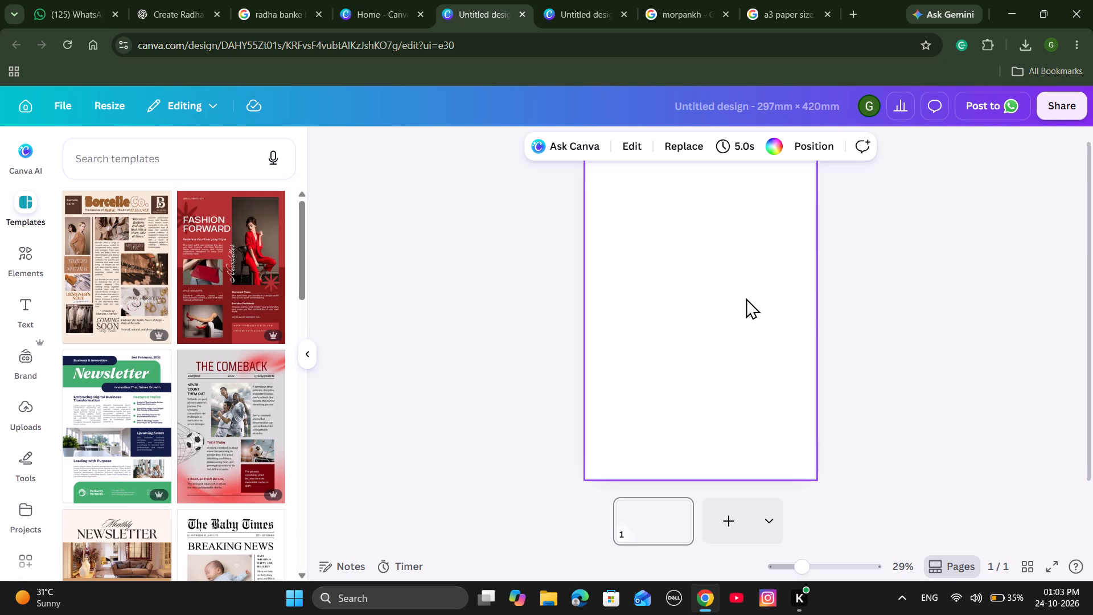
scroll(746, 298, up, 1)
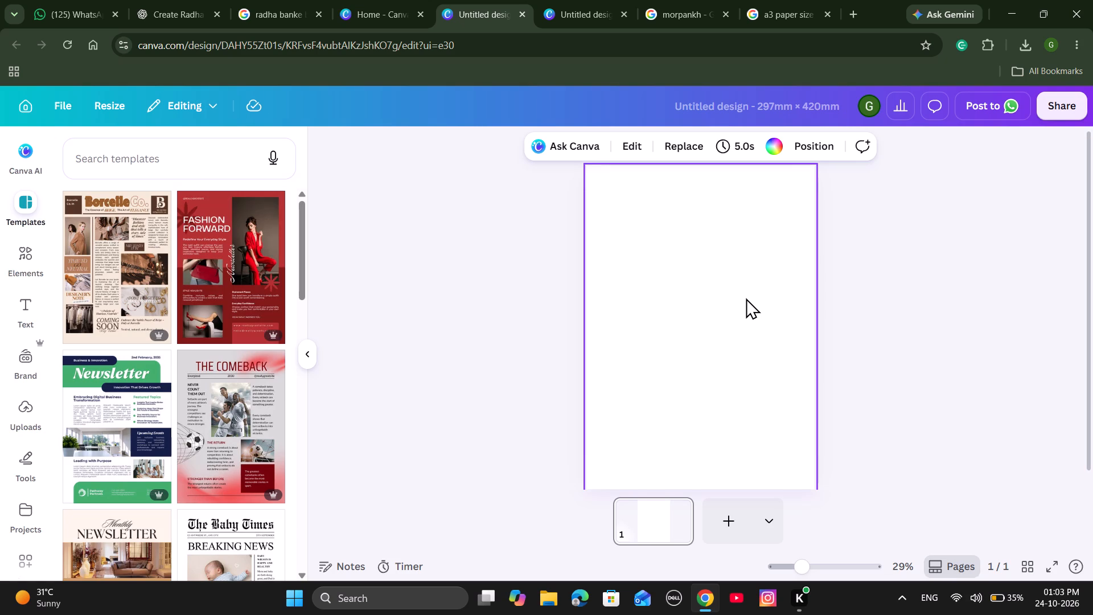
click(813, 112)
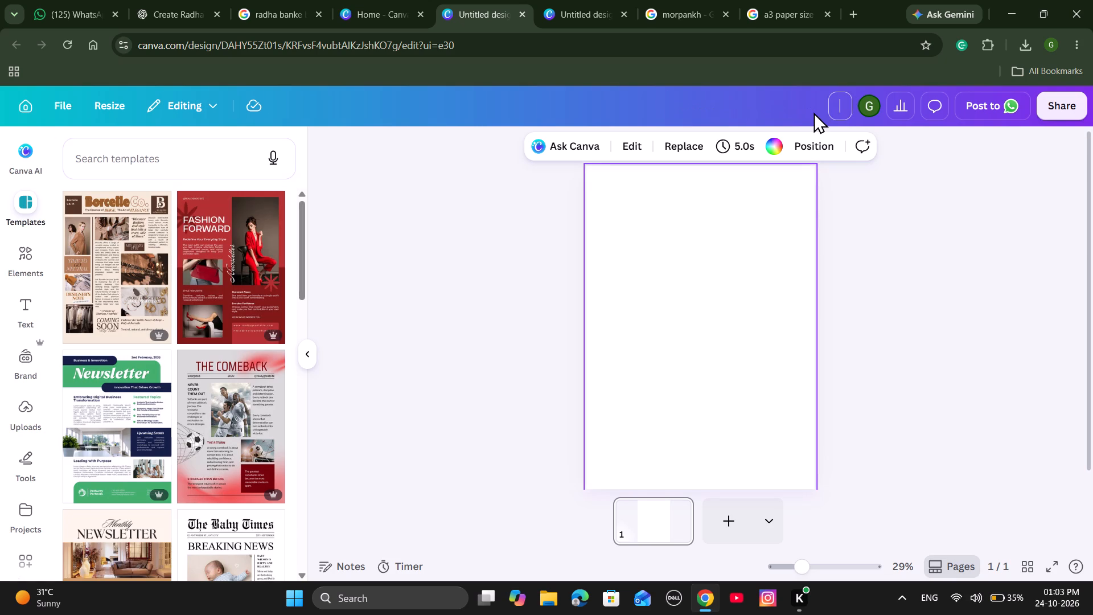
text(420)
key(space)
key(2)
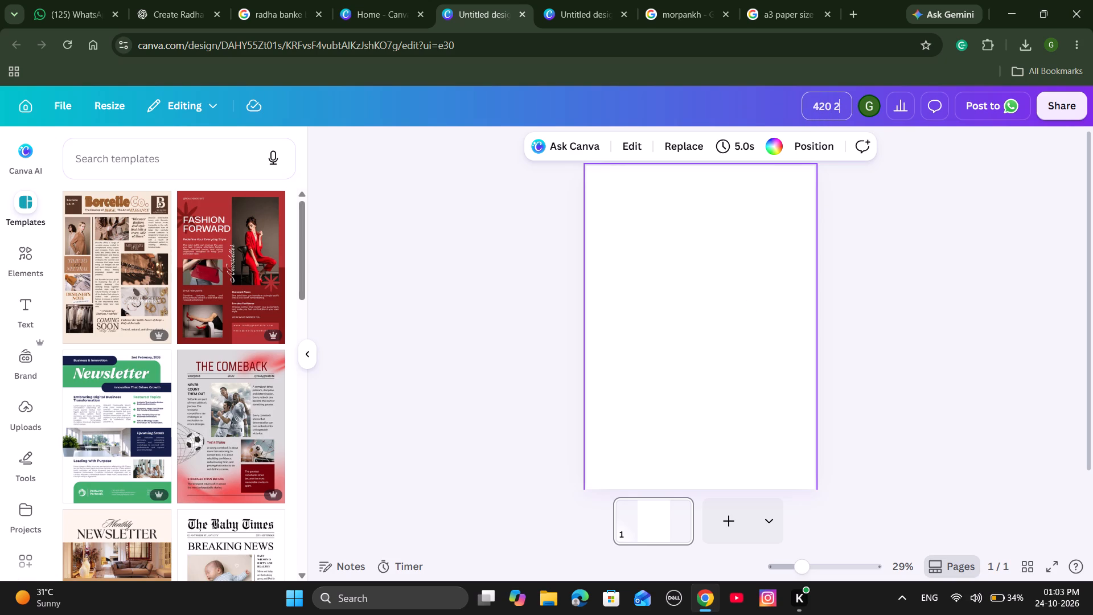
key(9)
key(BackSpace)
text(97\)
key(Return)
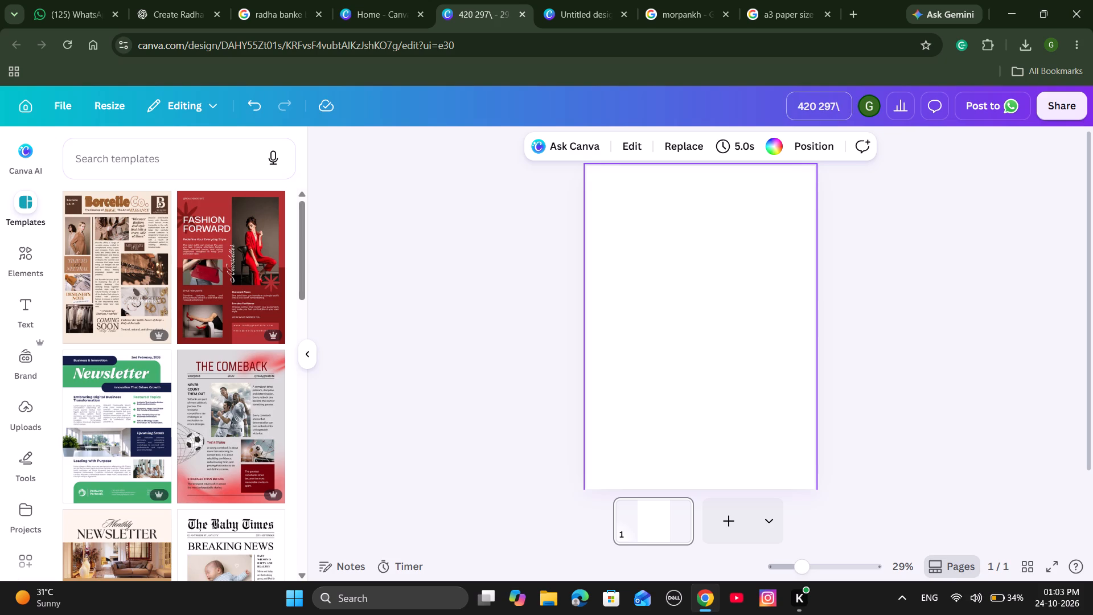
key(BackSpace)
key(BackSpace)
key(BackSpace)
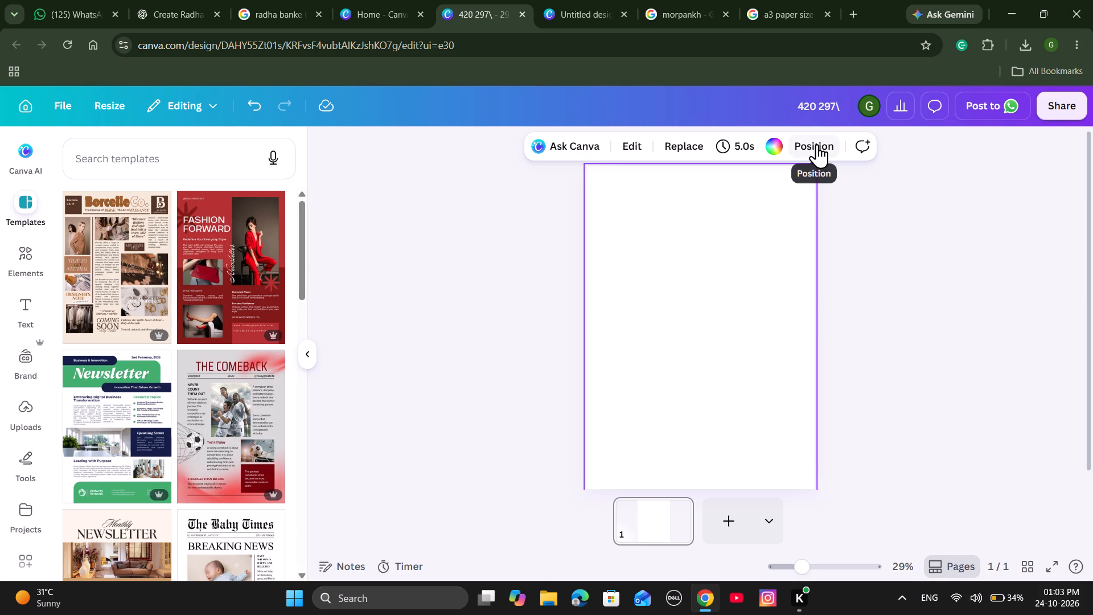
click(768, 282)
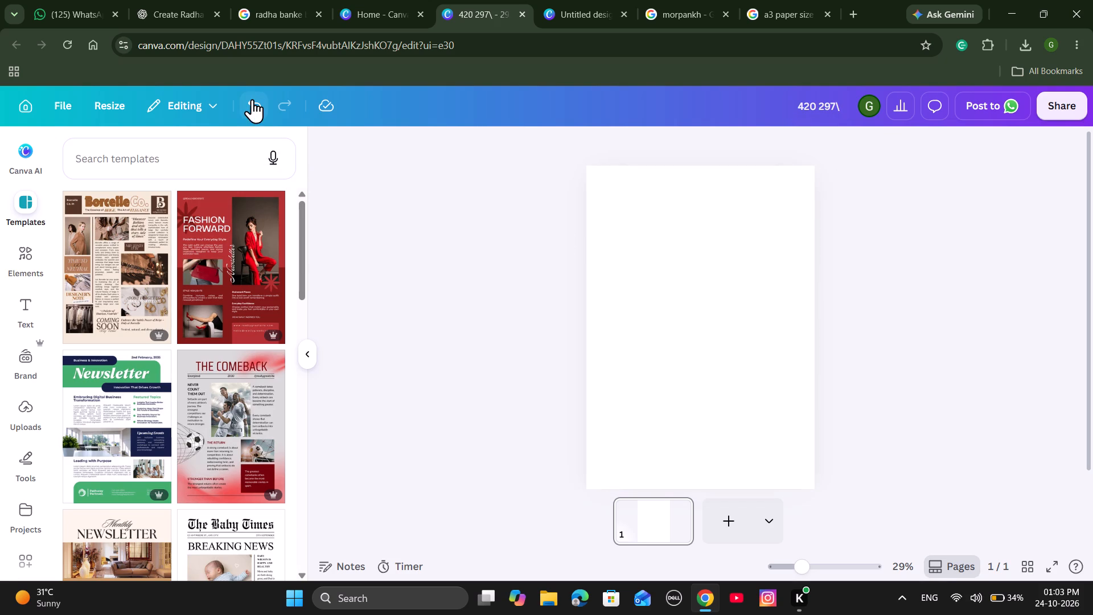
Try undoing recent changes in the blank 297 × 420 mm portrait design, then close that design.
click(252, 99)
click(252, 99)
click(252, 99)
click(523, 8)
Create a landscape custom-size design 420 mm wide by 297 mm high.
click(393, 203)
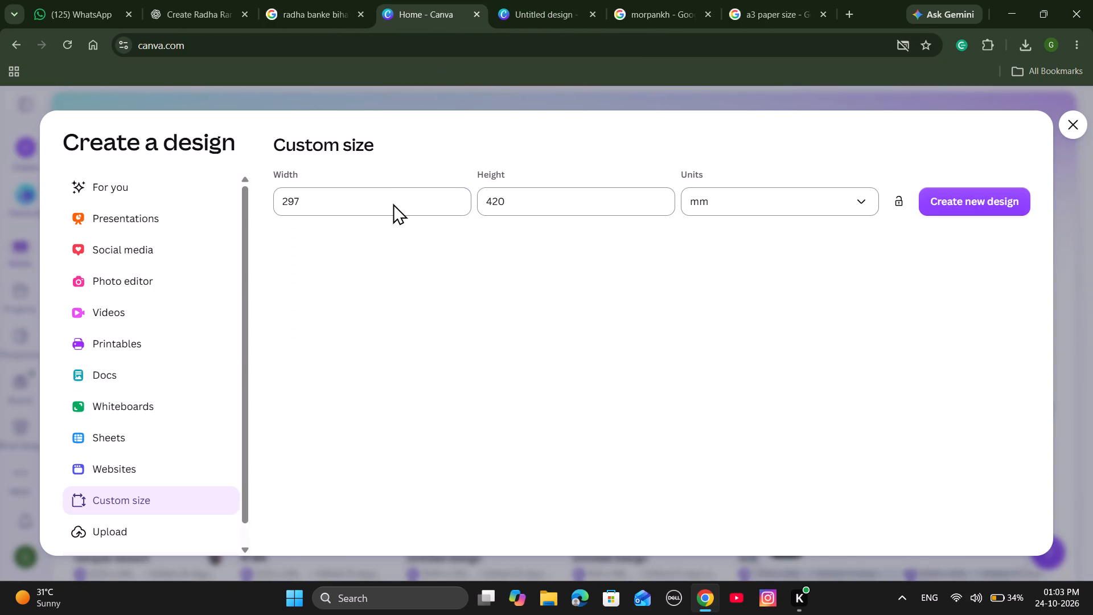
key(BackSpace)
key(BackSpace)
key(BackSpace)
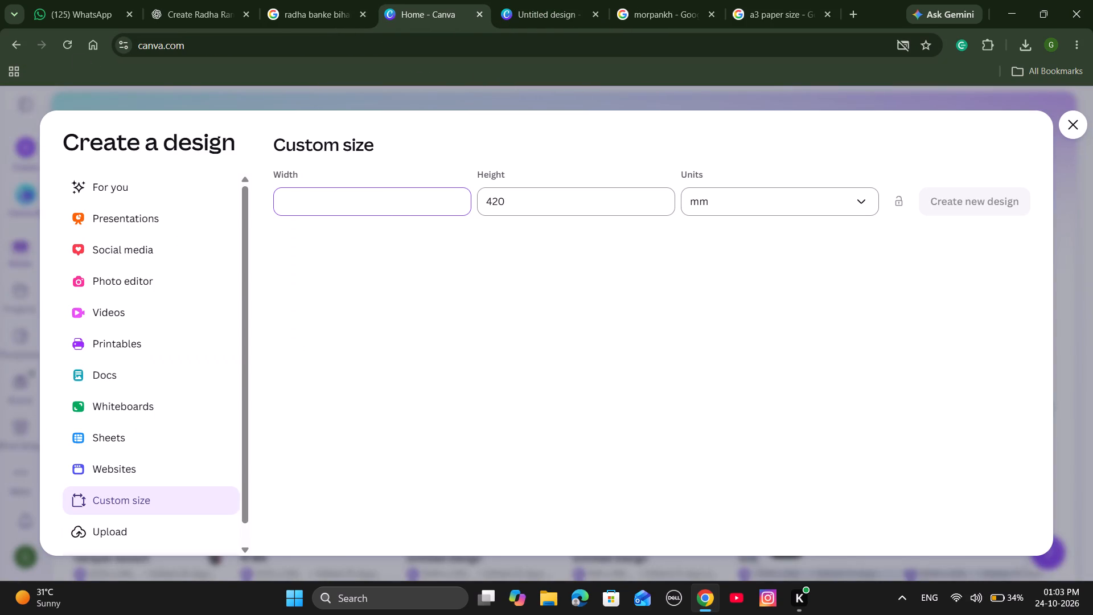
text(420)
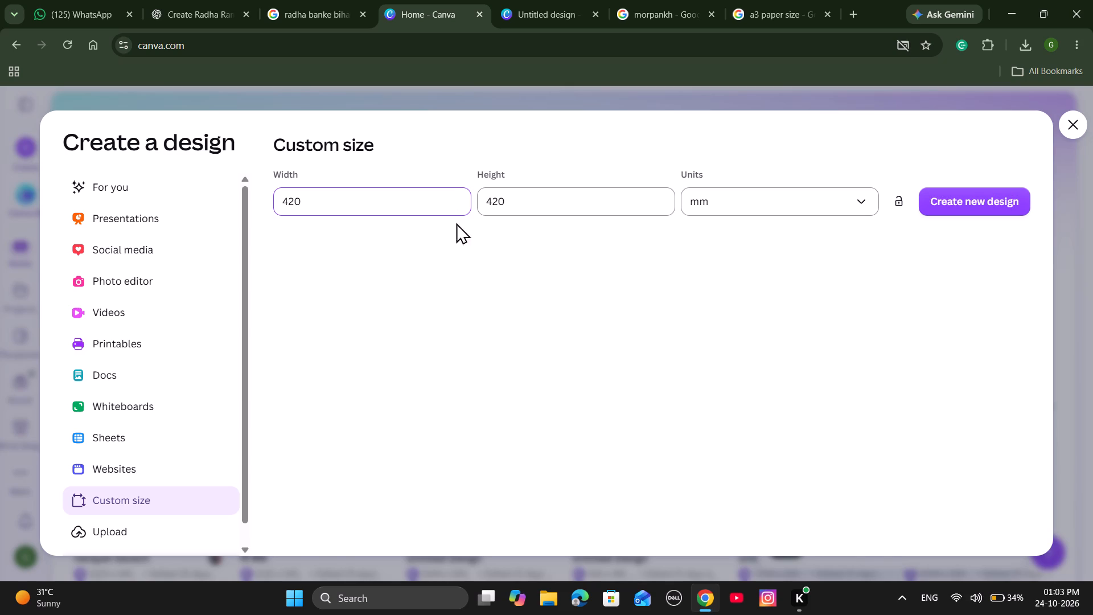
click(512, 207)
key(BackSpace)
key(BackSpace)
key(BackSpace)
key(2)
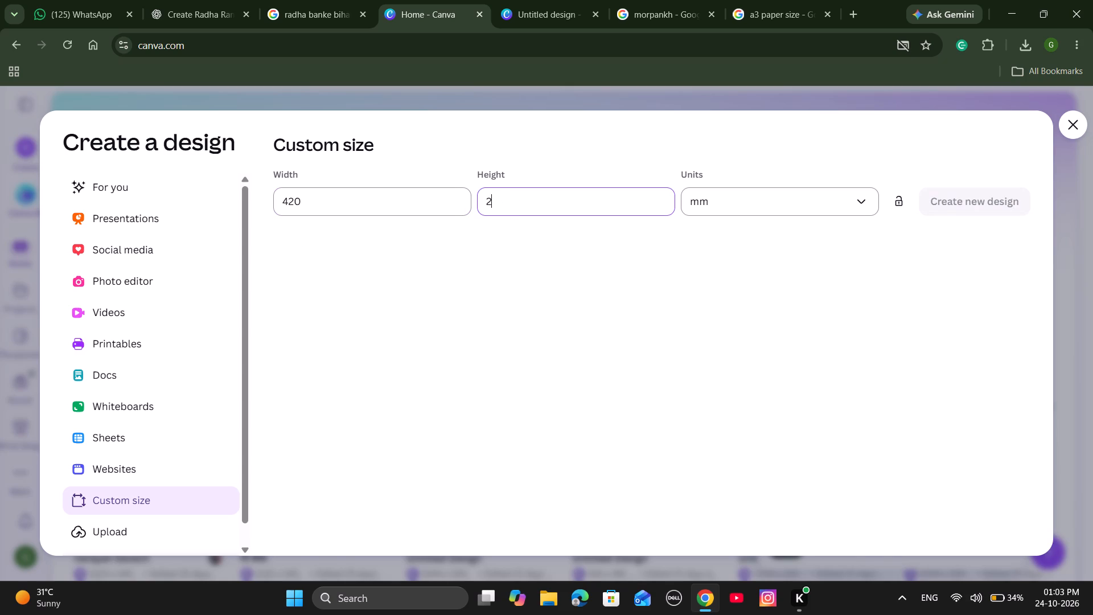
text(97)
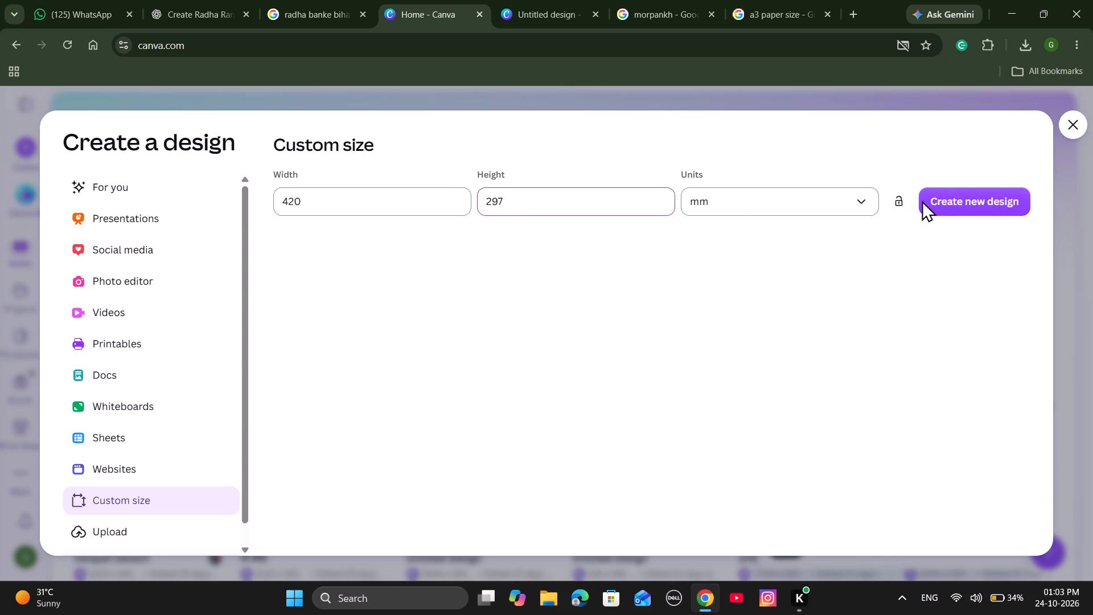
click(953, 198)
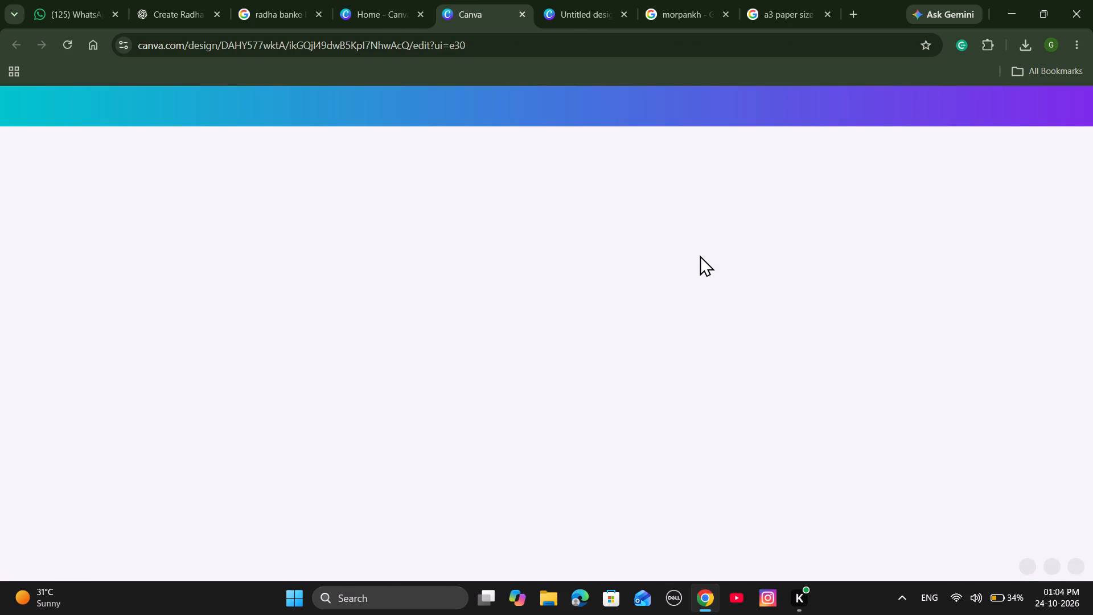
Add the nearly square moonlit riverside meadow picture from the uploaded images to the blank page.
double_click(791, 268)
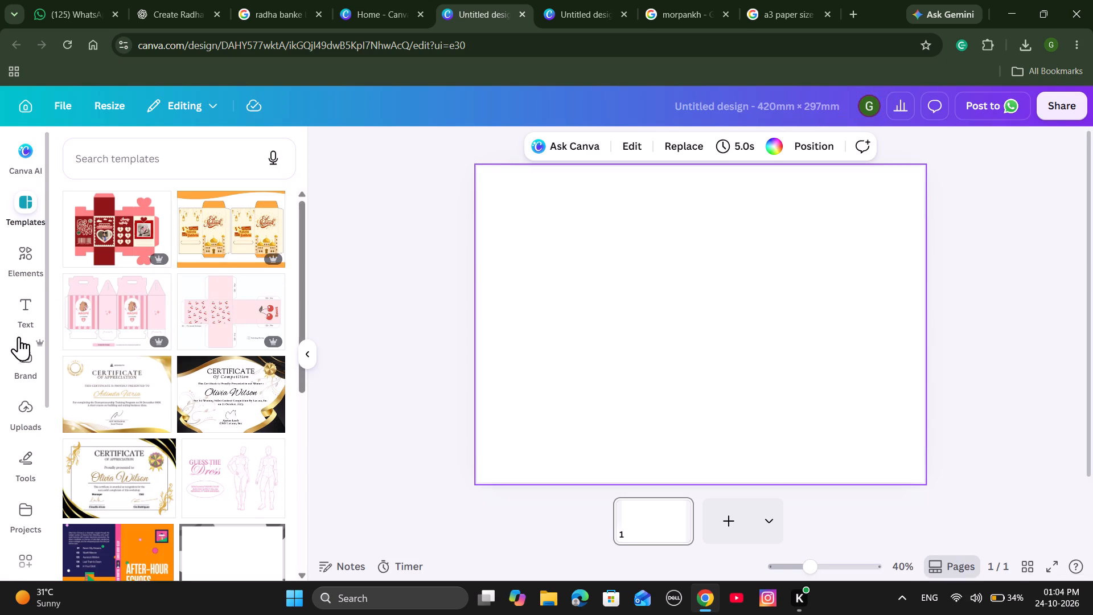
click(36, 404)
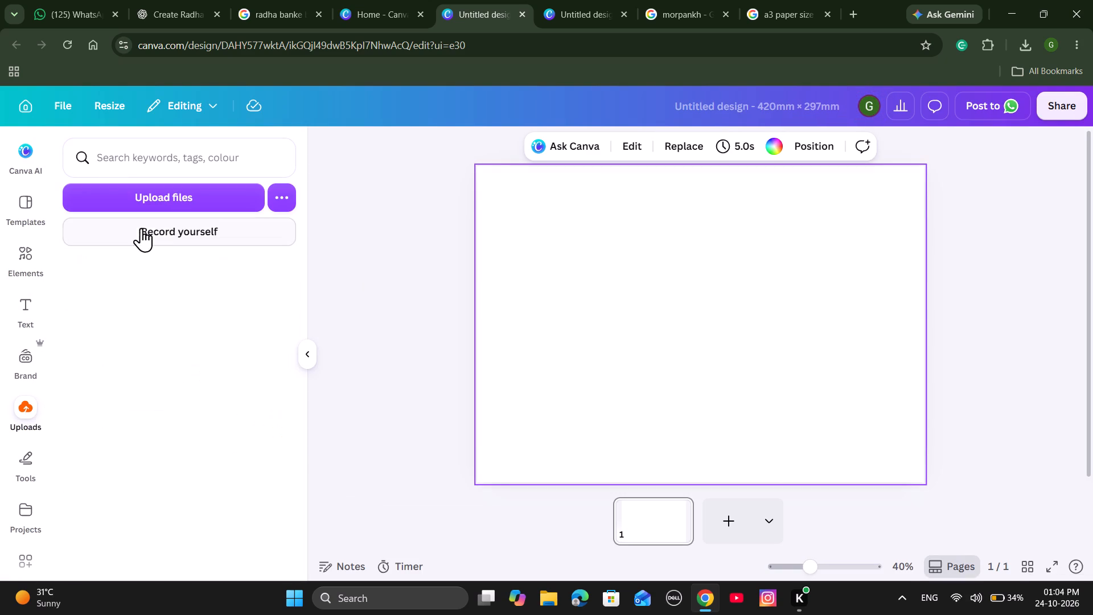
scroll(209, 370, down, 2)
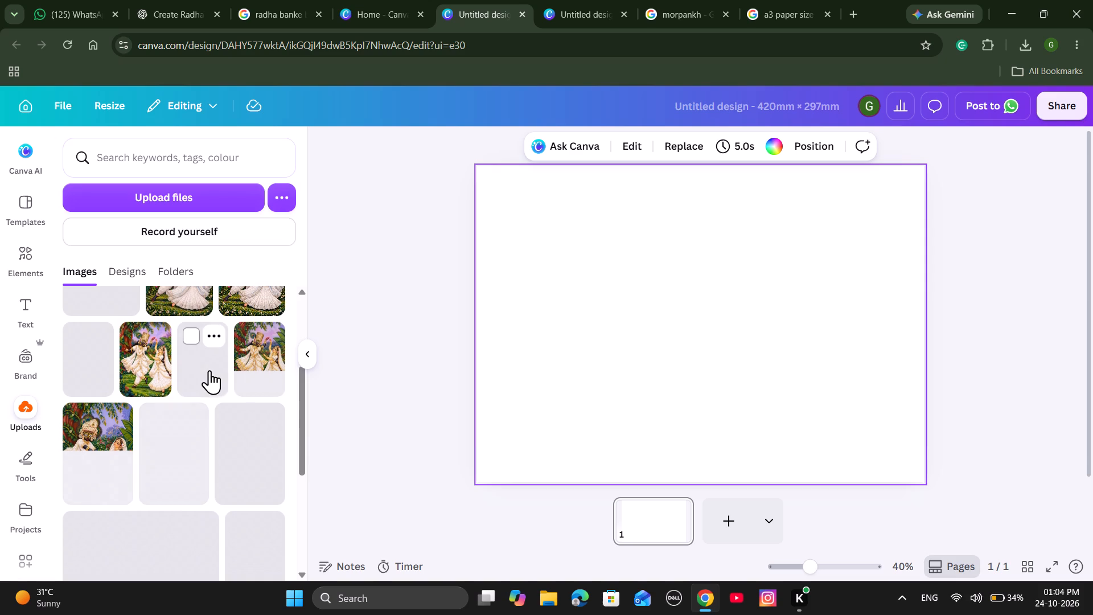
scroll(209, 370, down, 2)
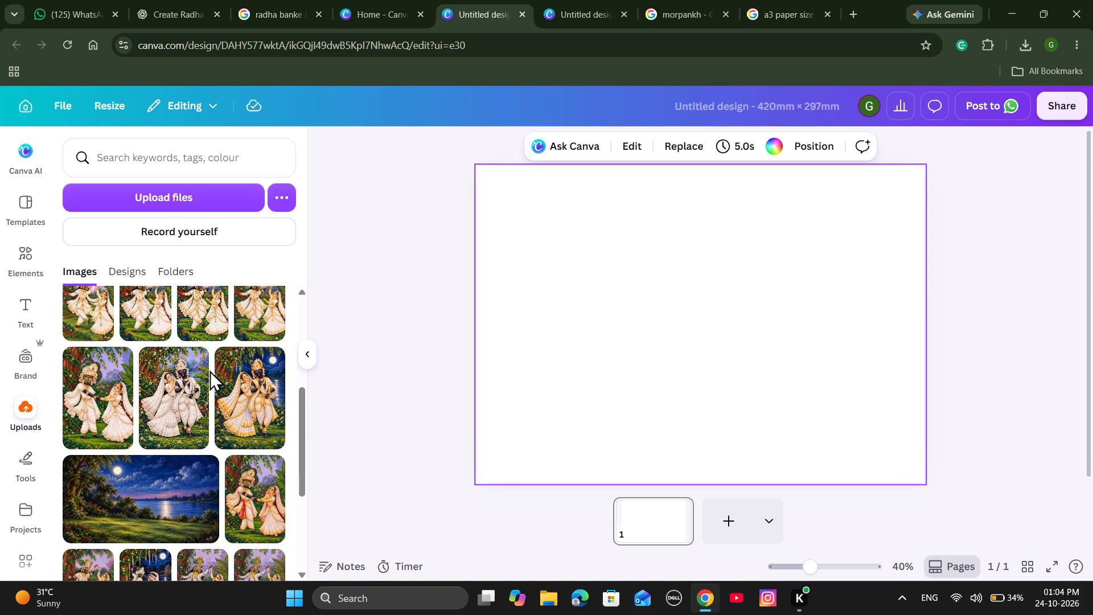
scroll(209, 370, down, 4)
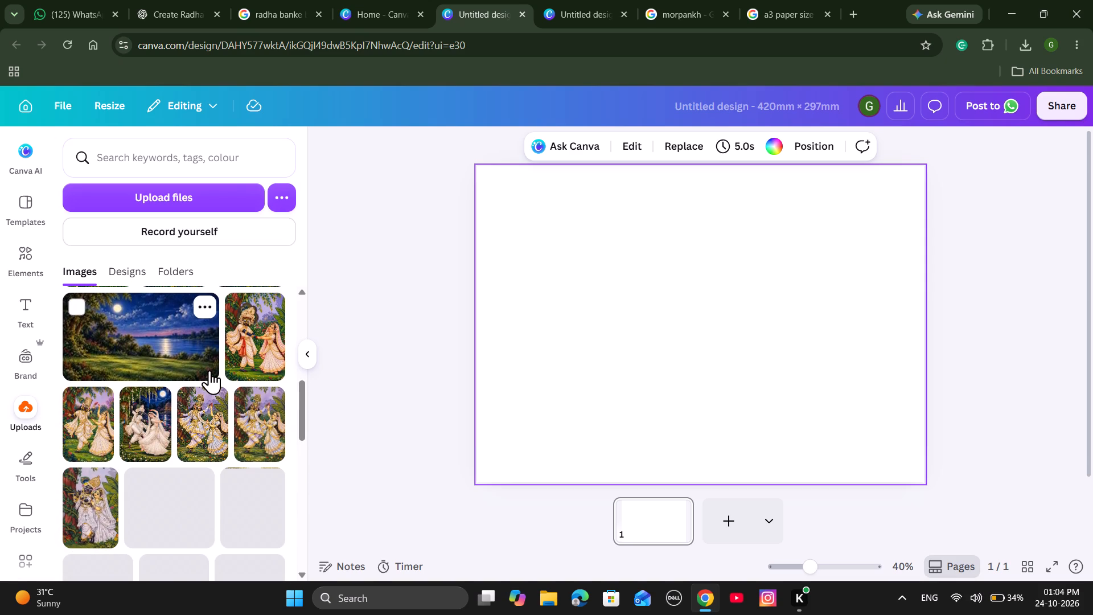
scroll(209, 370, down, 1)
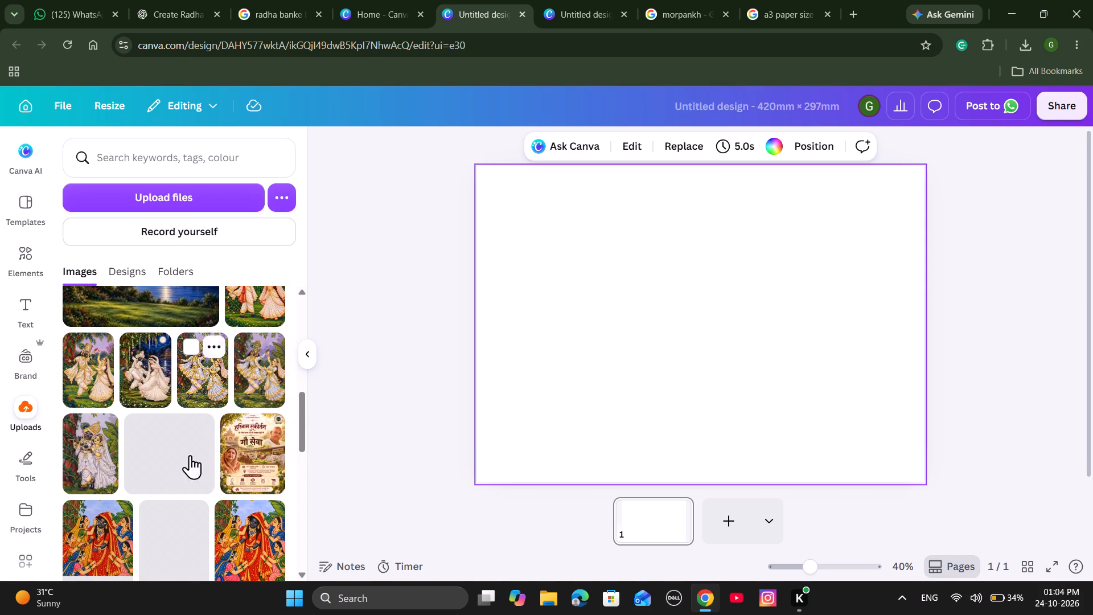
click(179, 457)
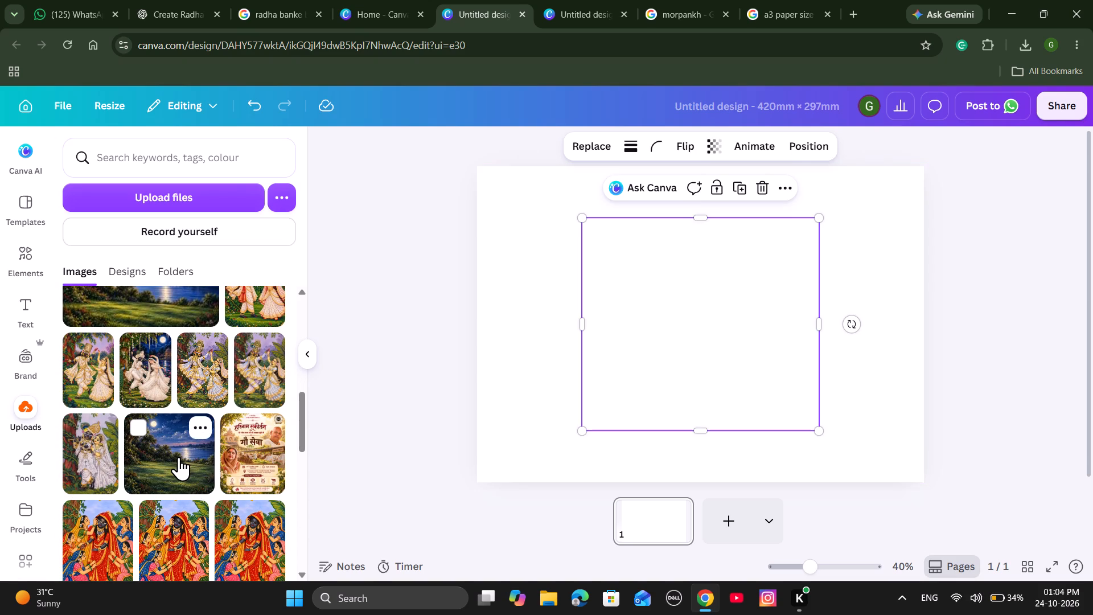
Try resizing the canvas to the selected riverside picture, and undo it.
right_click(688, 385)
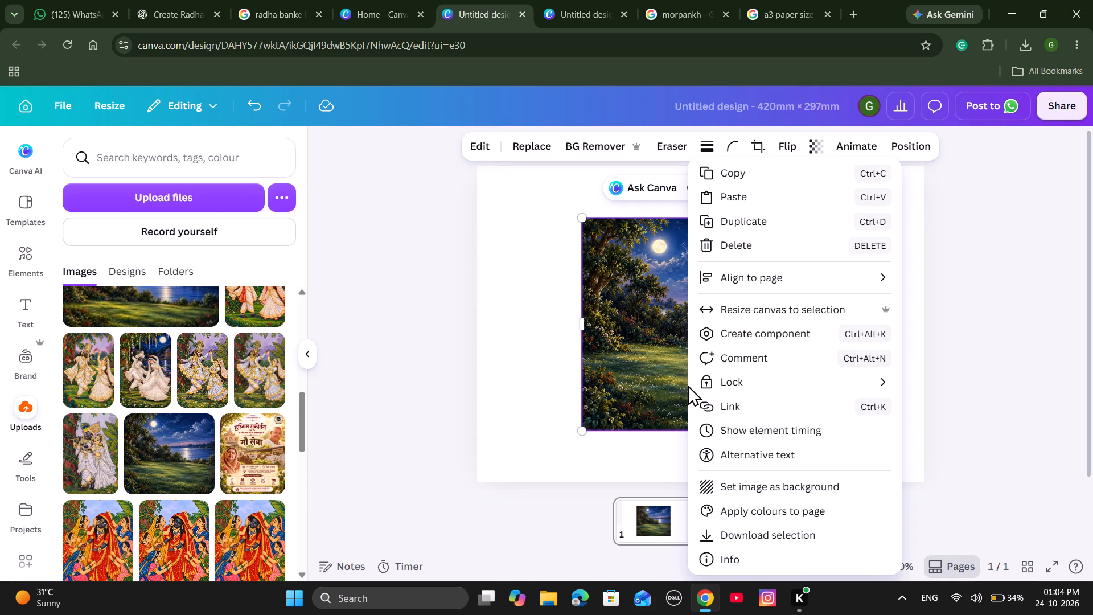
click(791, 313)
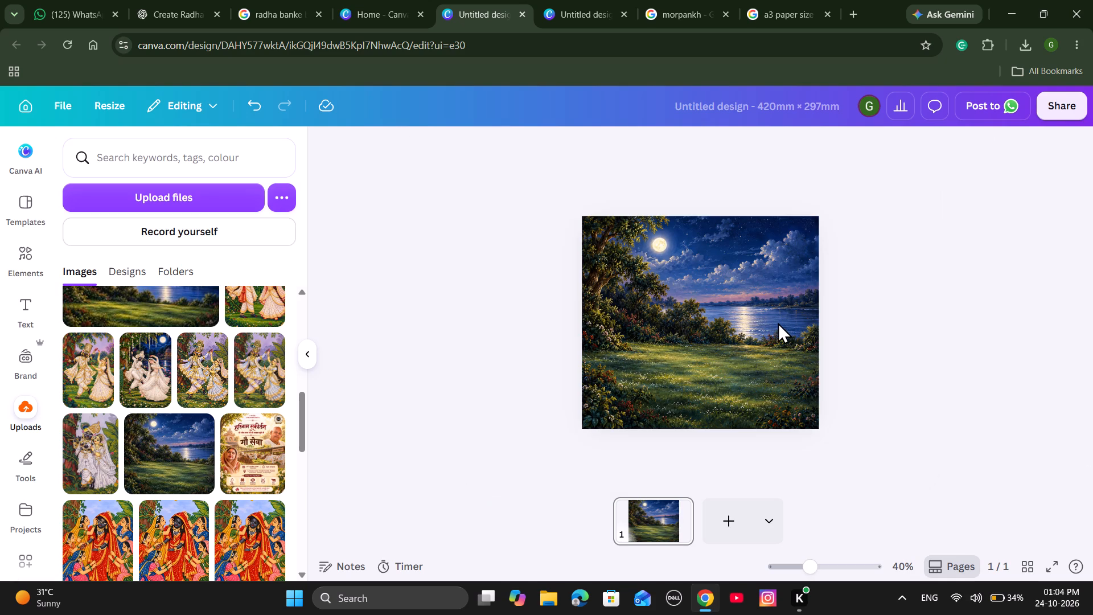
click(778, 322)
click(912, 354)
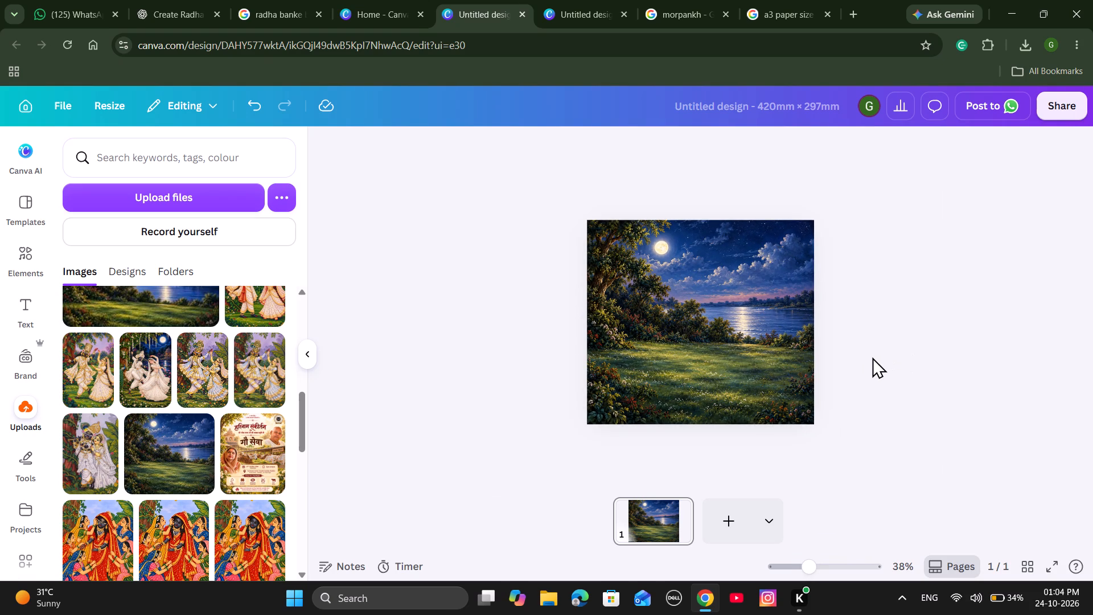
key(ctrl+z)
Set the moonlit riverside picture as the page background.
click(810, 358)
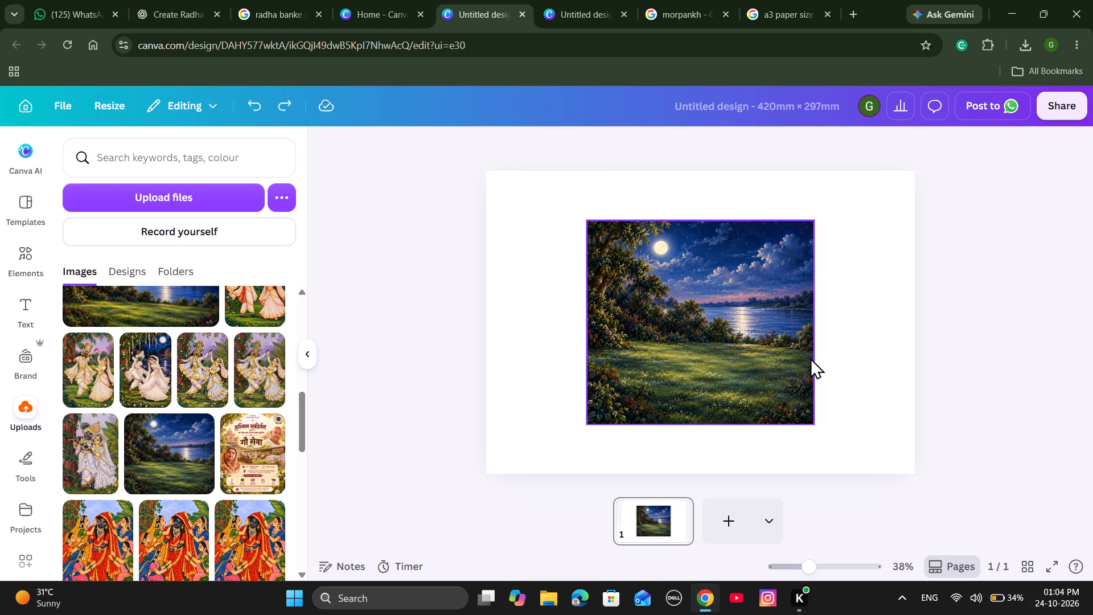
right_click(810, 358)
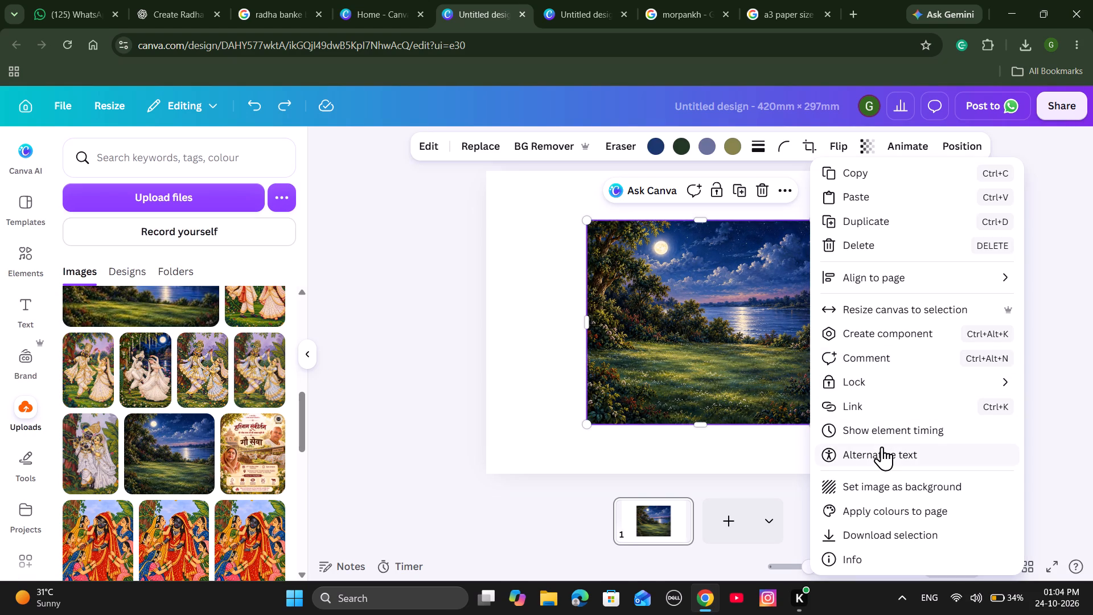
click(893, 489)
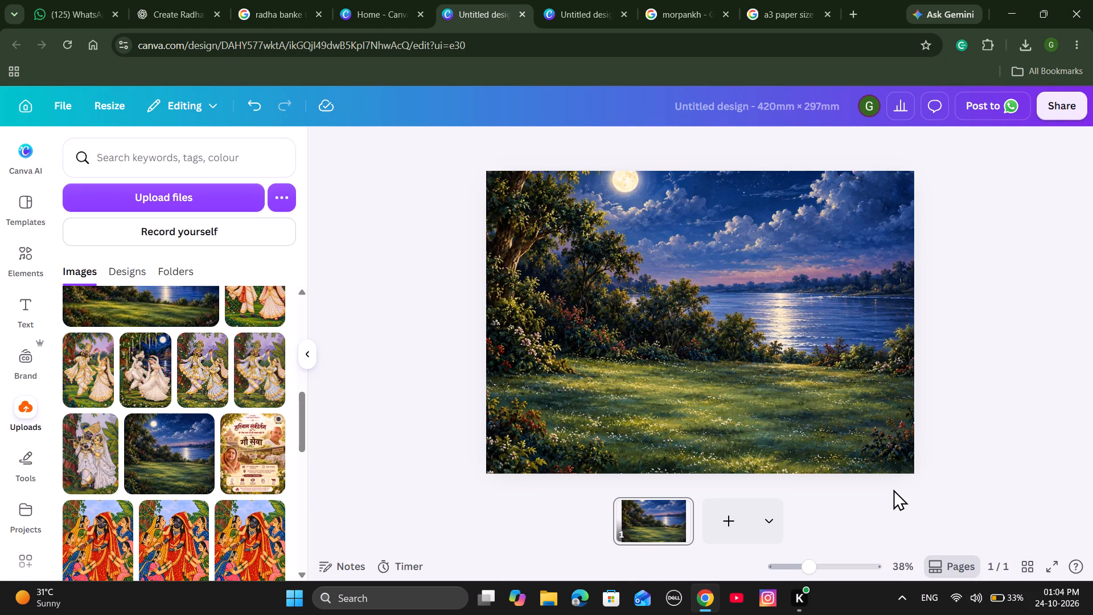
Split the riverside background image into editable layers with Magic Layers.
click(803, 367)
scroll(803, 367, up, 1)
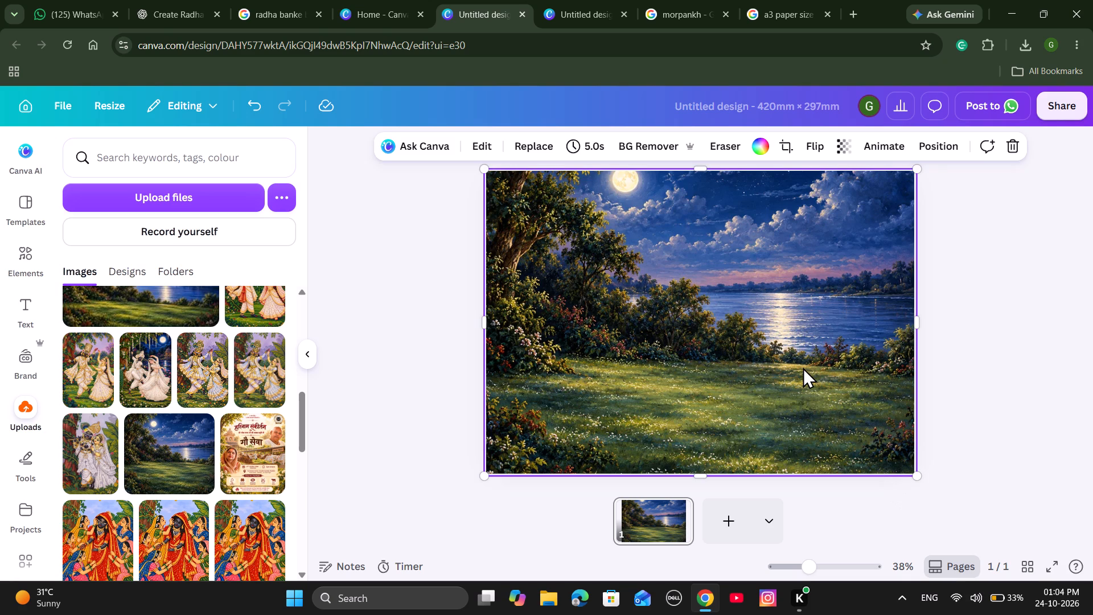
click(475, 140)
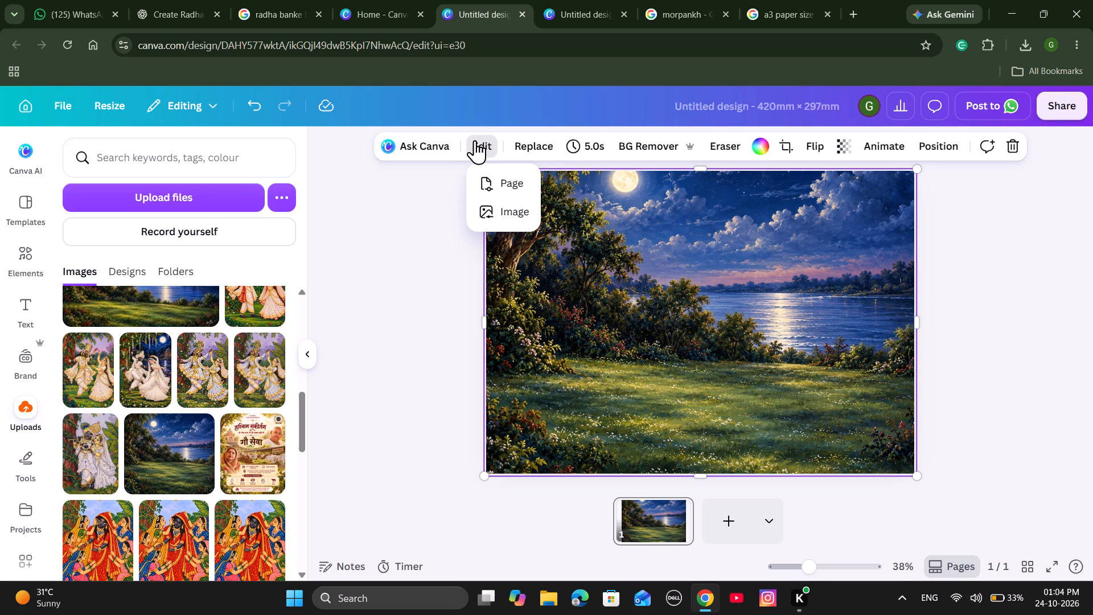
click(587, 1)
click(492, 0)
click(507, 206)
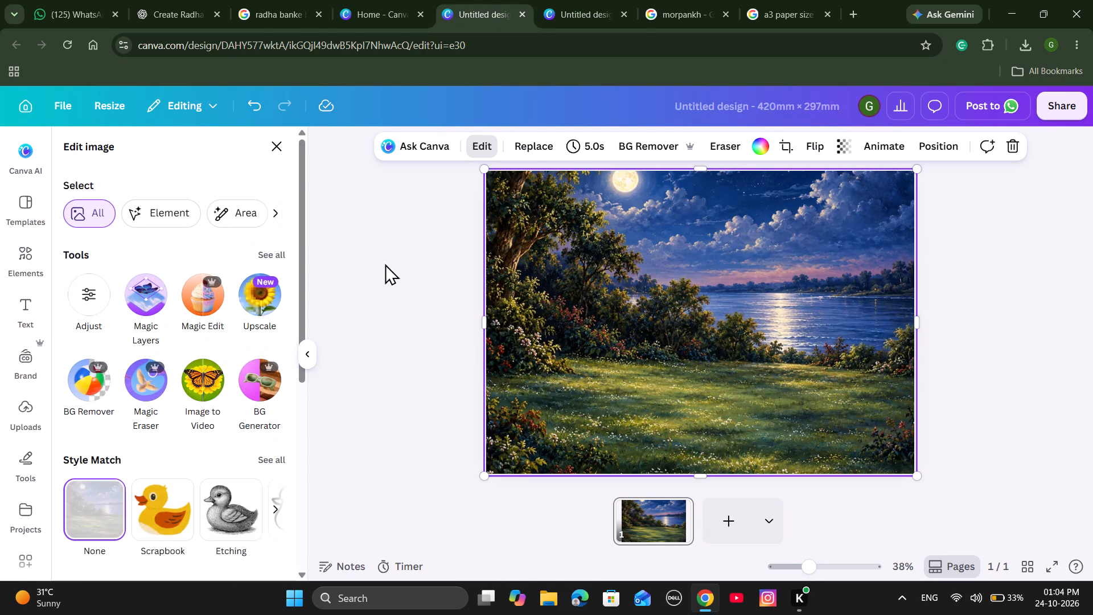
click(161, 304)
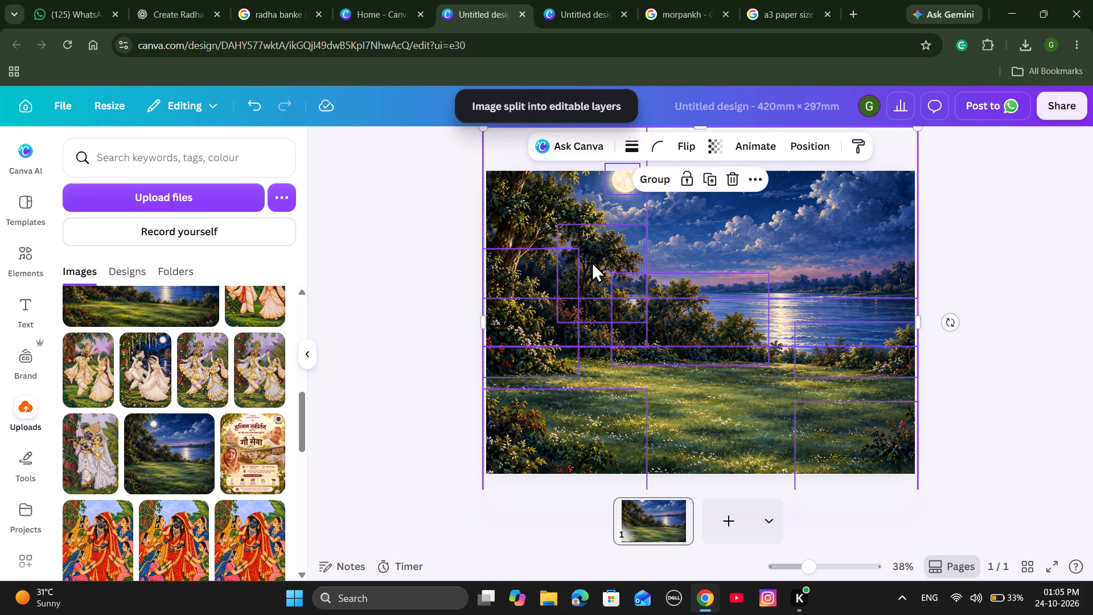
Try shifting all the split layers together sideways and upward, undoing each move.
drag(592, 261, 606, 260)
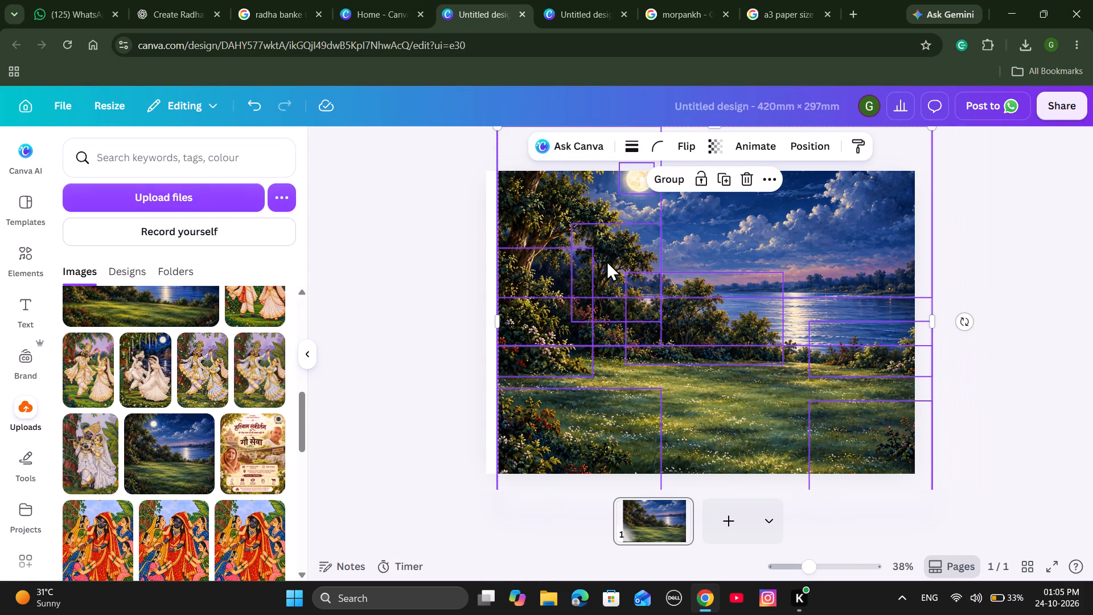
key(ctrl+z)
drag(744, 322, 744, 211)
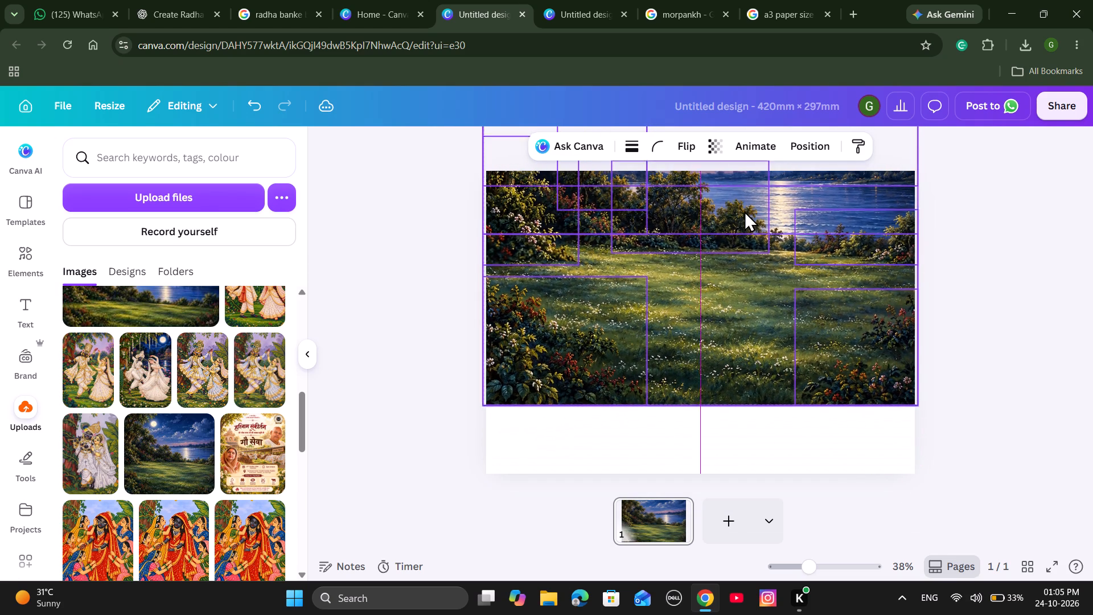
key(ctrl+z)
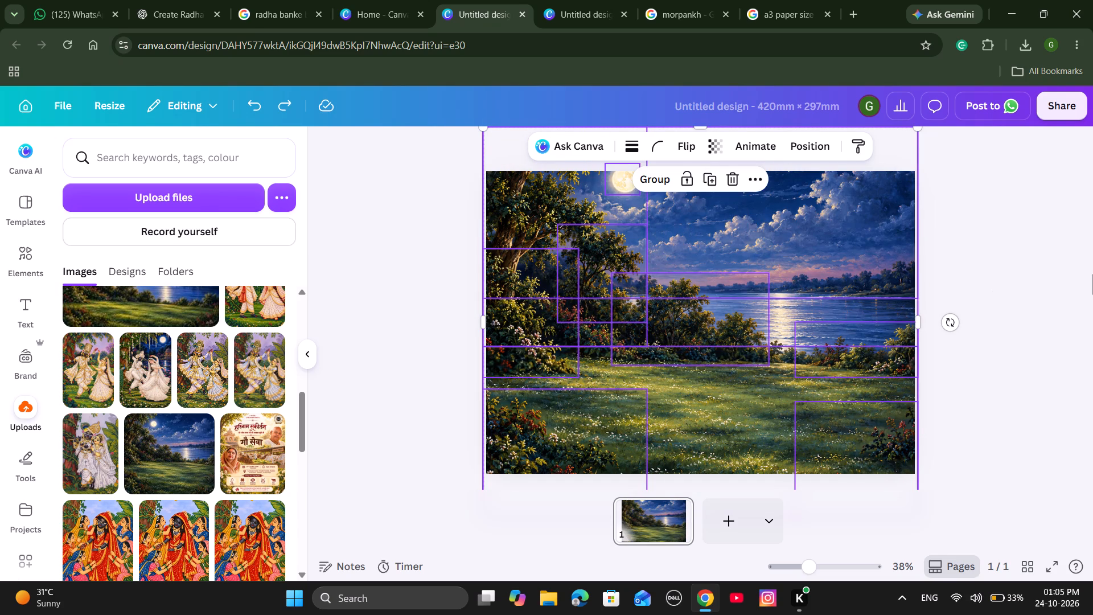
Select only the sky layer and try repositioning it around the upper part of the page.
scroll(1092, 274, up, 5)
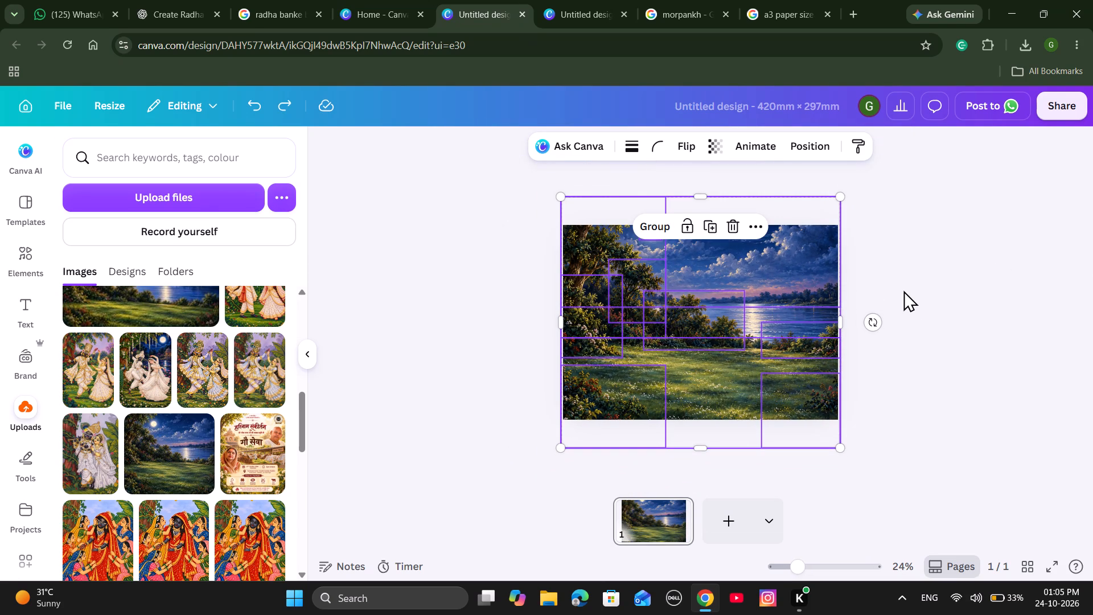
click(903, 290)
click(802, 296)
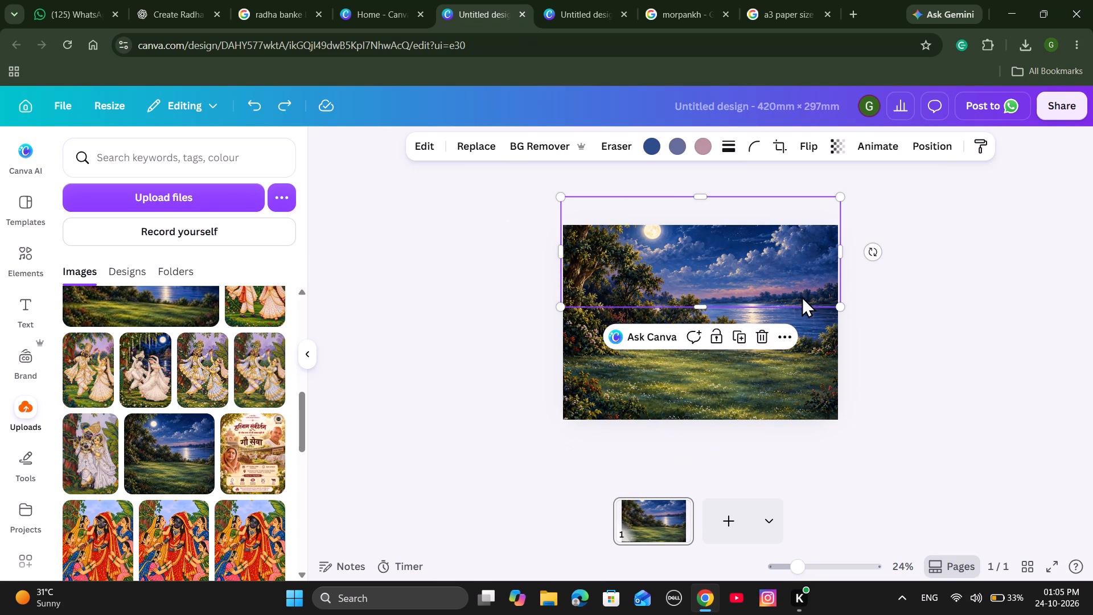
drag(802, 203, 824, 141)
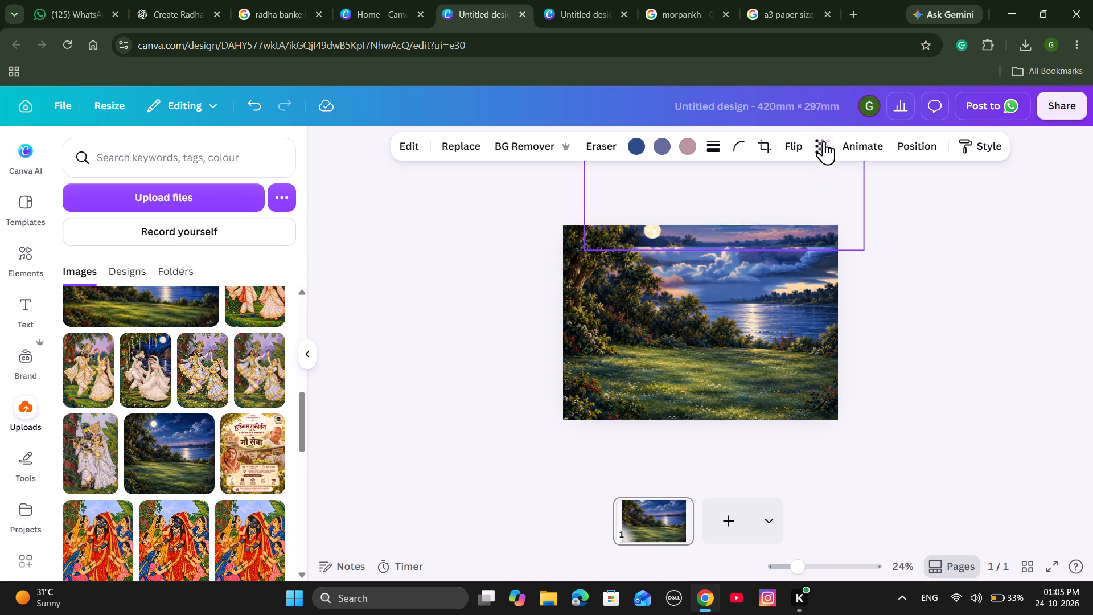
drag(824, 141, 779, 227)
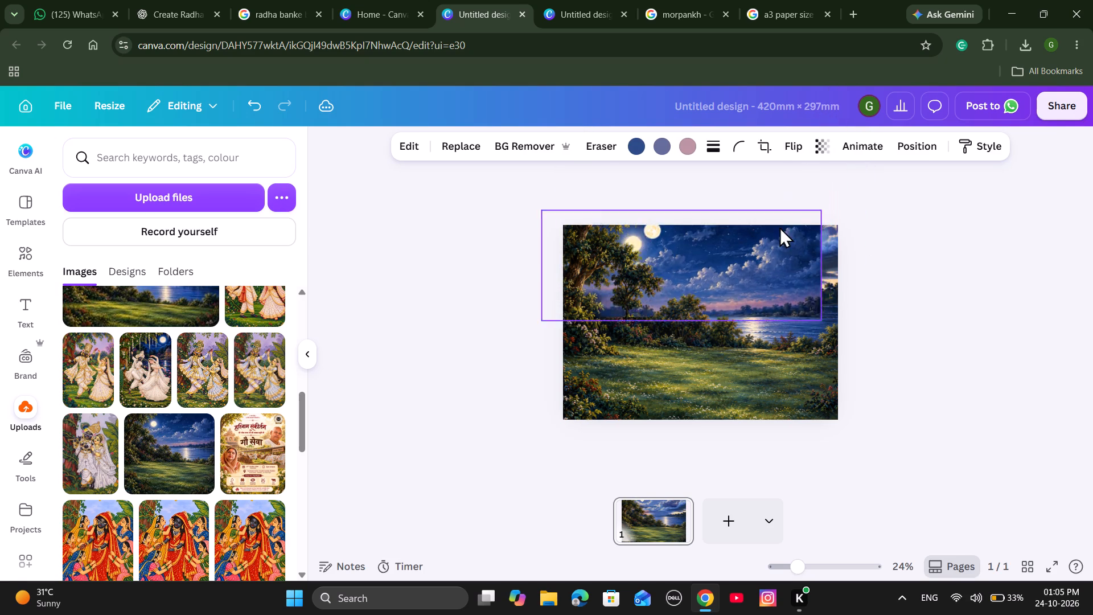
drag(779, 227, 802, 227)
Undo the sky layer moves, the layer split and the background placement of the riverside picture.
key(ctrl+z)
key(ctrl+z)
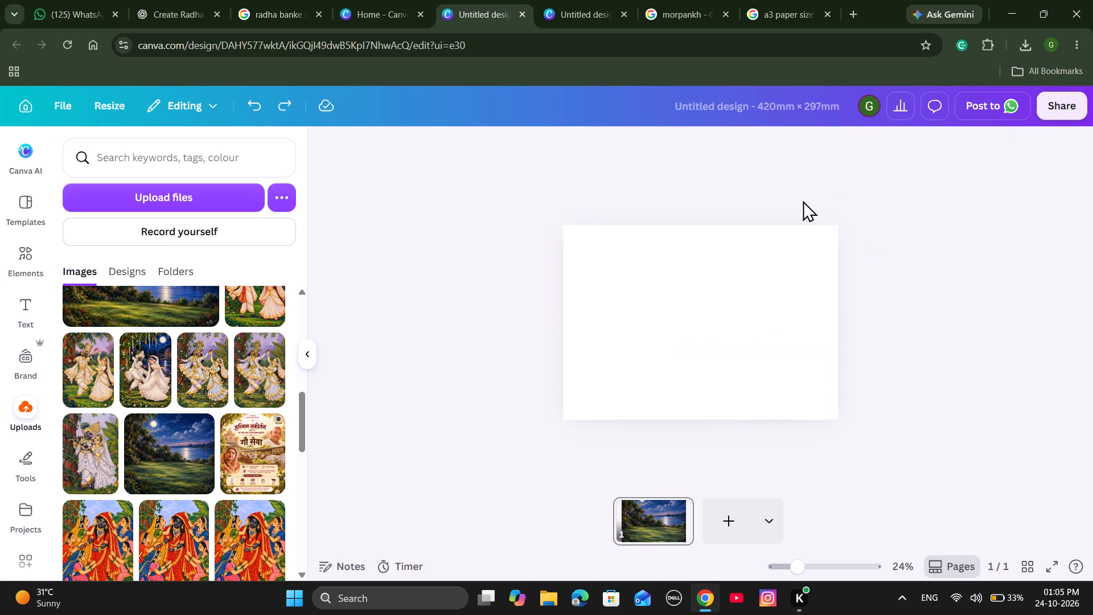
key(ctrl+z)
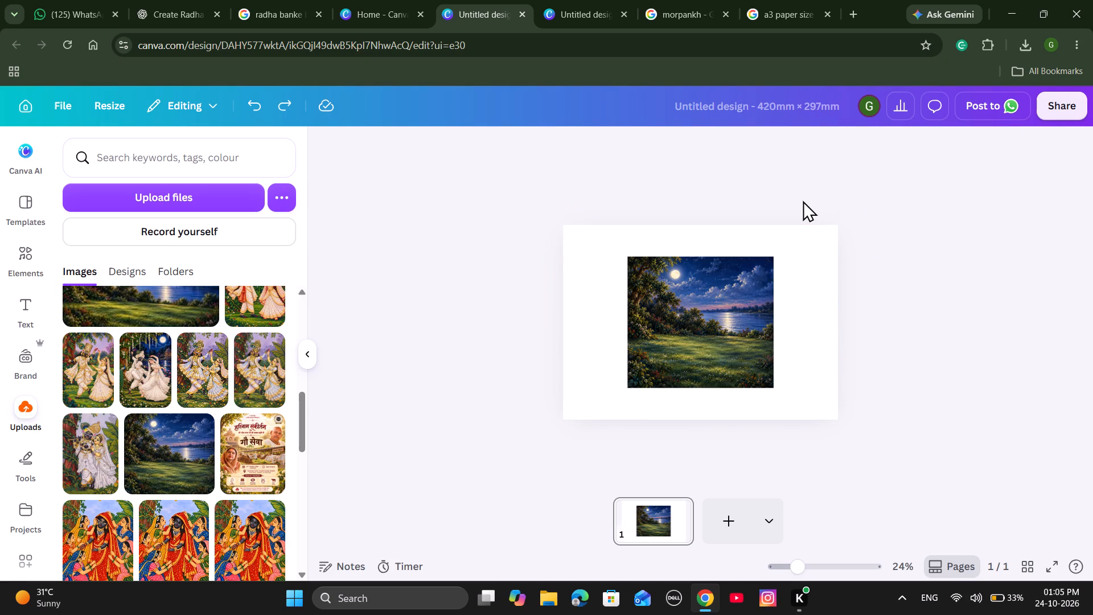
Set the moonlit riverside picture as the background of the 420 × 297 mm page again.
click(798, 247)
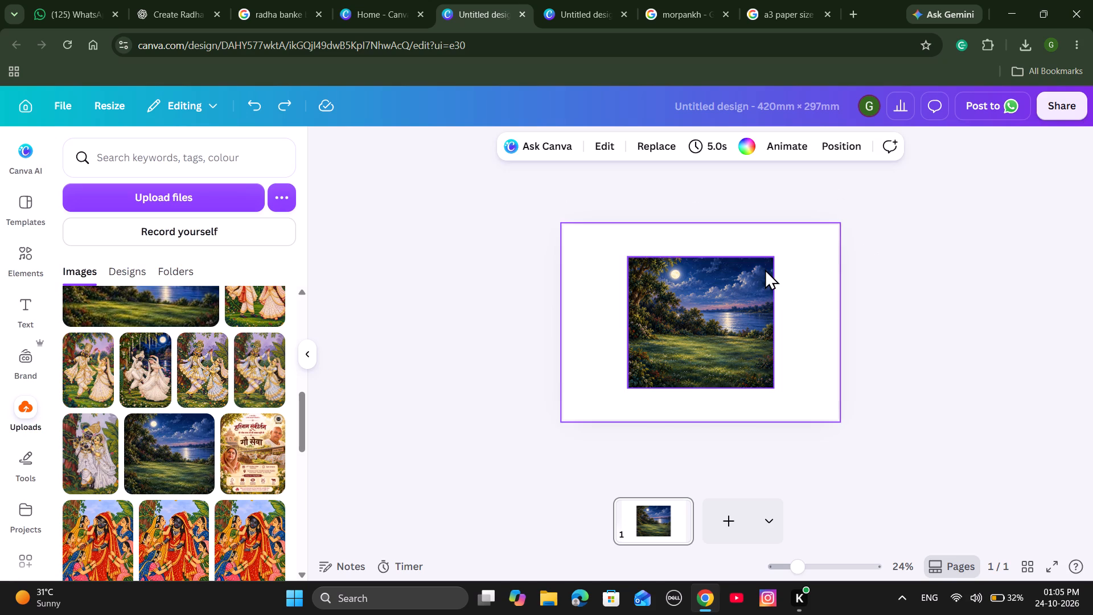
click(764, 274)
right_click(764, 274)
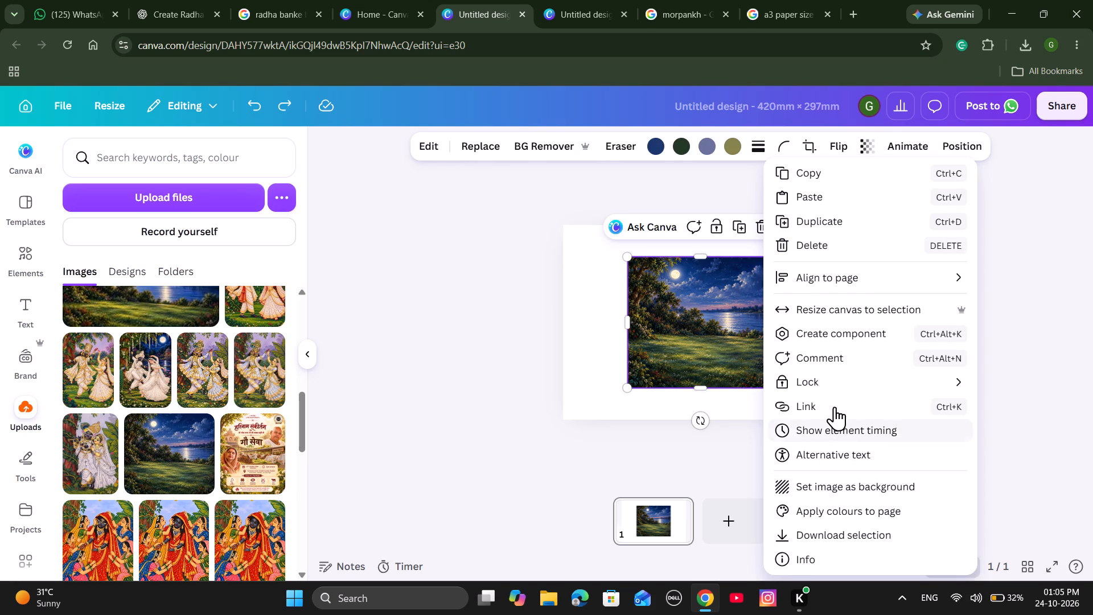
click(831, 493)
Run Magic Layers on the riverside background image to split it into editable layers.
click(744, 375)
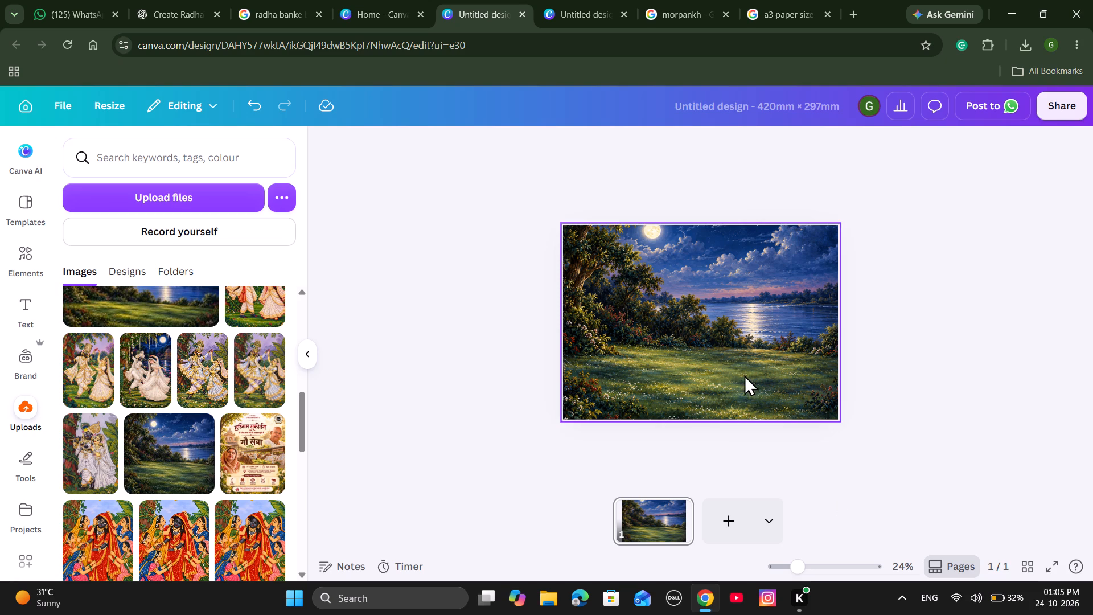
click(478, 137)
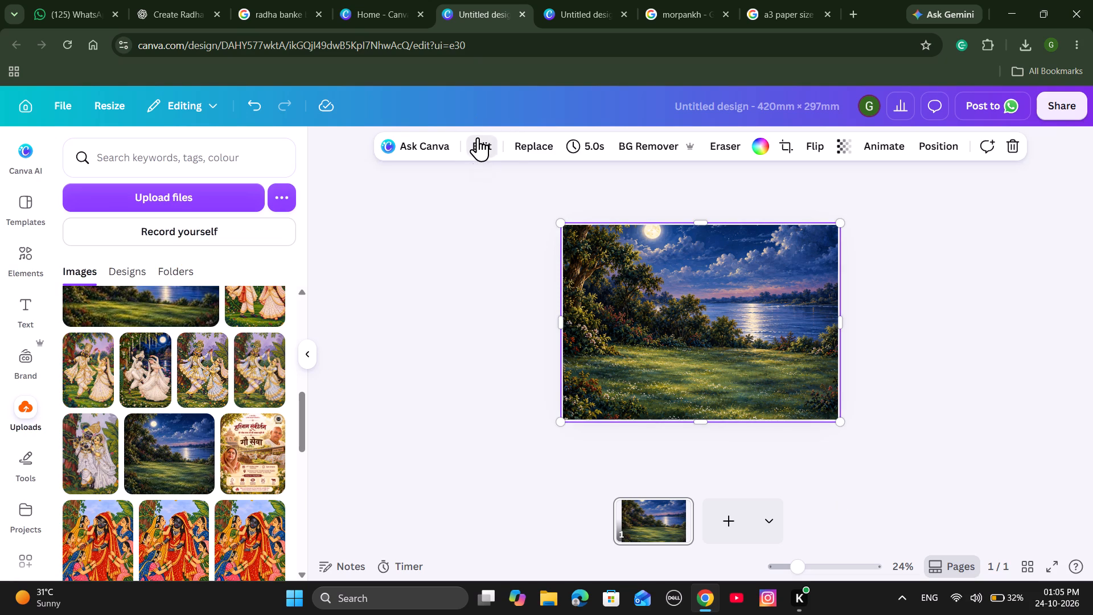
click(499, 211)
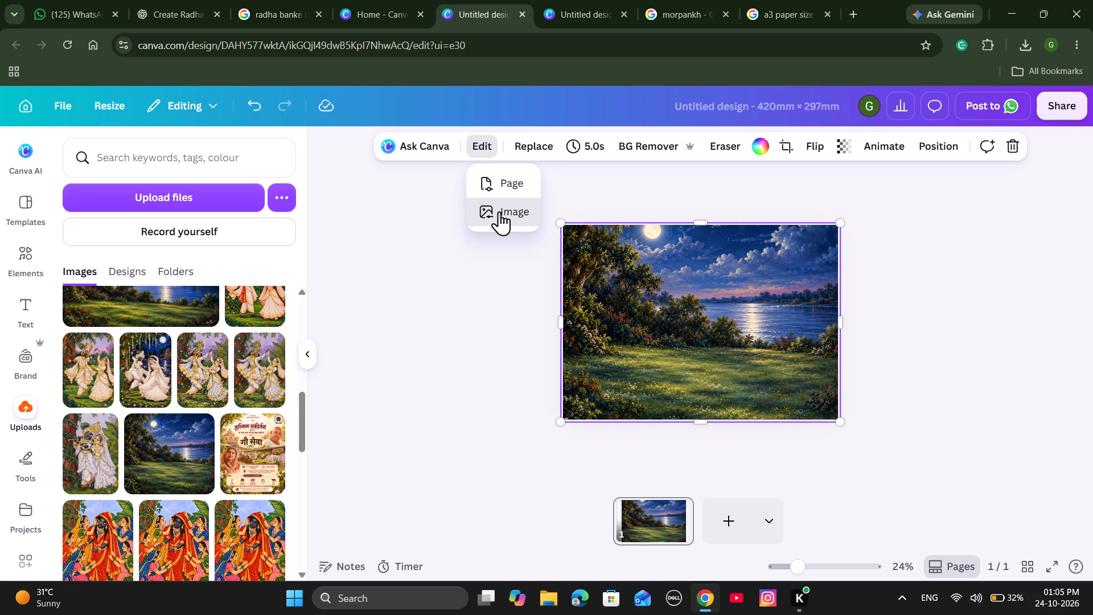
click(138, 311)
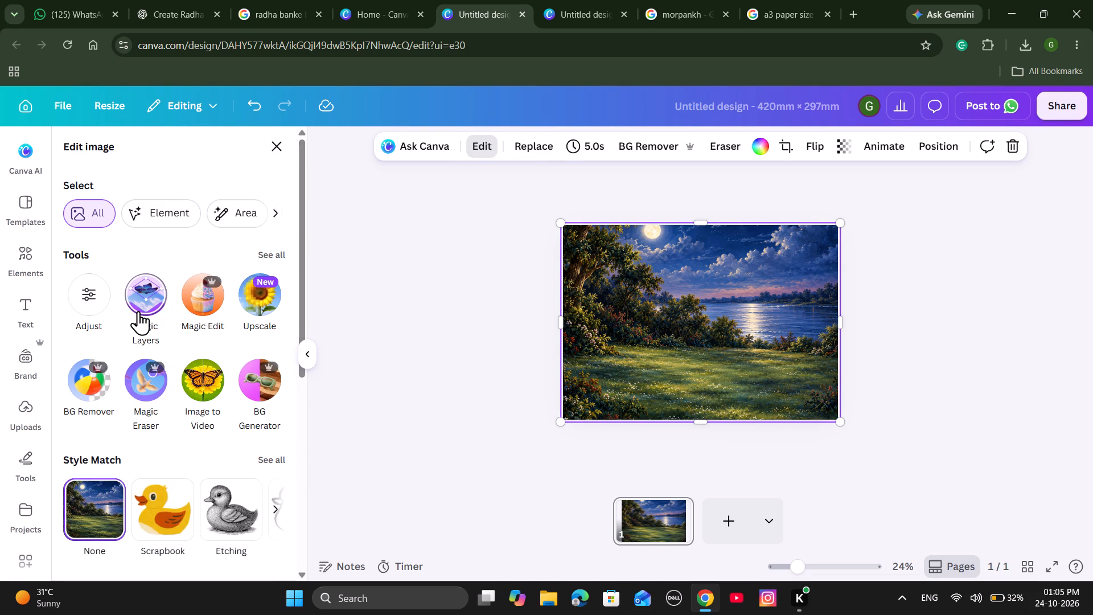
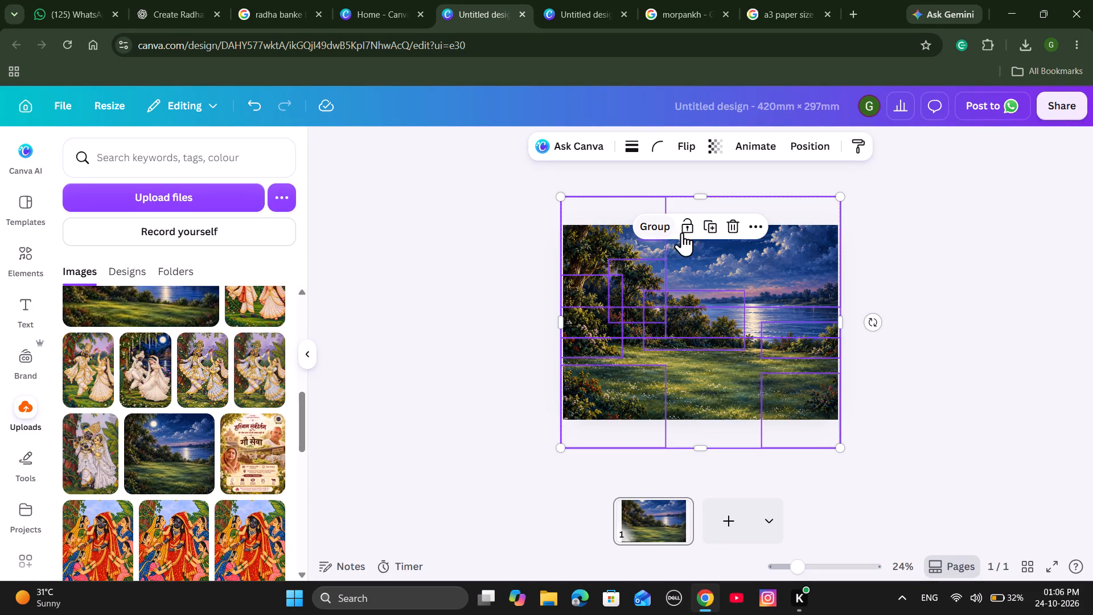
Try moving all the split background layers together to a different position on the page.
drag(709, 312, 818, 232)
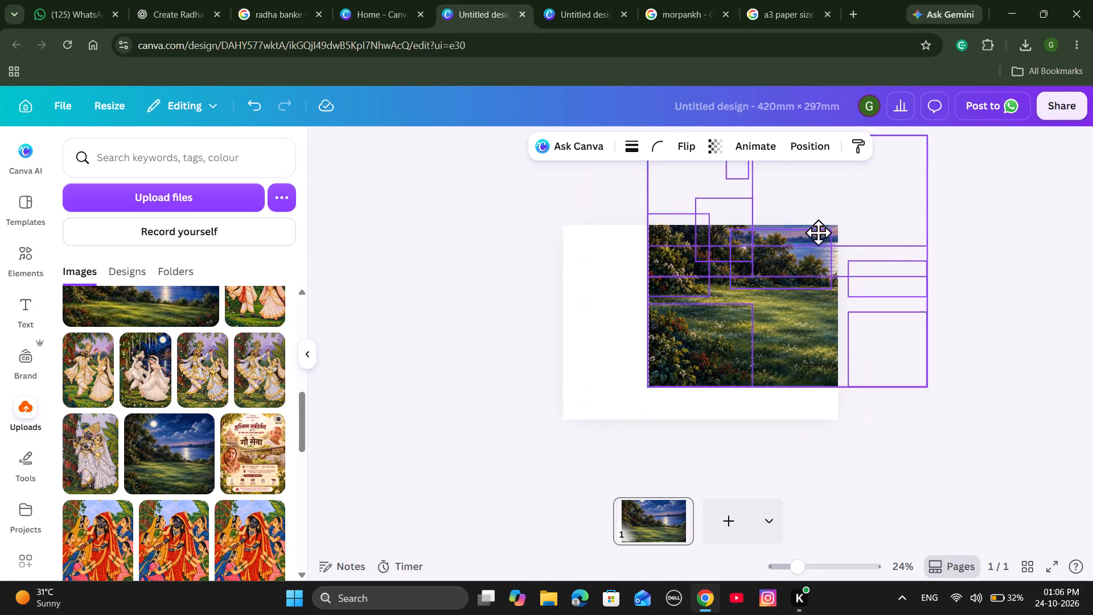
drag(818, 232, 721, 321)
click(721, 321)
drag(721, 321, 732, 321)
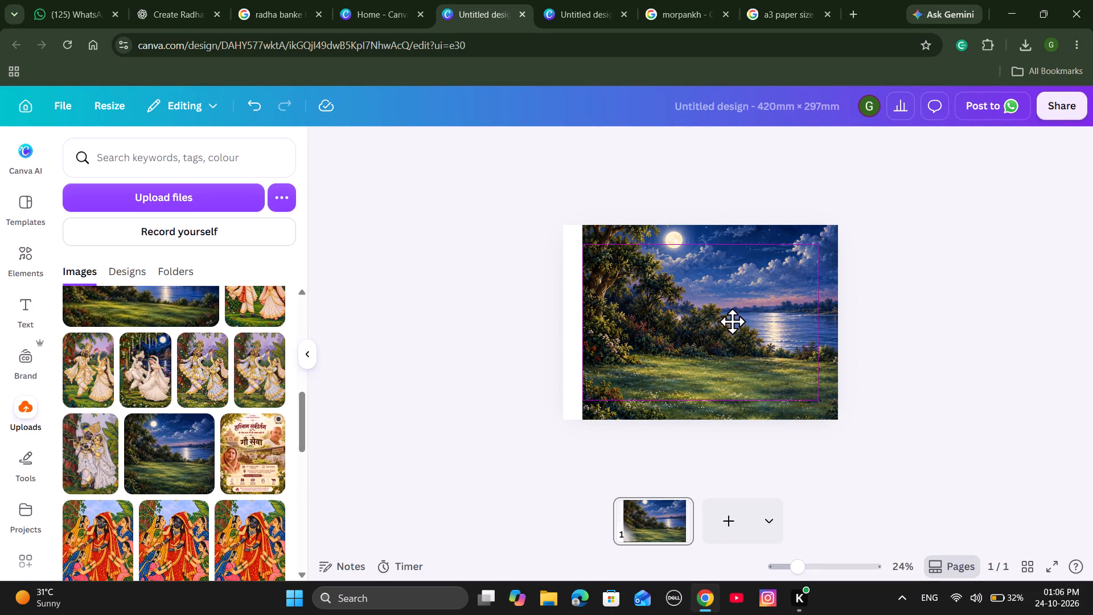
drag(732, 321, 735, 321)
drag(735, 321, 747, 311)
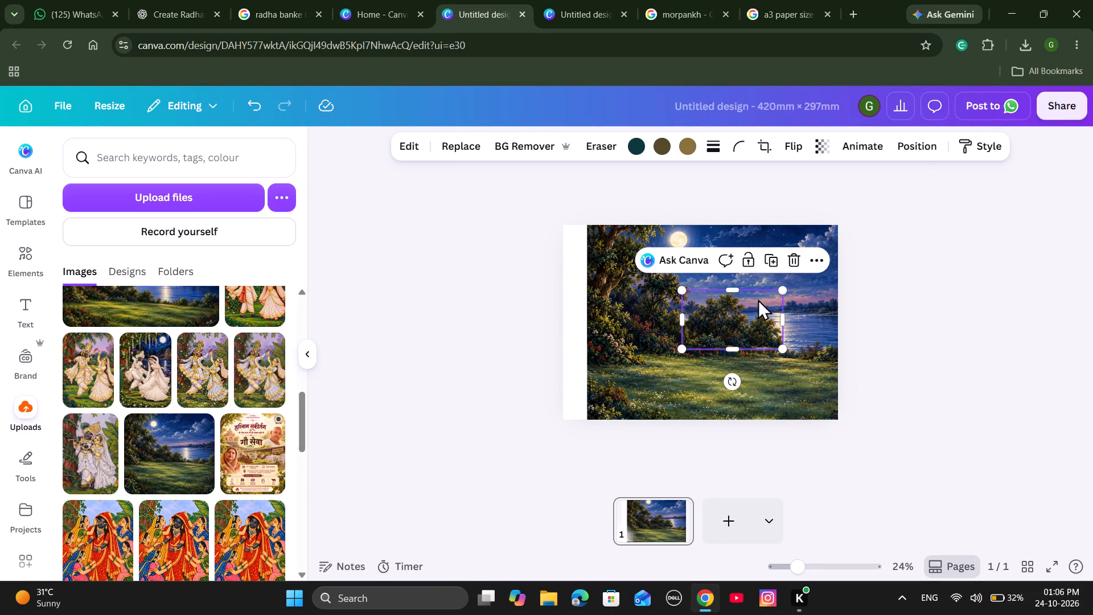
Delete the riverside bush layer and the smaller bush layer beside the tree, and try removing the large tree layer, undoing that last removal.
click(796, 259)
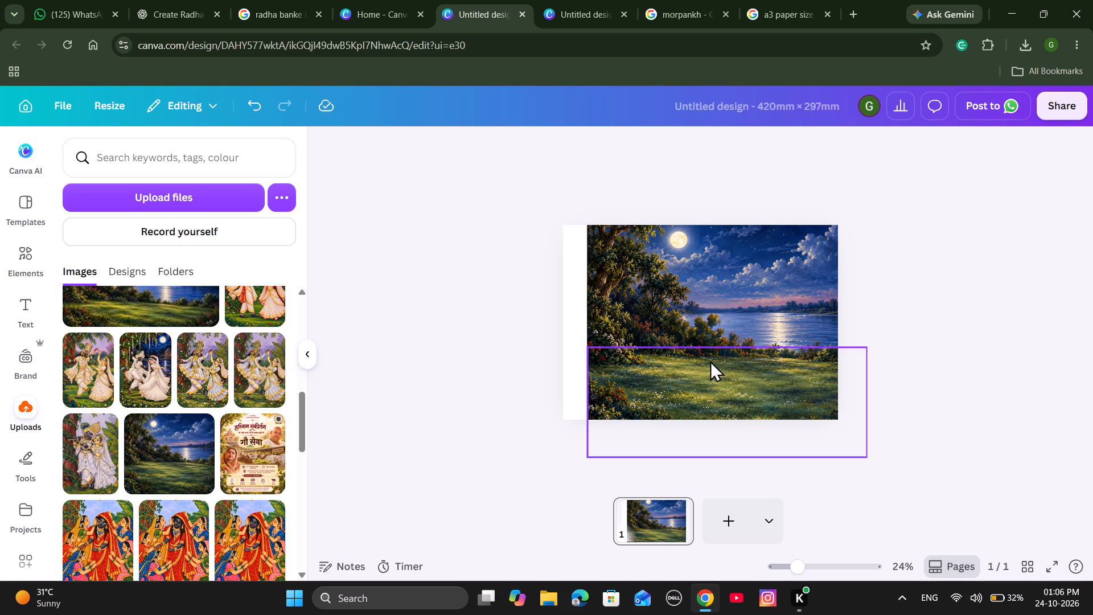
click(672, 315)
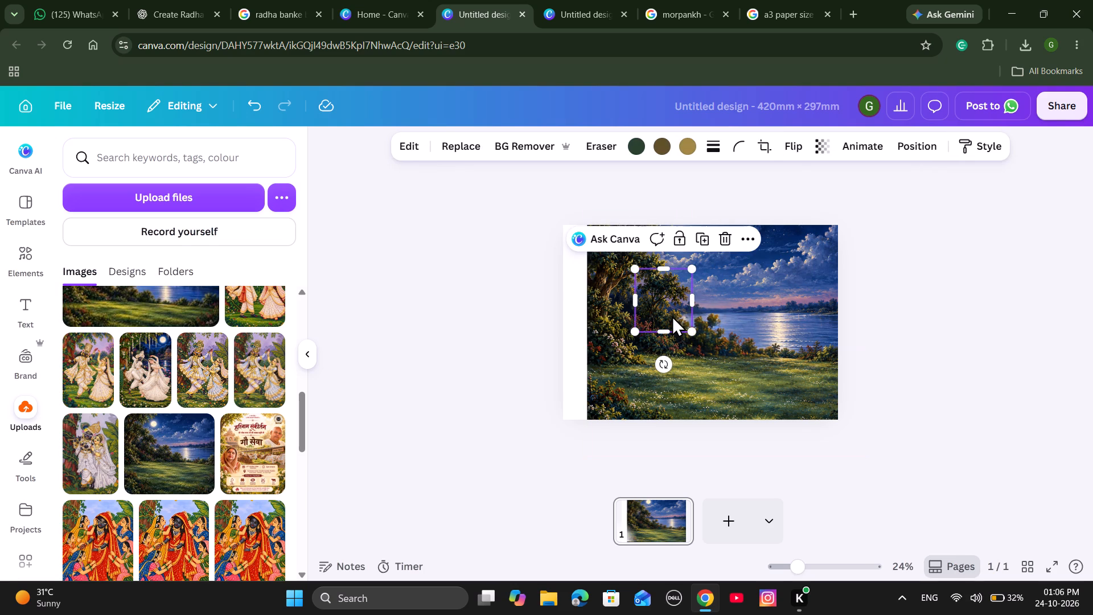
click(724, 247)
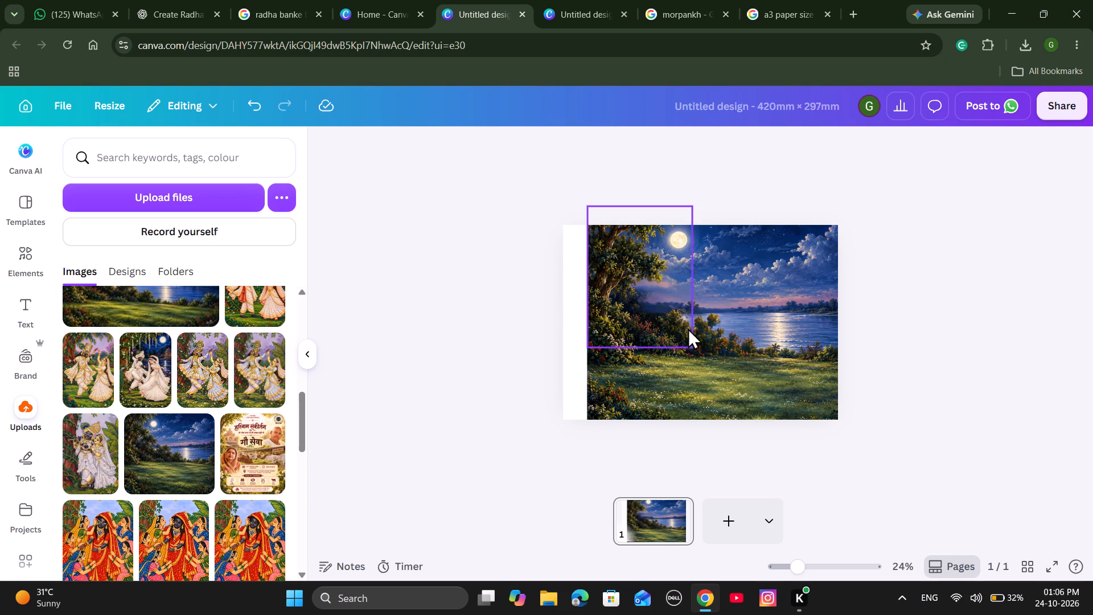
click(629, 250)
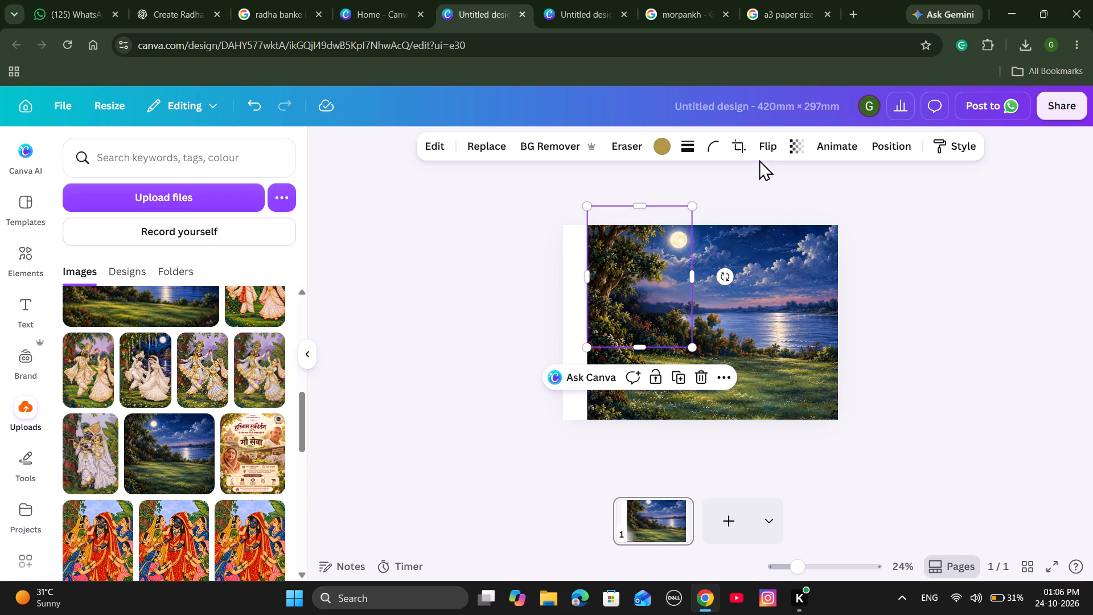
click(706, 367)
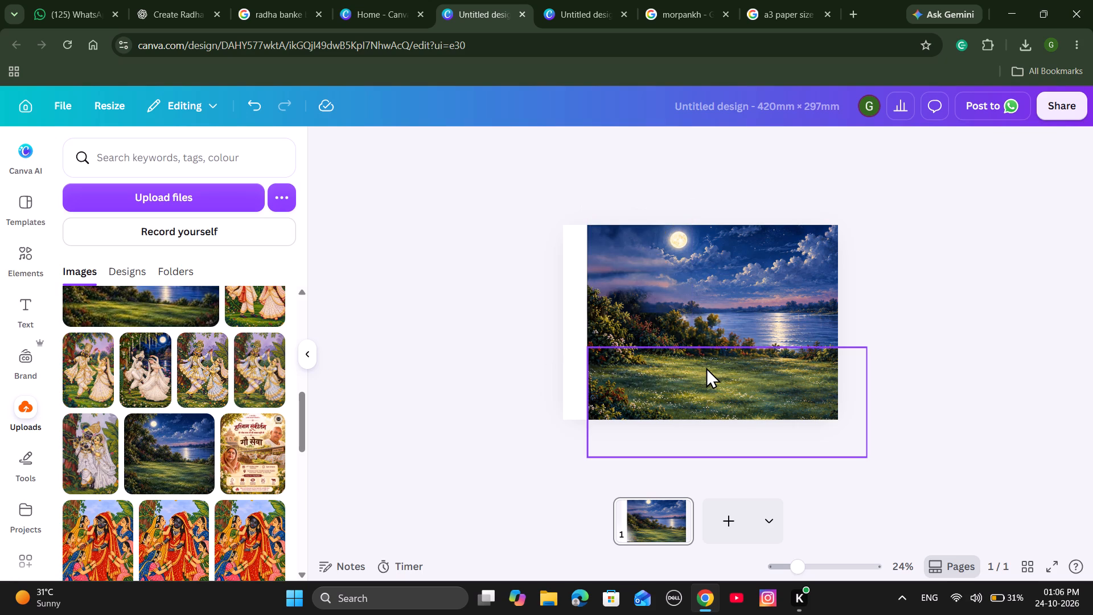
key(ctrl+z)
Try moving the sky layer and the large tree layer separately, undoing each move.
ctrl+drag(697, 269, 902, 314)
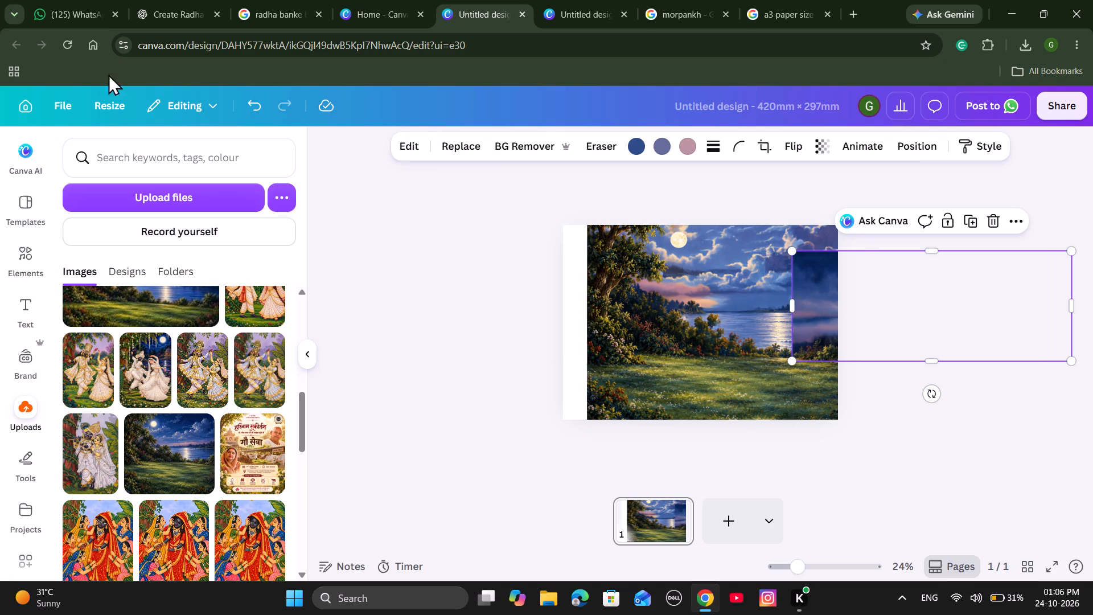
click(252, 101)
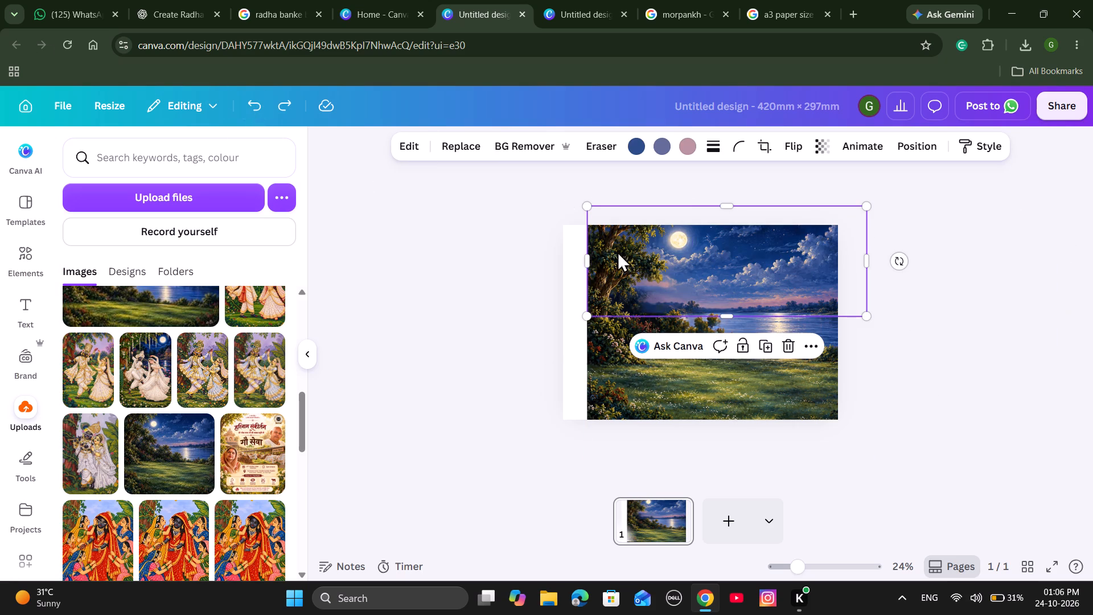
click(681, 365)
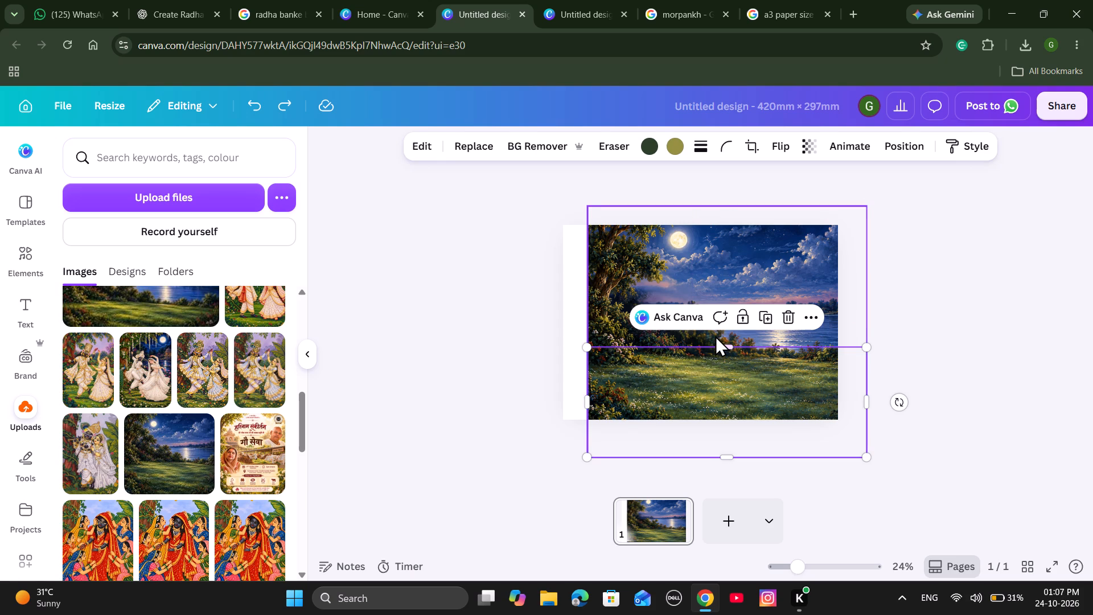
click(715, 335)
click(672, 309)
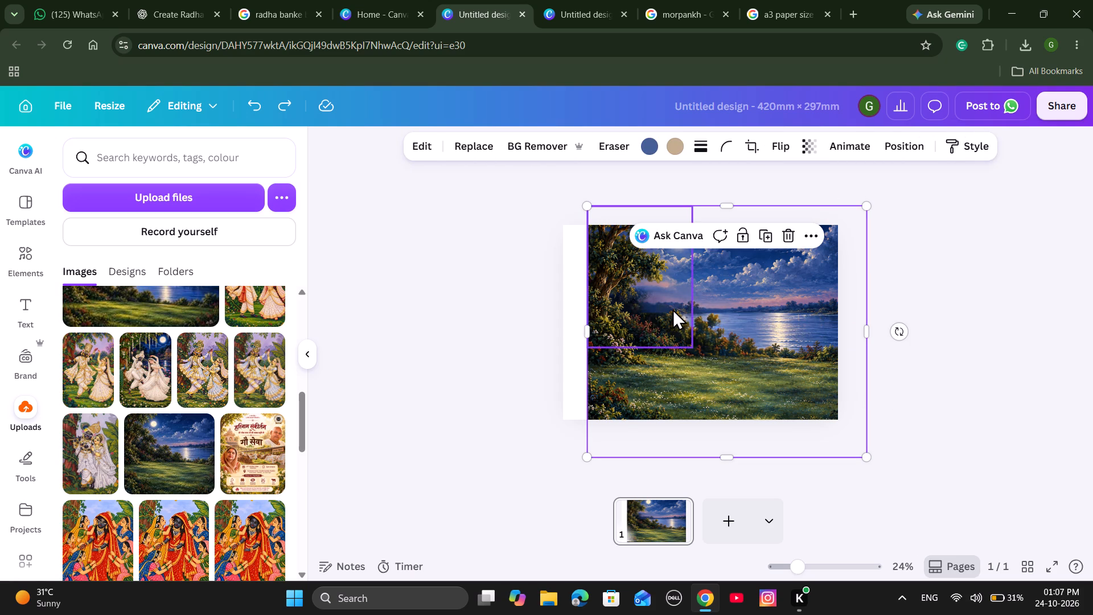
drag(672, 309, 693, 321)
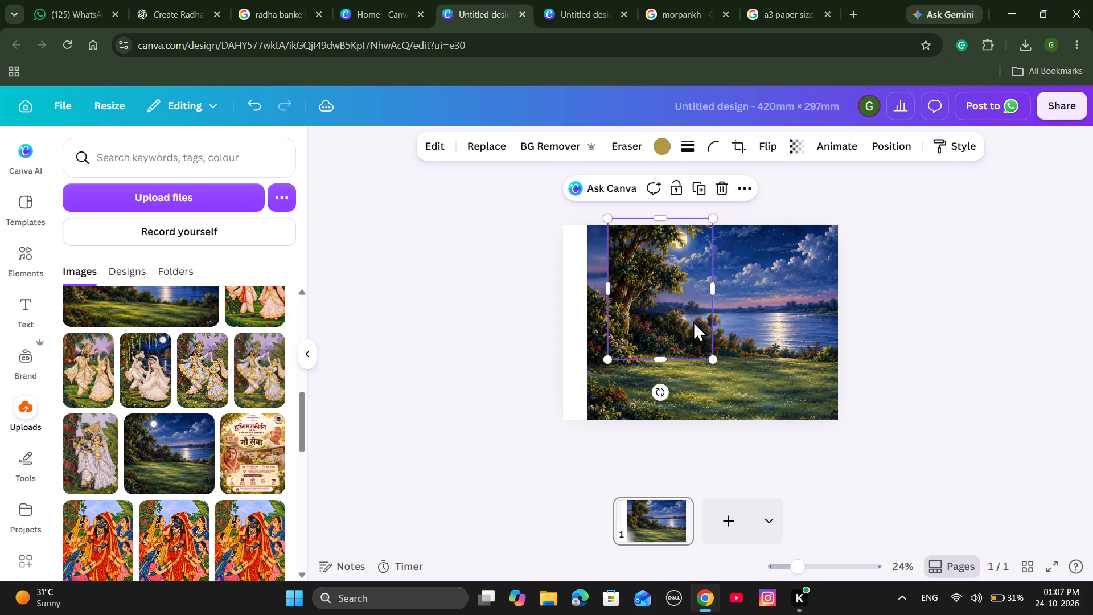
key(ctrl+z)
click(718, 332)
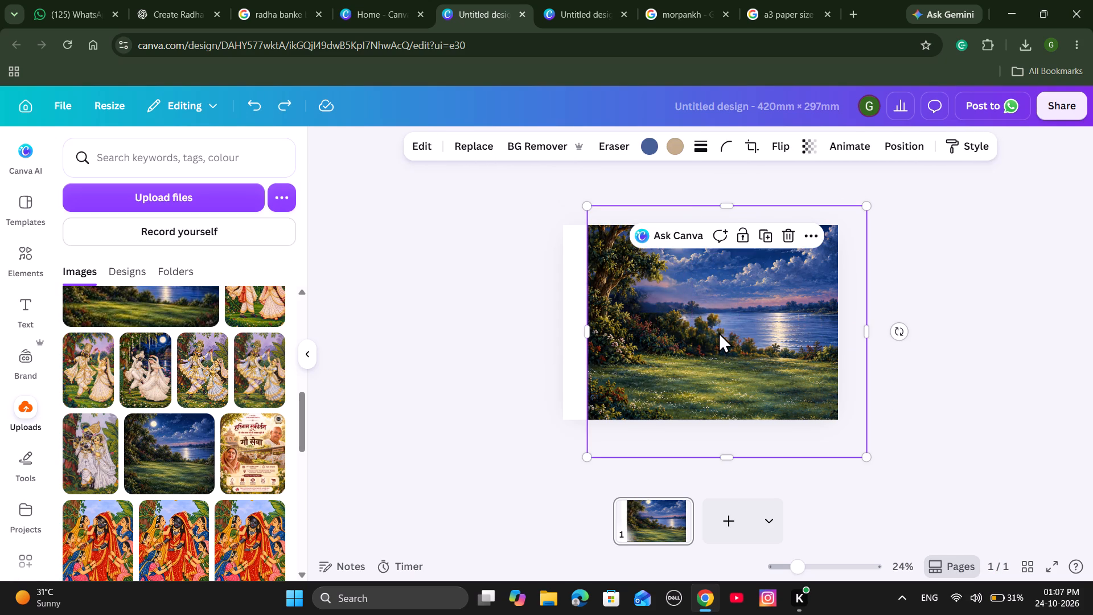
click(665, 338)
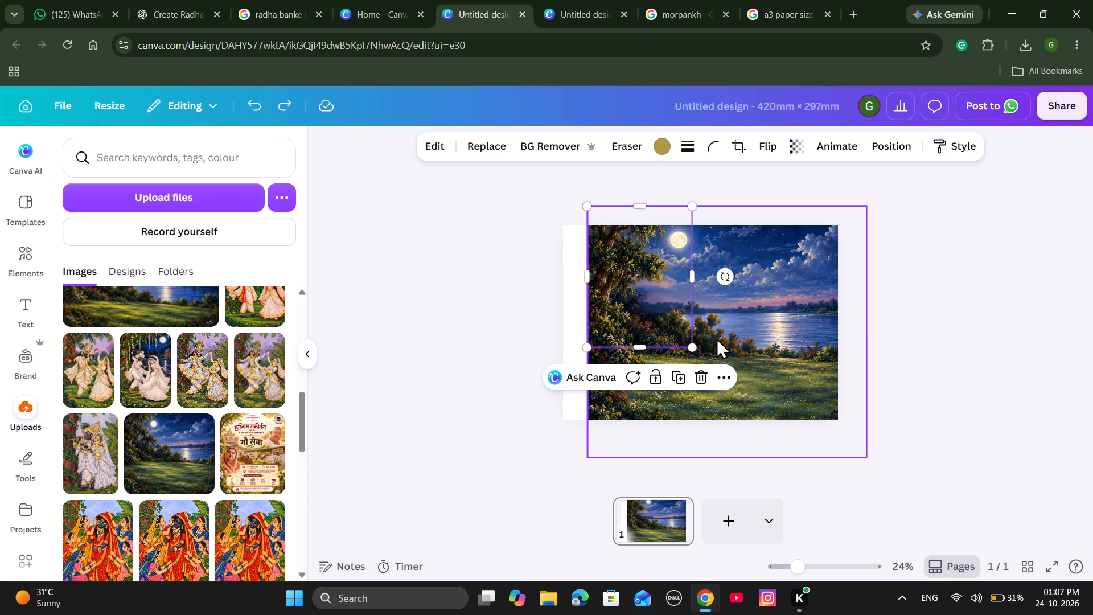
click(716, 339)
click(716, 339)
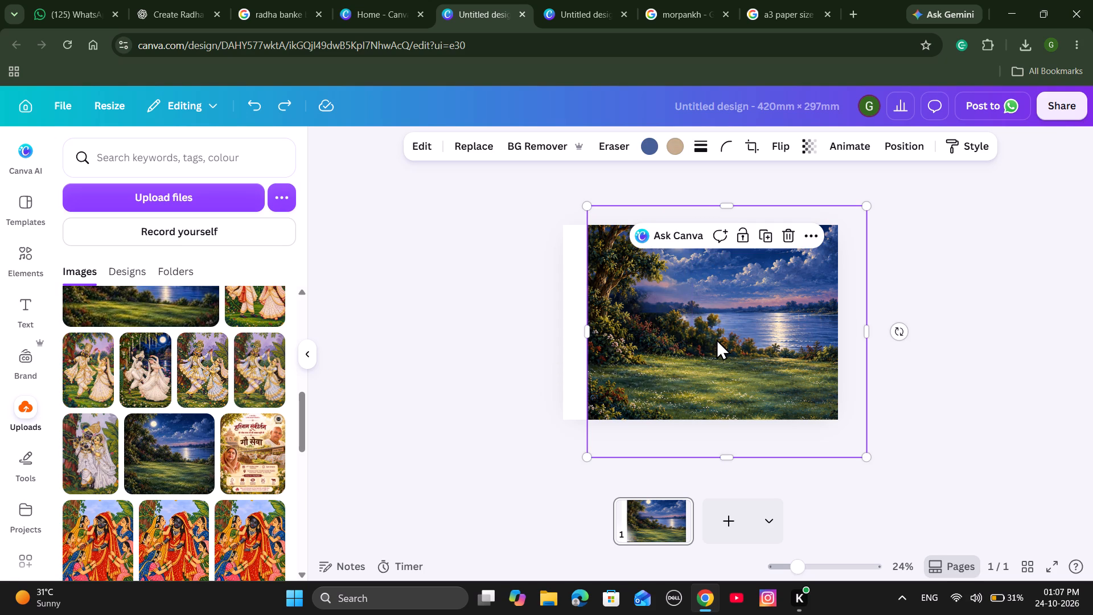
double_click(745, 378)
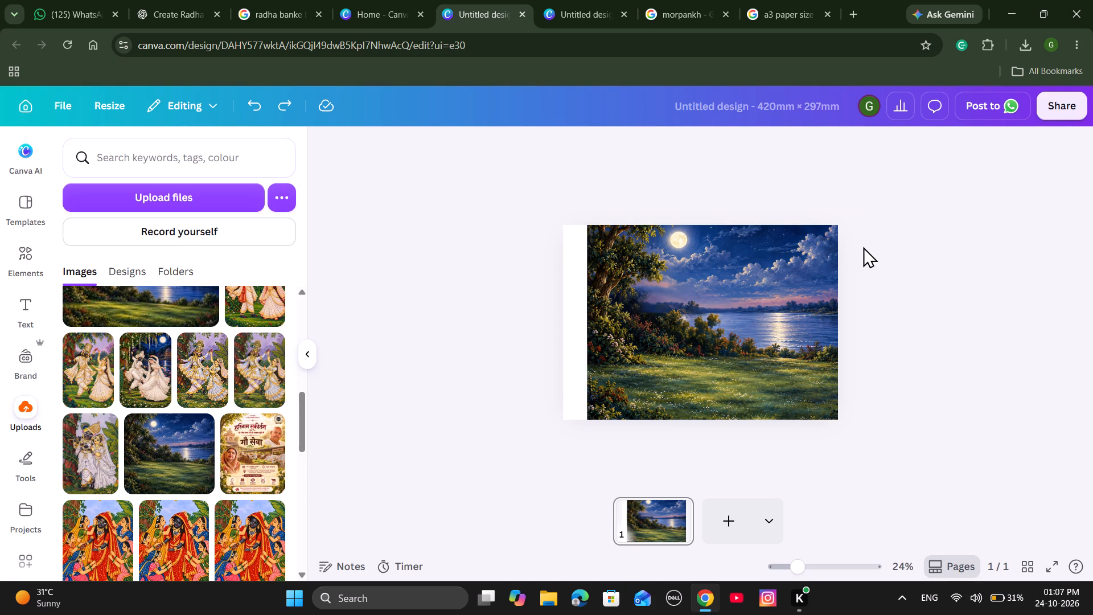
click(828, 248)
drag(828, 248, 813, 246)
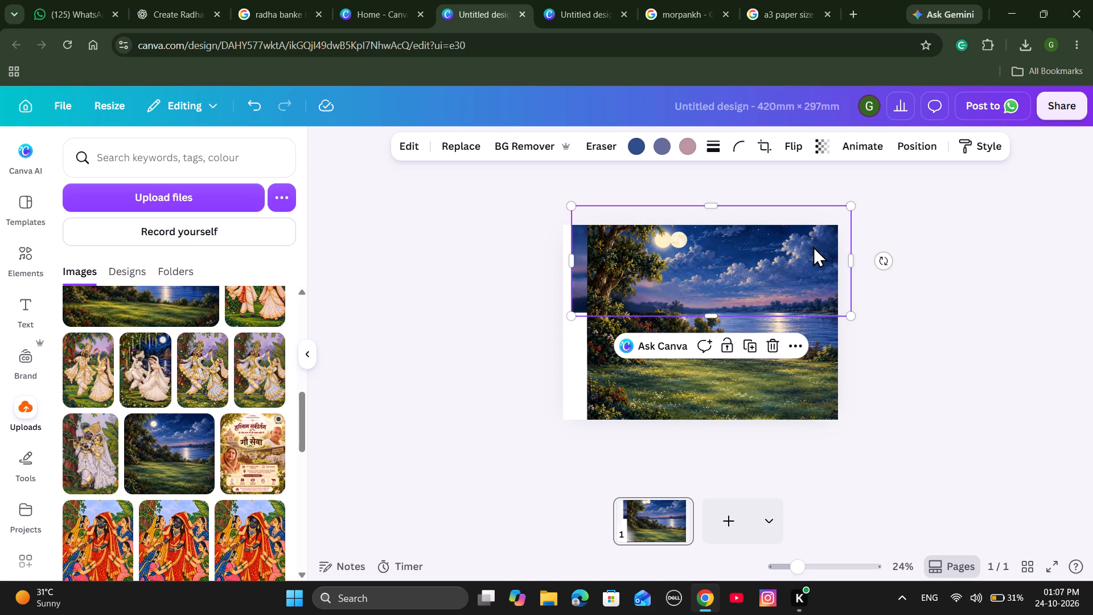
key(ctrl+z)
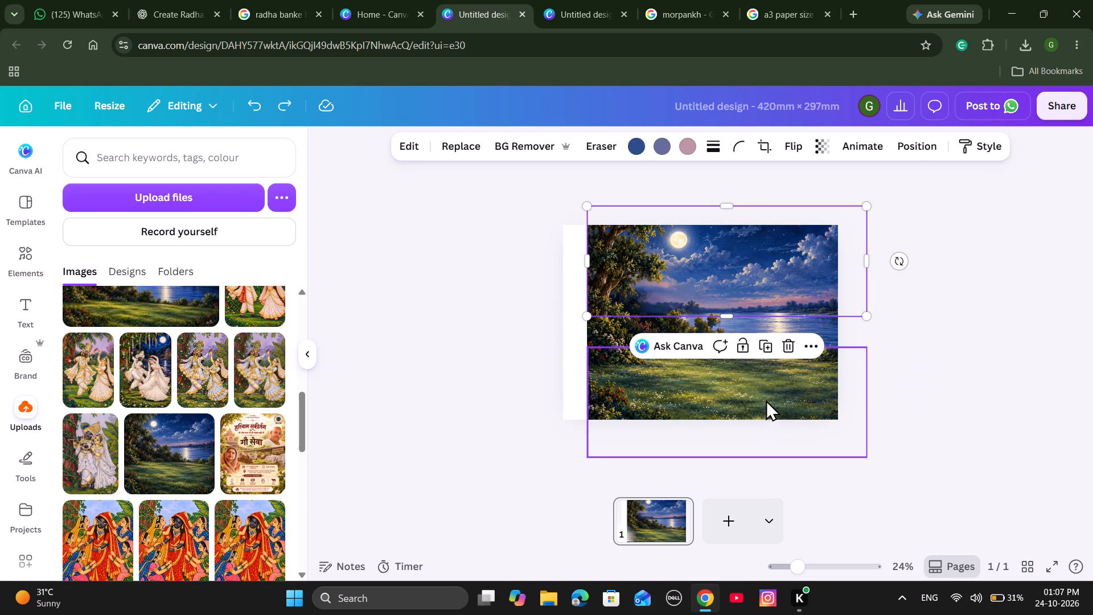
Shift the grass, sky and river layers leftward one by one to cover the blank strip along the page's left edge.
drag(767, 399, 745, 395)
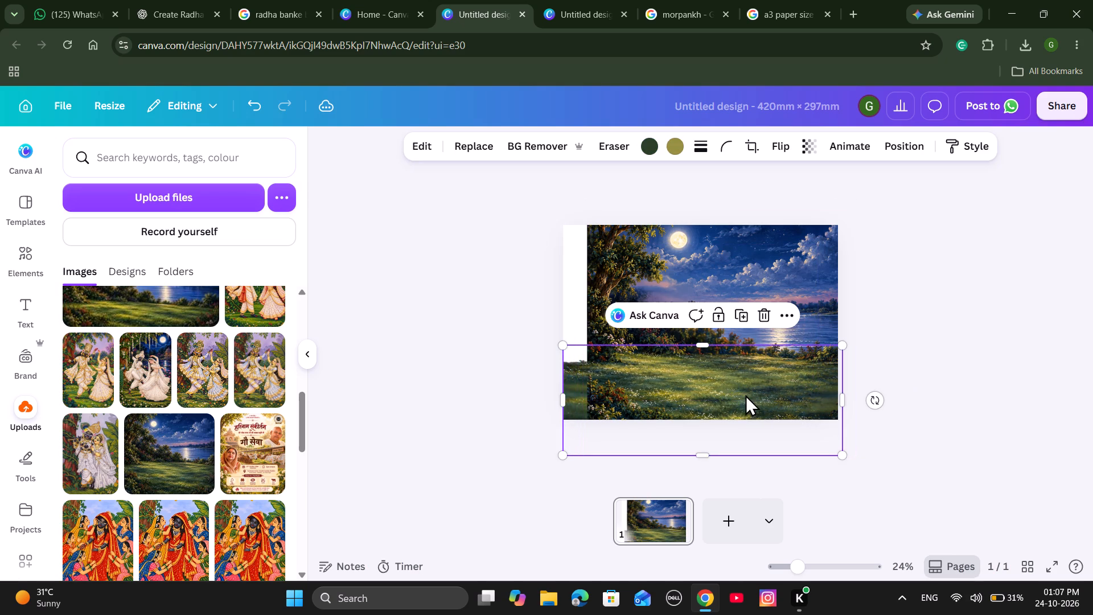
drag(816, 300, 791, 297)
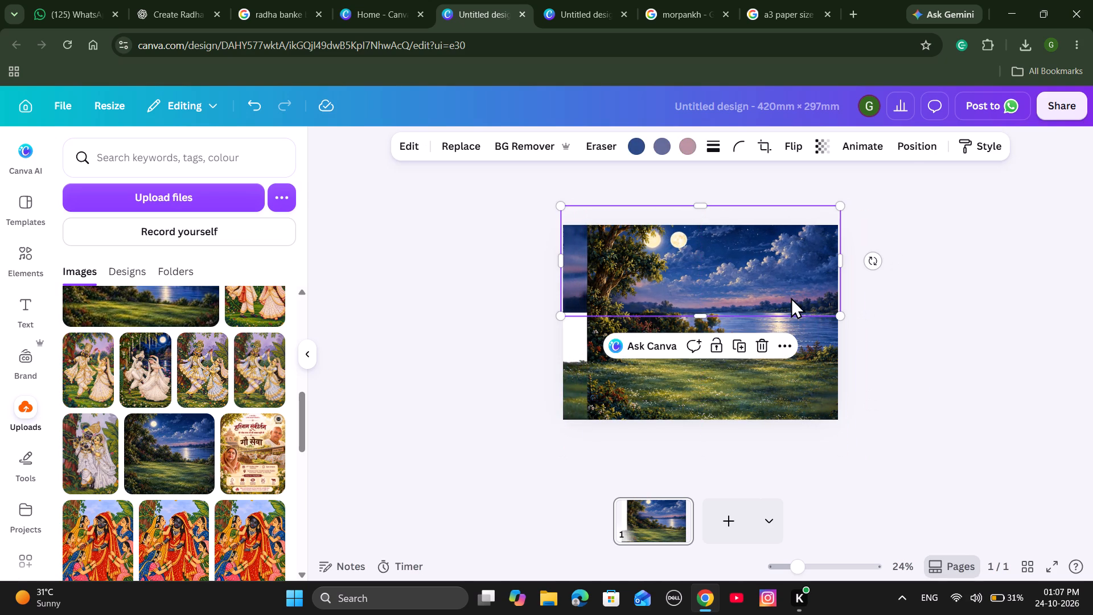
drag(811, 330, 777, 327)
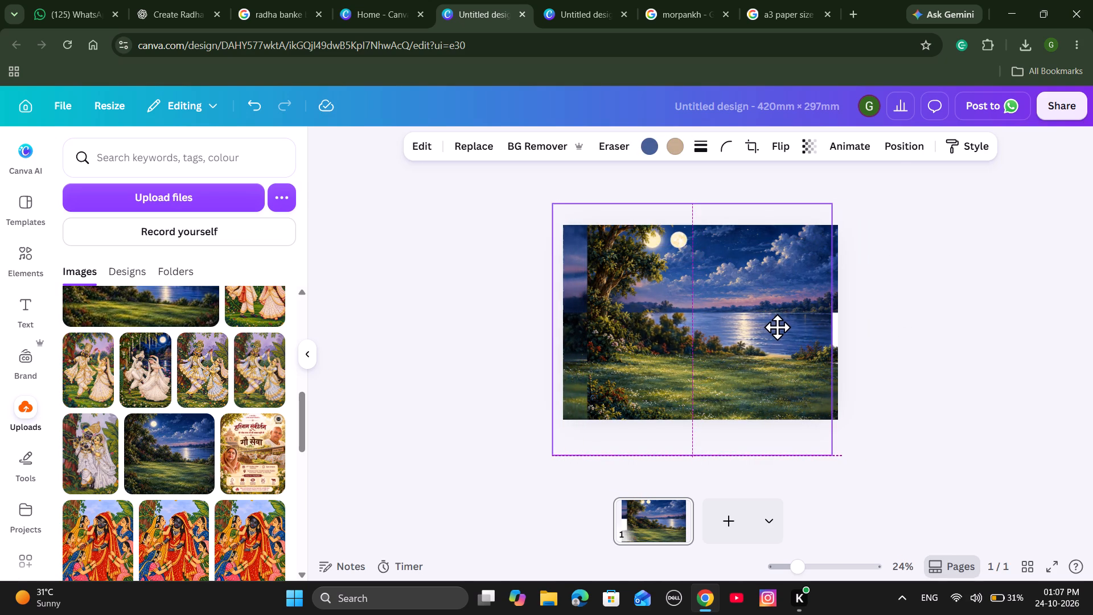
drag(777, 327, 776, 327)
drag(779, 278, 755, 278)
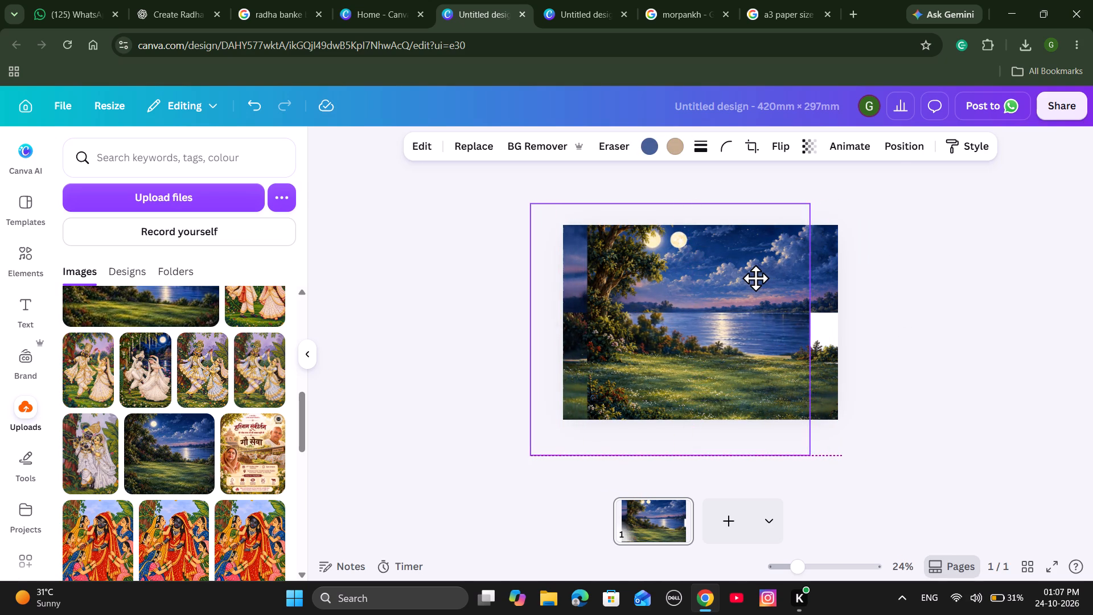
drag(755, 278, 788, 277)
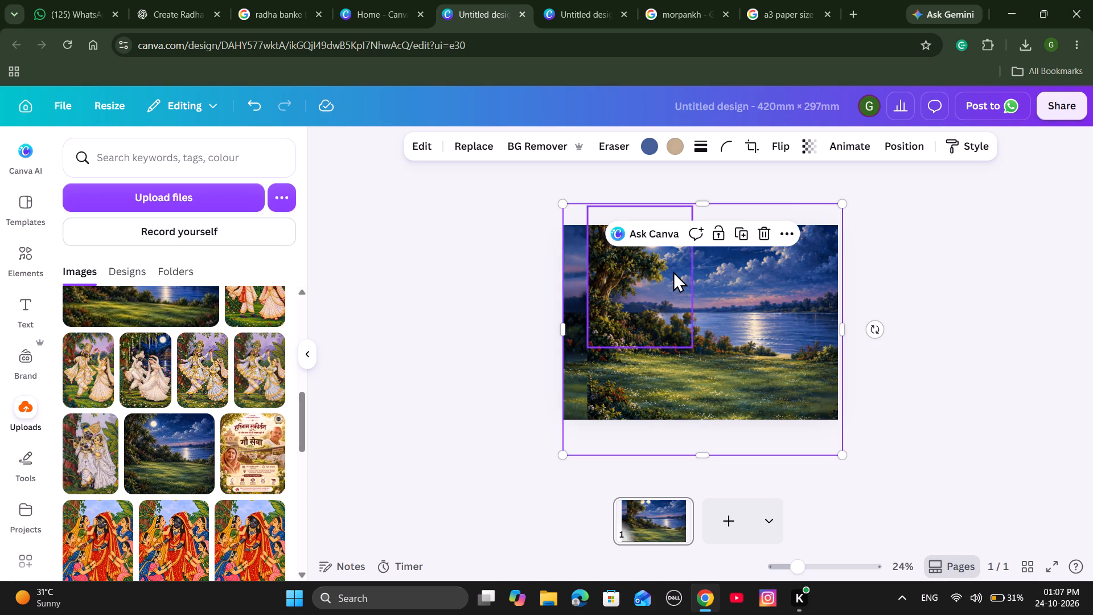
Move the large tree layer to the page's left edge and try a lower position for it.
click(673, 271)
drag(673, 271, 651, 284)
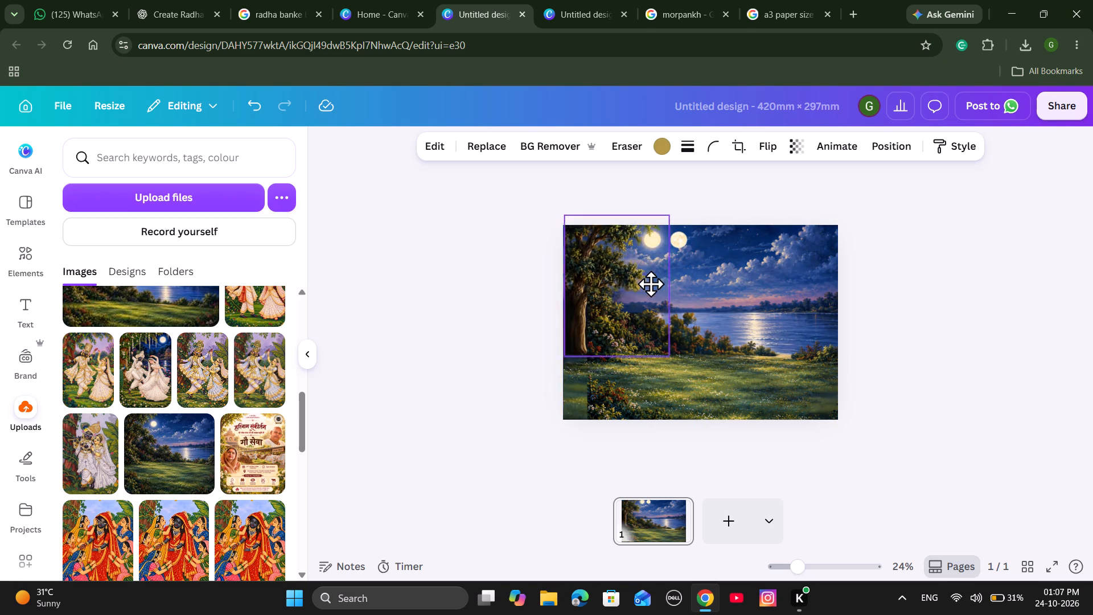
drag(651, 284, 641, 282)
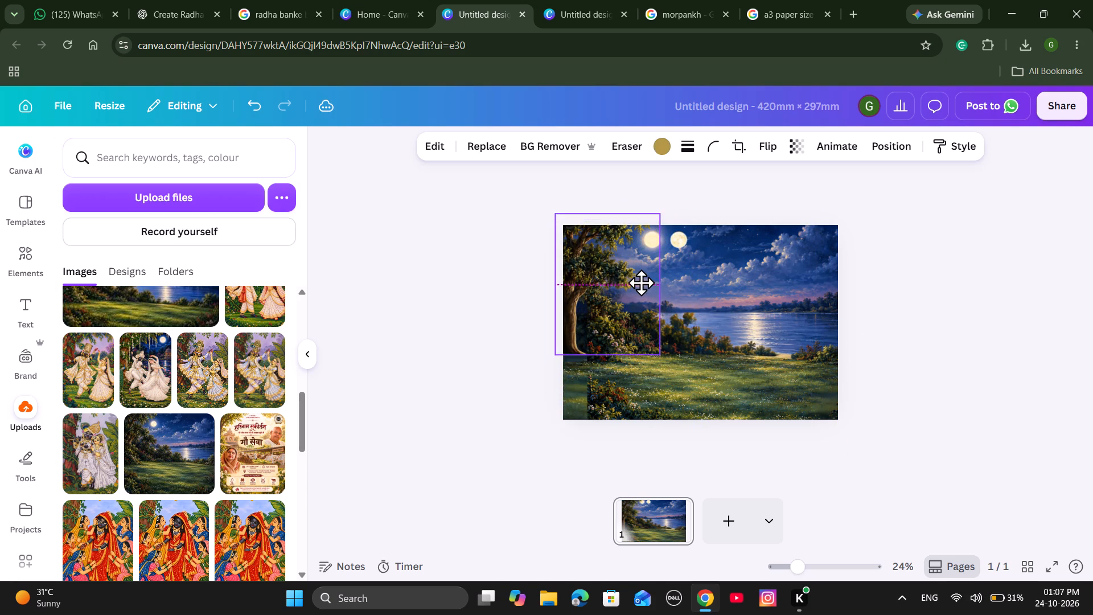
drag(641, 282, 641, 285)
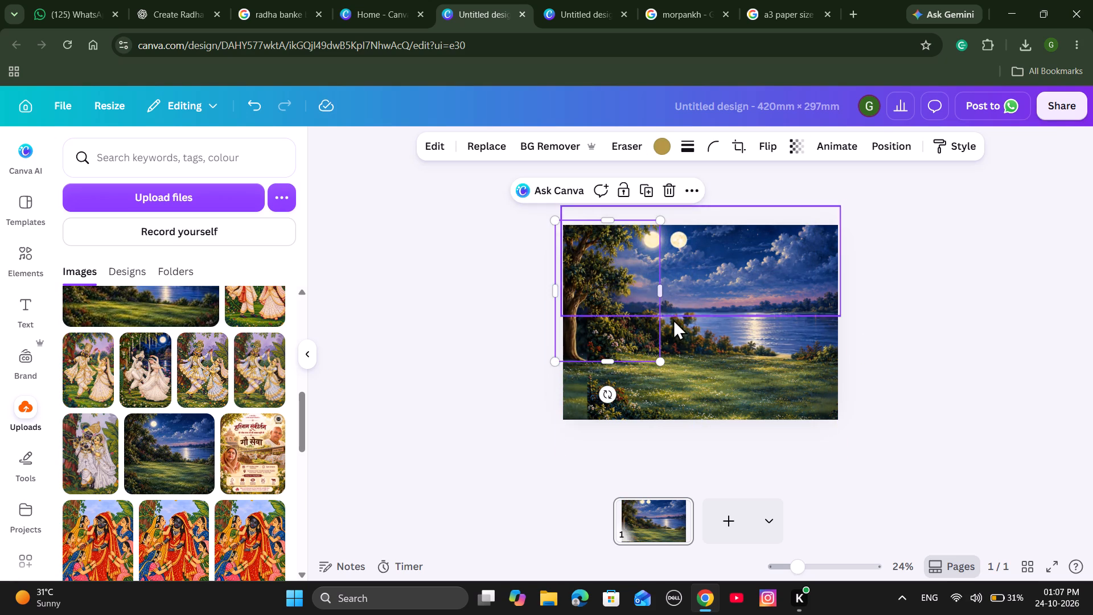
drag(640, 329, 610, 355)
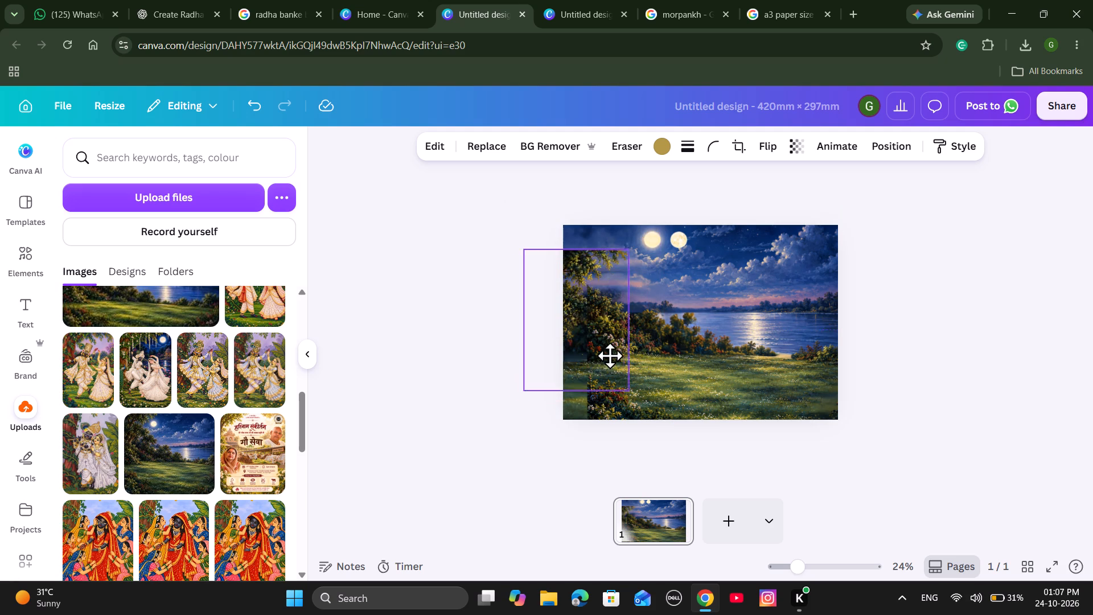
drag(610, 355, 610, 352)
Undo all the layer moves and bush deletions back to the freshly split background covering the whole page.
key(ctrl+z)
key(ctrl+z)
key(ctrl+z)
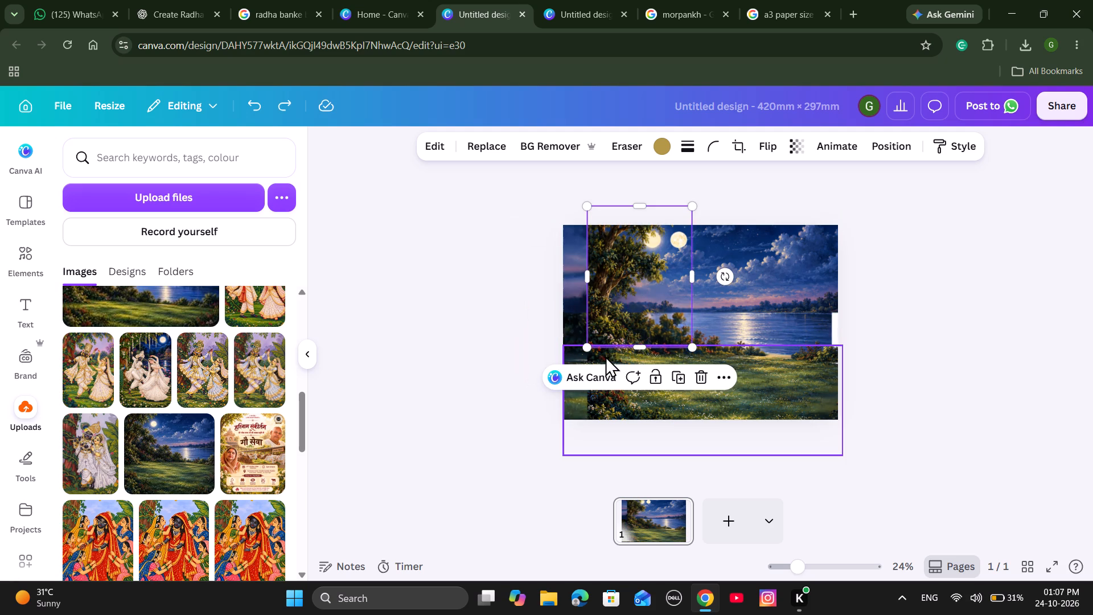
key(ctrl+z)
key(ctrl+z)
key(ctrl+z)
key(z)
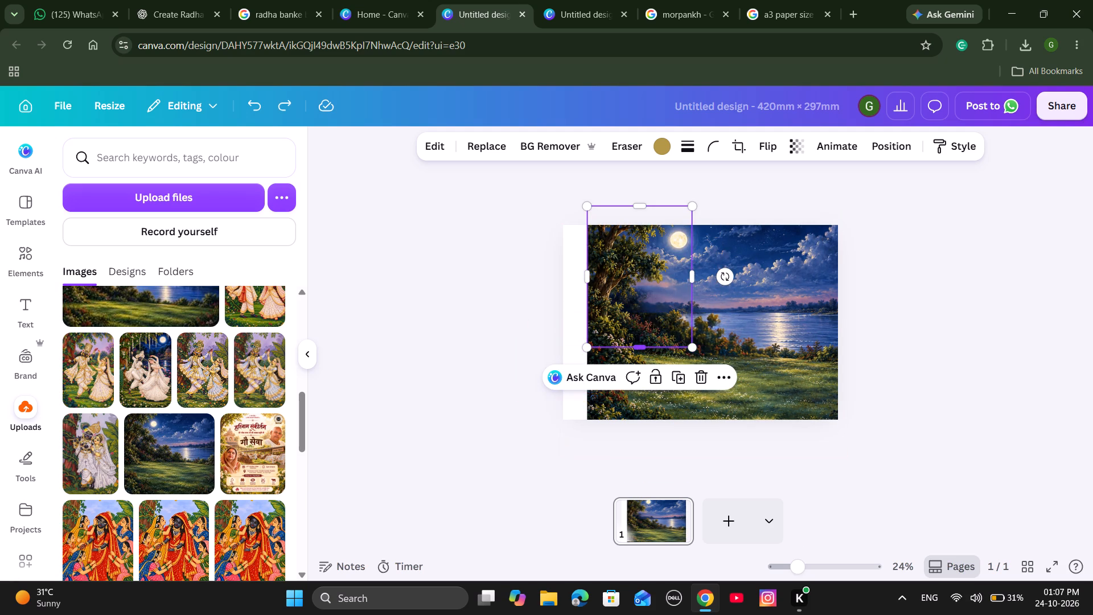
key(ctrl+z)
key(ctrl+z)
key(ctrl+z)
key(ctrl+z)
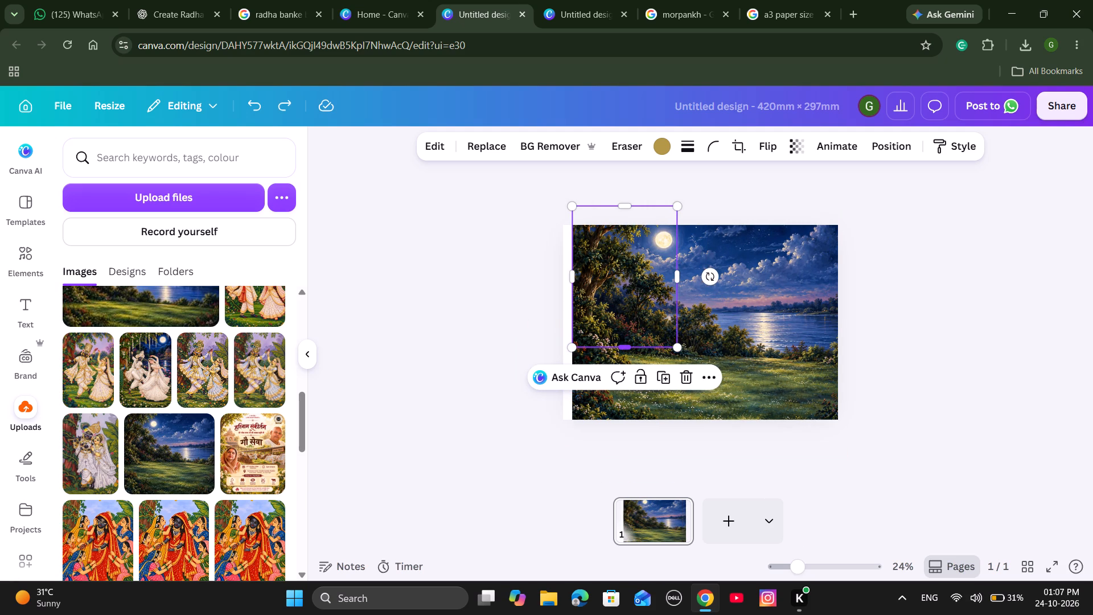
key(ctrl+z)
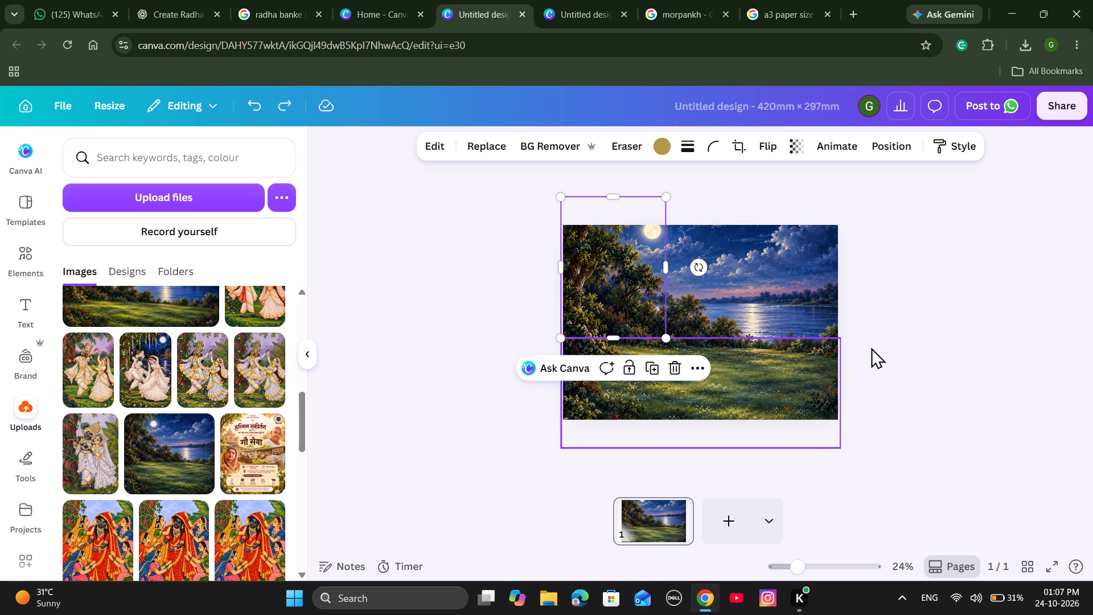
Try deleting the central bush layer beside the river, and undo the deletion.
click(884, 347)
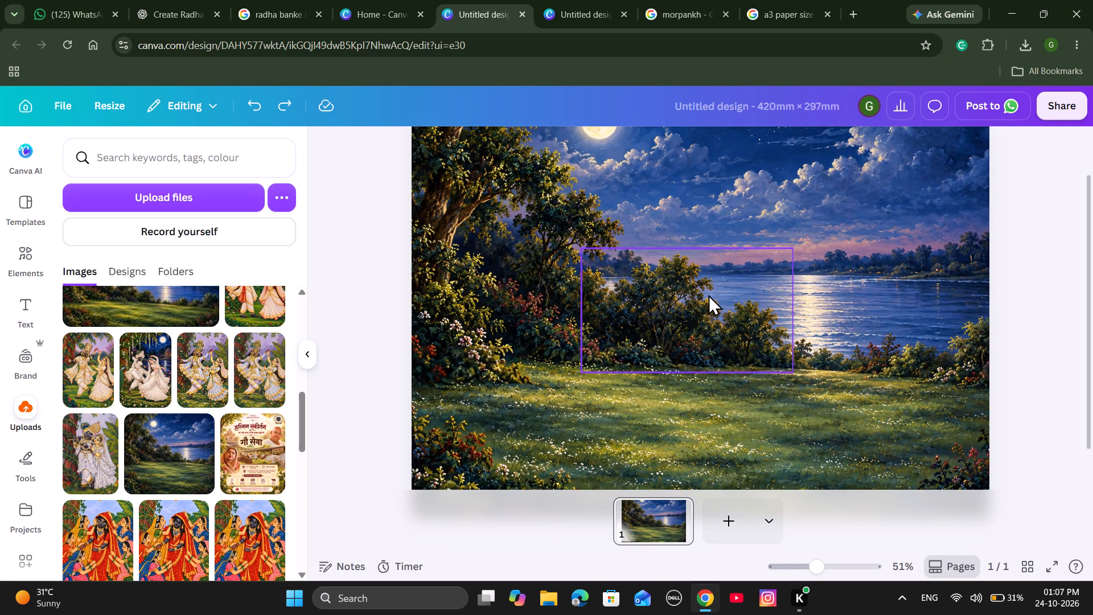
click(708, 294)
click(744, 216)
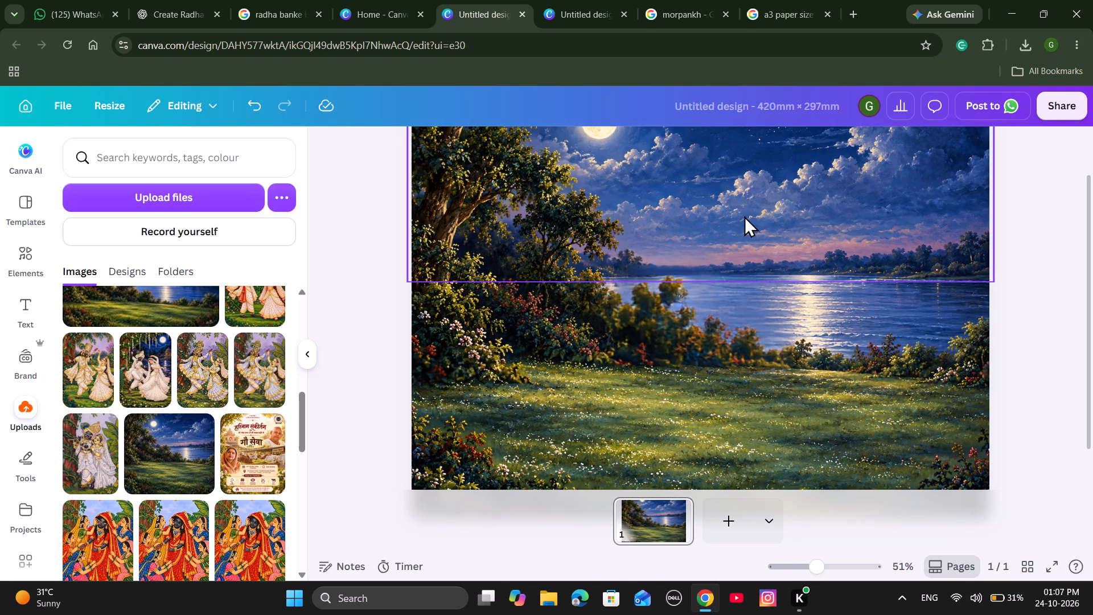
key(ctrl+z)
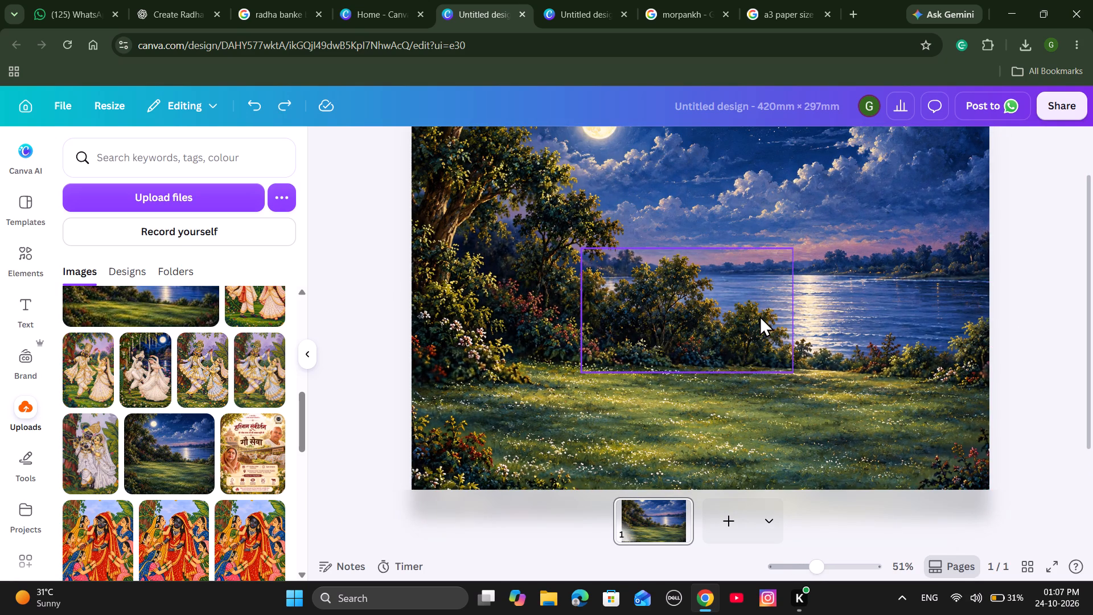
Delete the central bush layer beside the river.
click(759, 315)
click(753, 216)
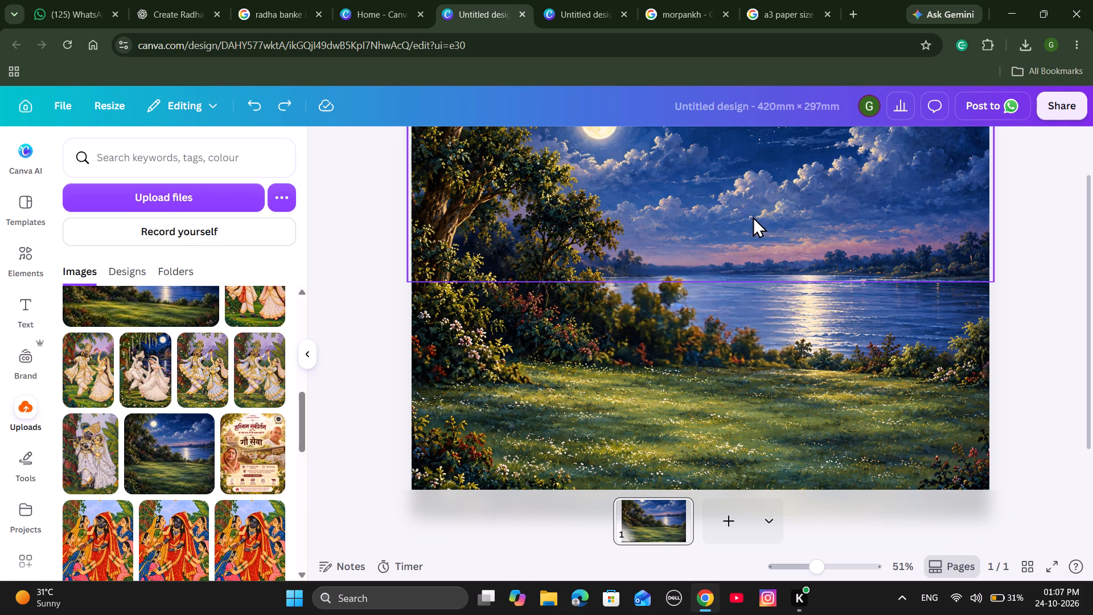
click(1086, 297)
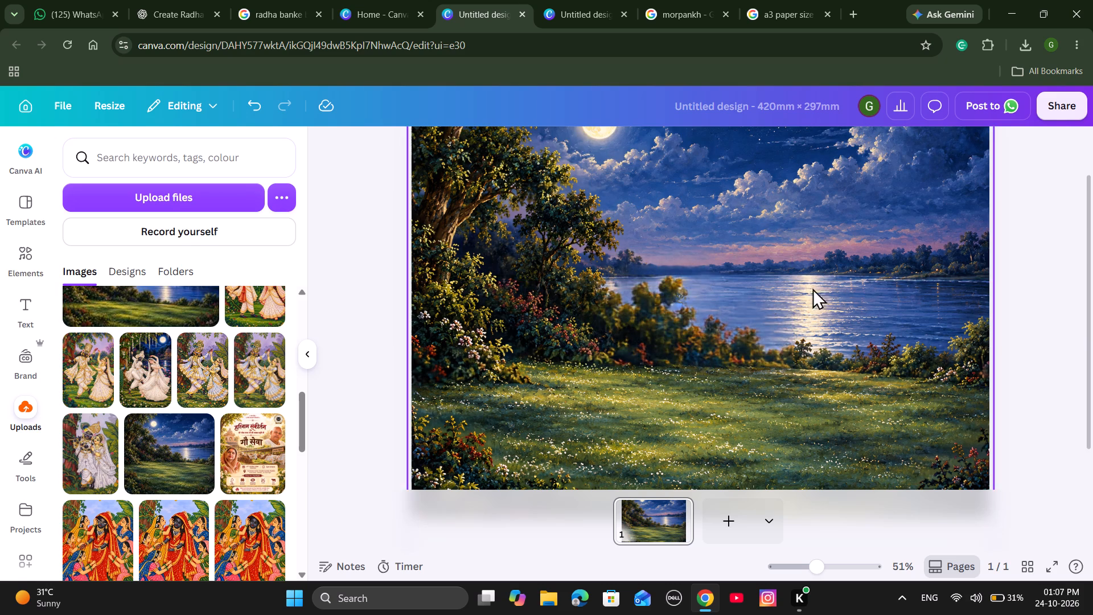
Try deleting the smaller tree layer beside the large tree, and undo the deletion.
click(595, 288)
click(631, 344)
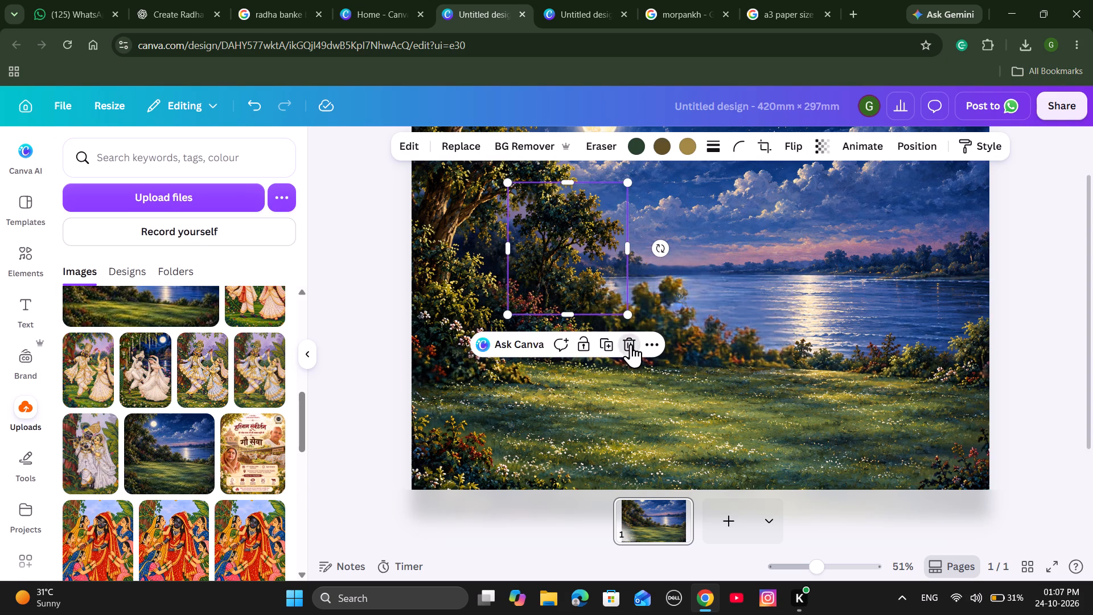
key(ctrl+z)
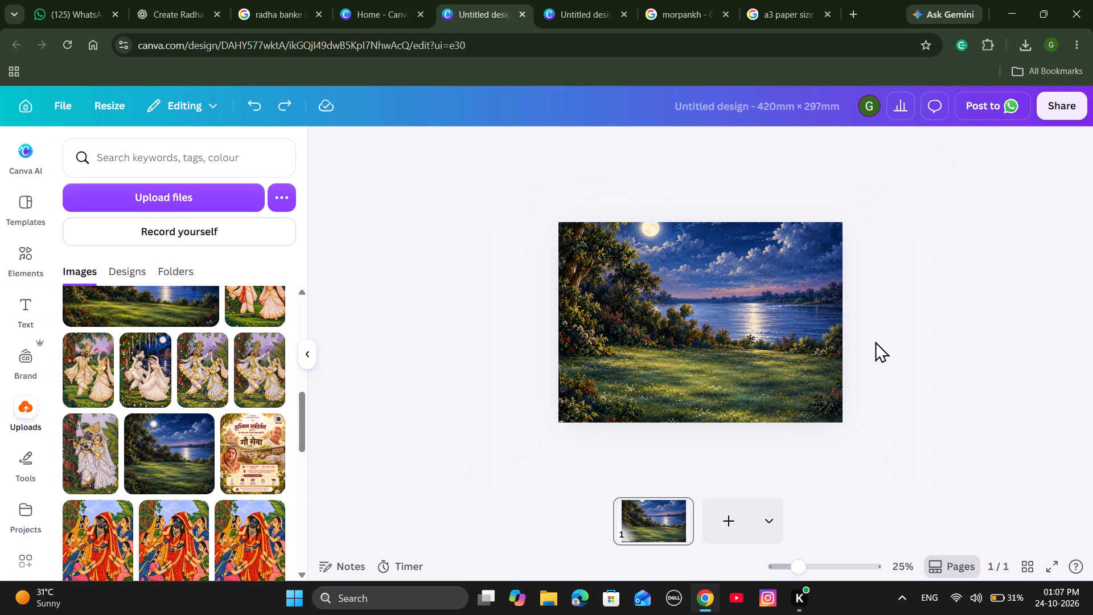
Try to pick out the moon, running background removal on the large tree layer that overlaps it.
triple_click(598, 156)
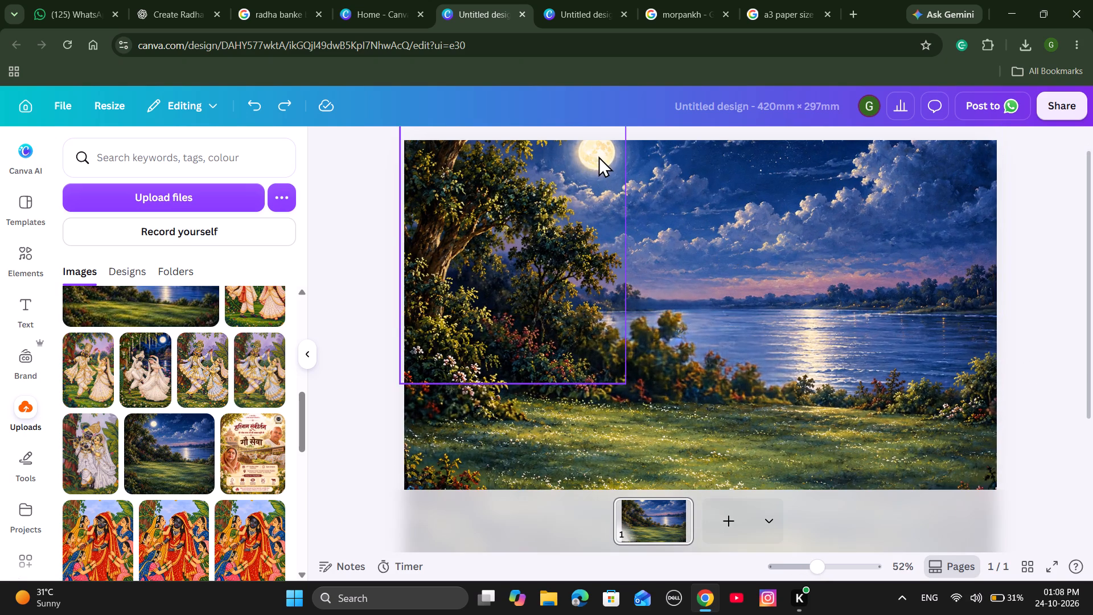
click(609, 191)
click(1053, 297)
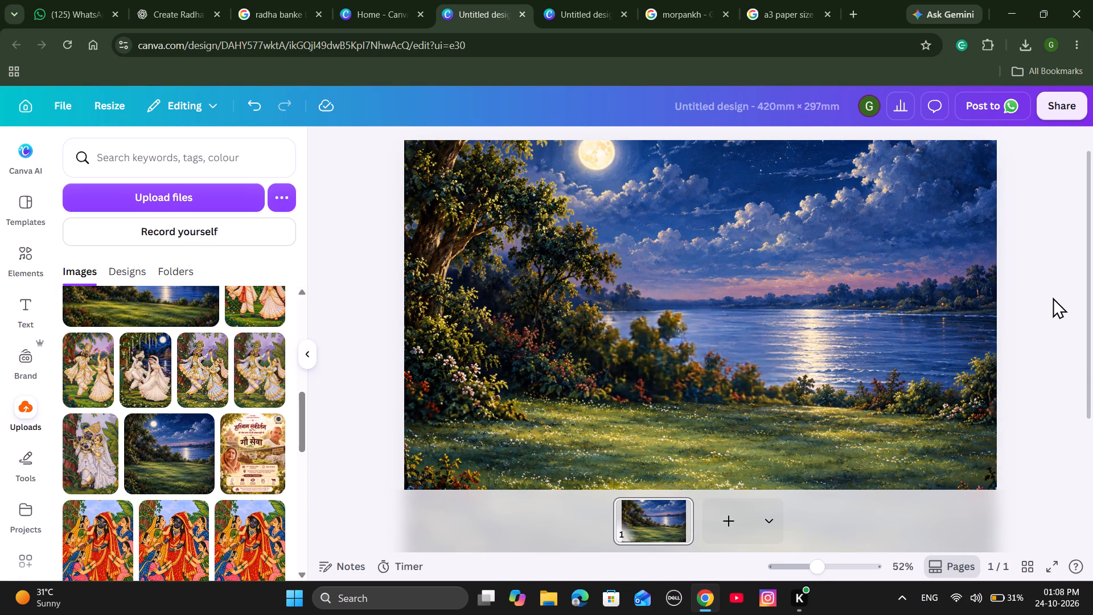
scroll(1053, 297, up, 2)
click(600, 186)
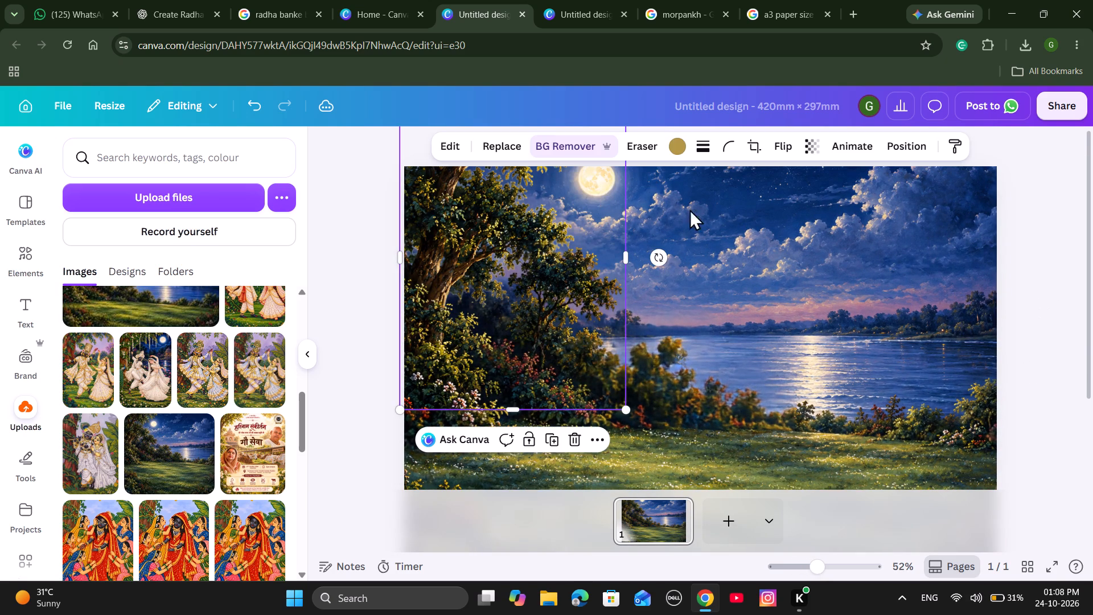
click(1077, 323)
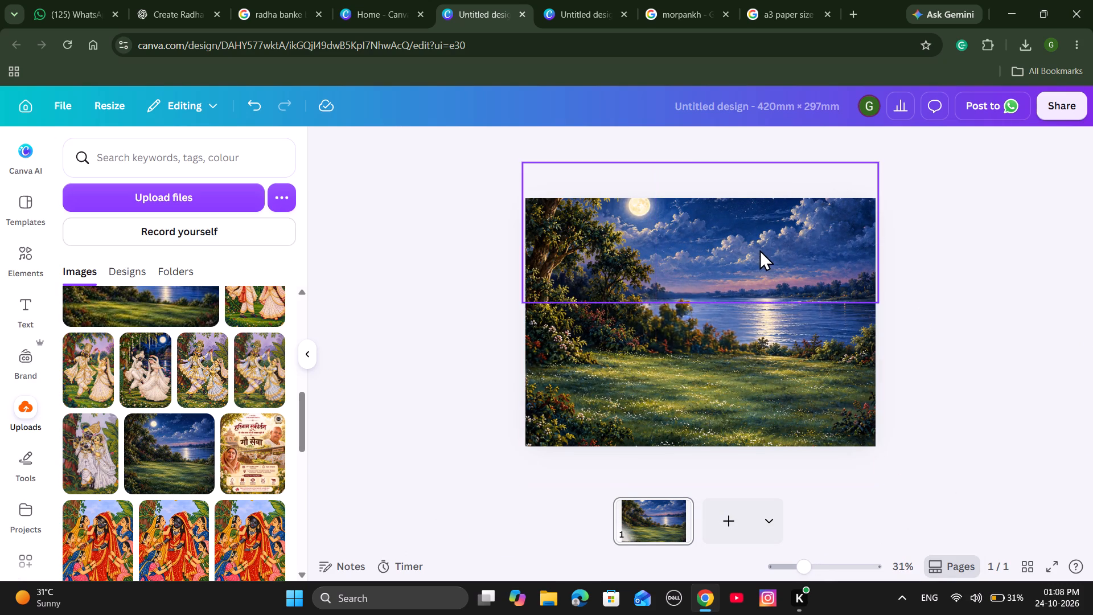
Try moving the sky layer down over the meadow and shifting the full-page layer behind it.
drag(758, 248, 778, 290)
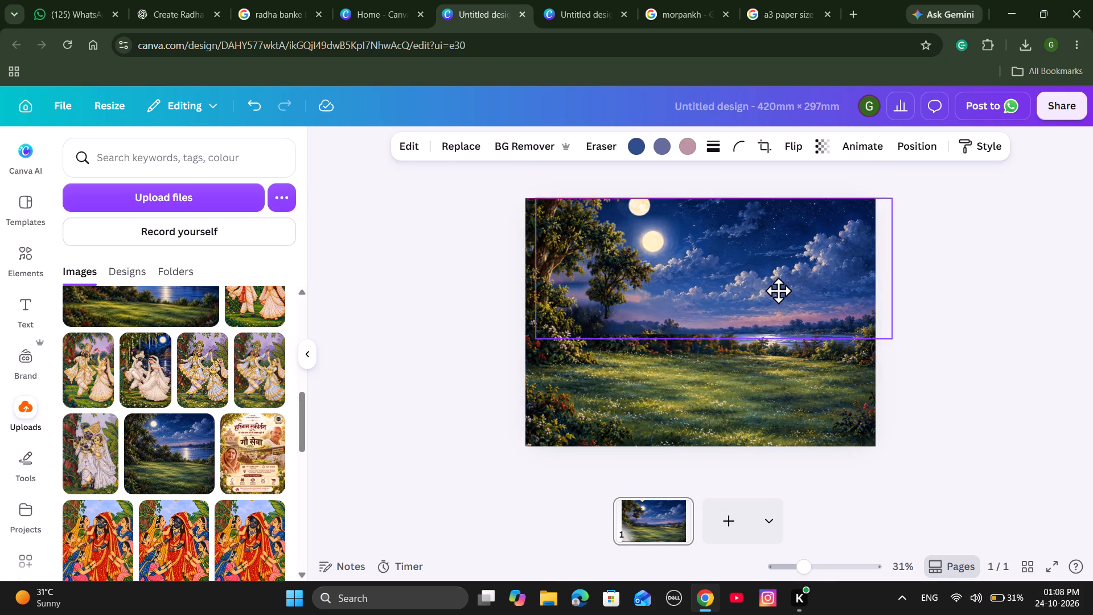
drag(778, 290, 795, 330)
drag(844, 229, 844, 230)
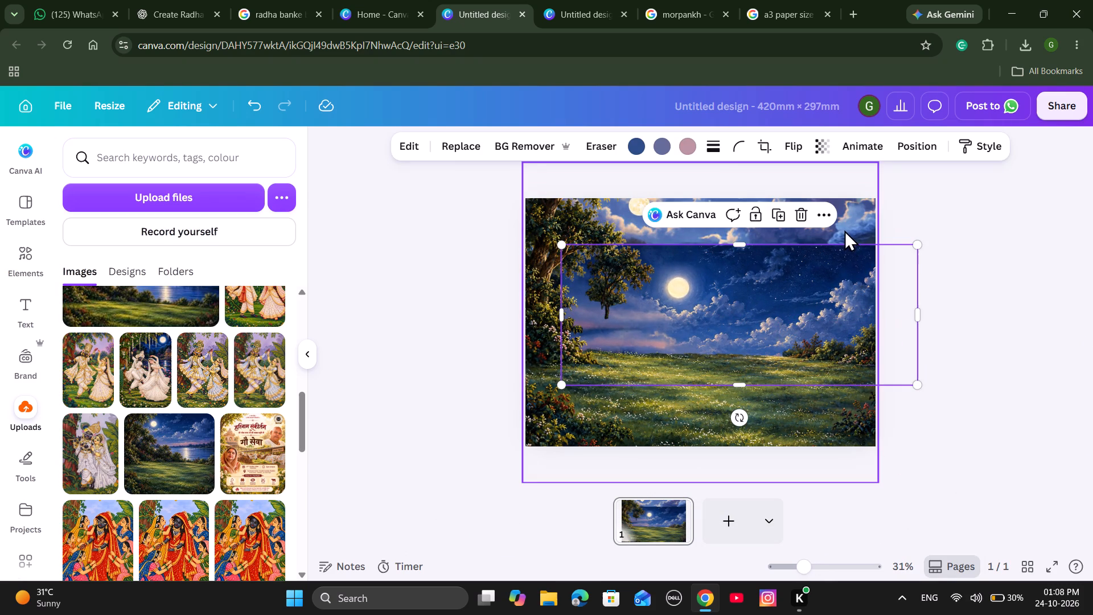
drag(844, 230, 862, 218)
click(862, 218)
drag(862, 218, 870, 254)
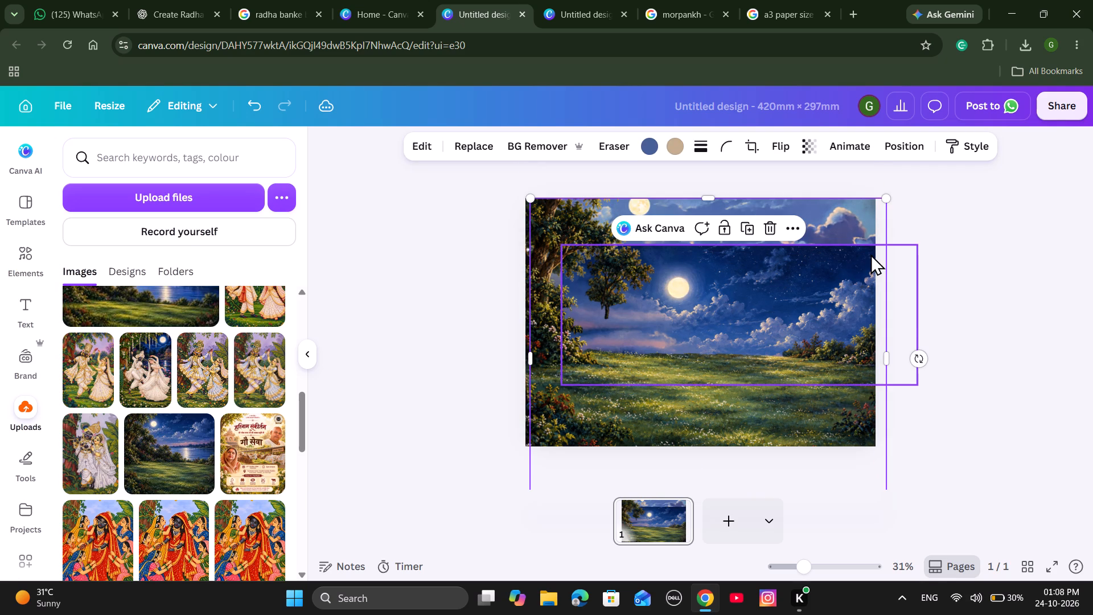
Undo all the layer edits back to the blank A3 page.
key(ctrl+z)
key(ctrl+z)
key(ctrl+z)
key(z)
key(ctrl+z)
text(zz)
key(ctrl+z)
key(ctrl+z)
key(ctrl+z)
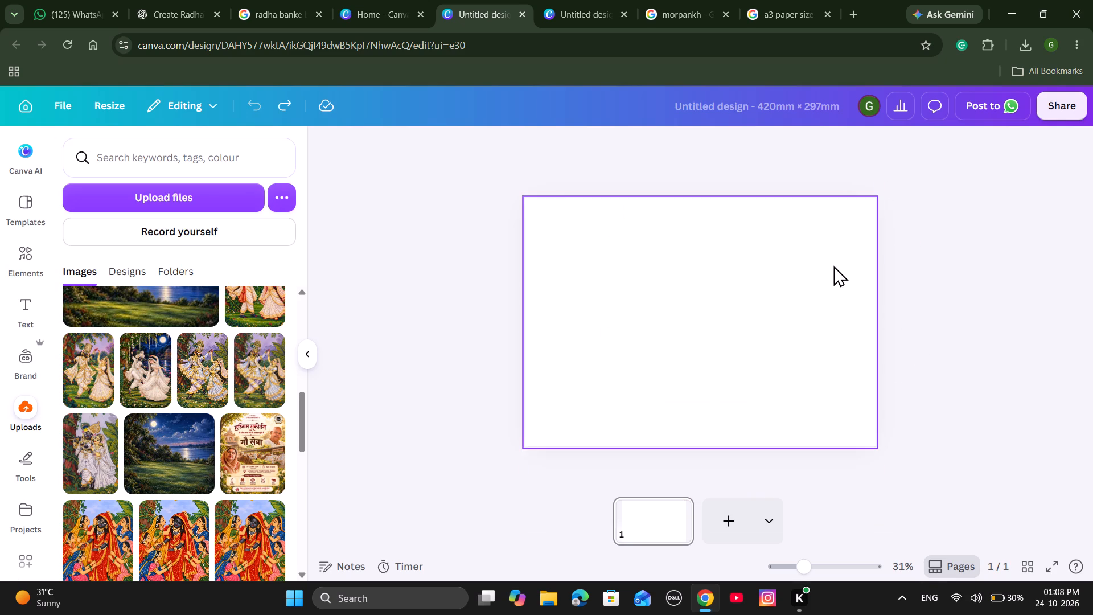
Redo the placement of the moonlit riverside image and set it as the page background.
click(286, 105)
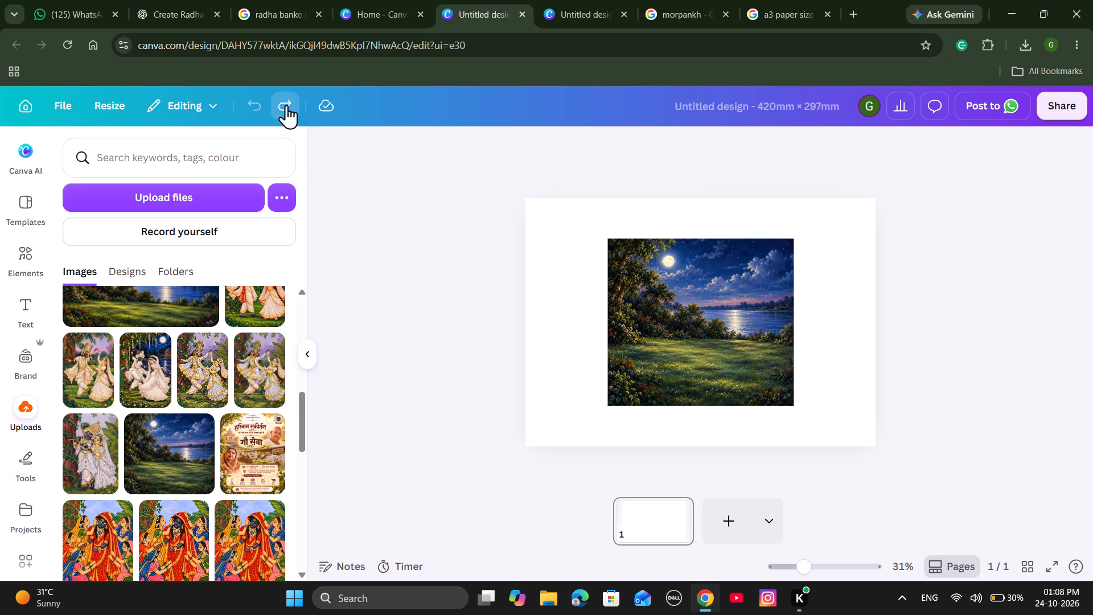
click(732, 269)
right_click(732, 269)
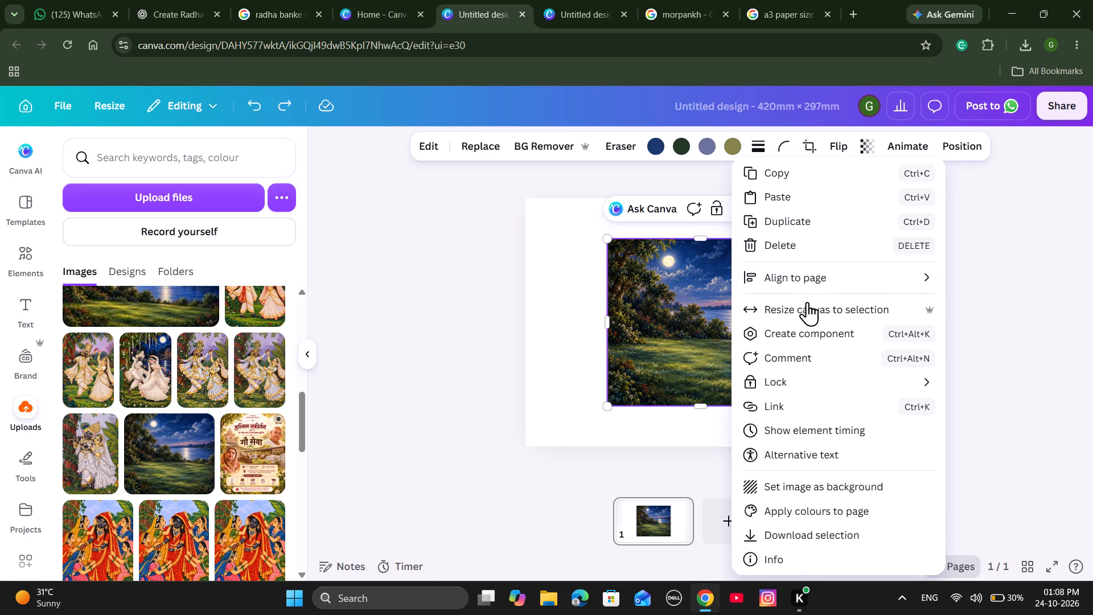
click(803, 483)
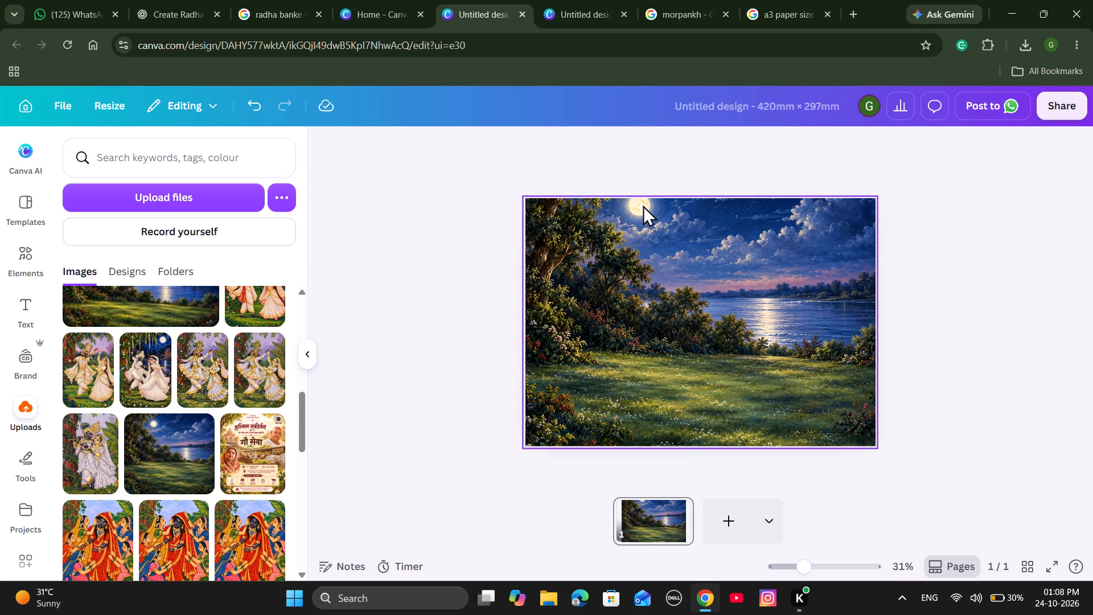
Split the riverside background image into editable layers with Magic Layers.
click(643, 205)
click(643, 205)
click(650, 328)
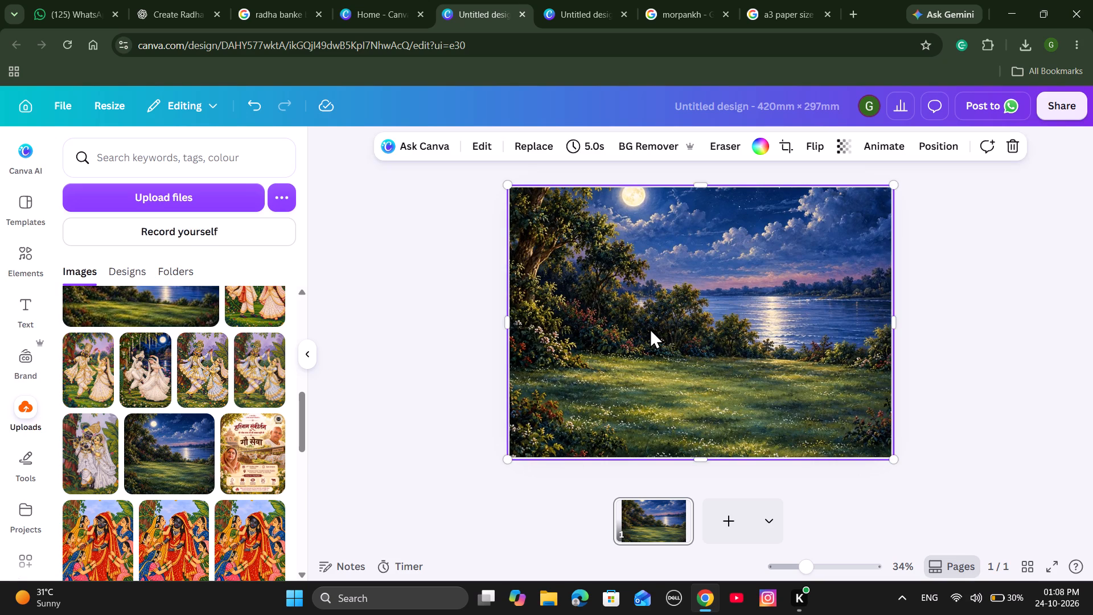
click(487, 149)
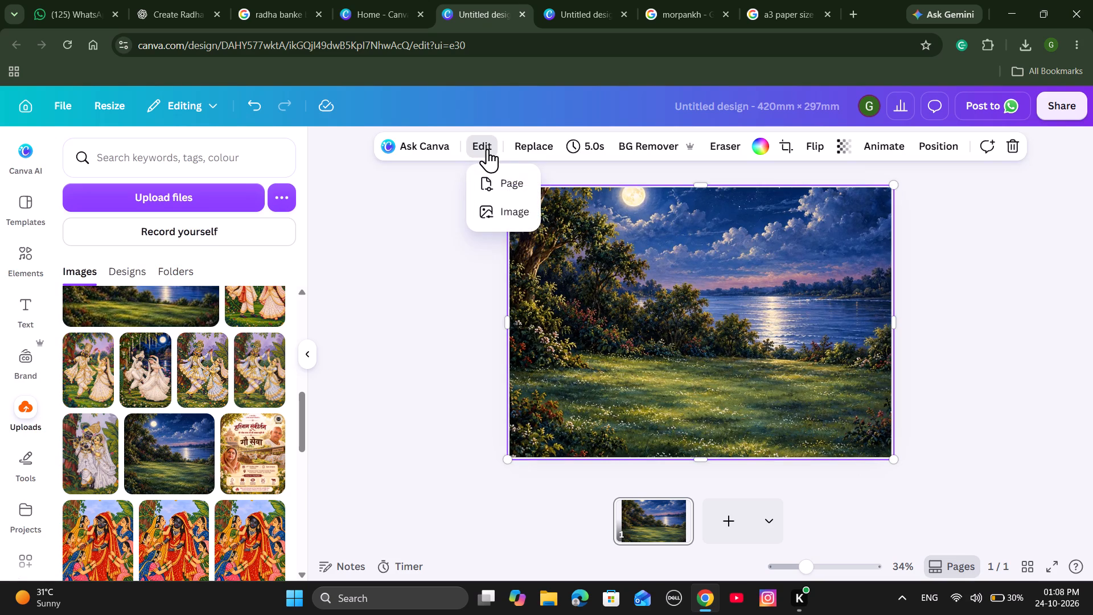
click(496, 223)
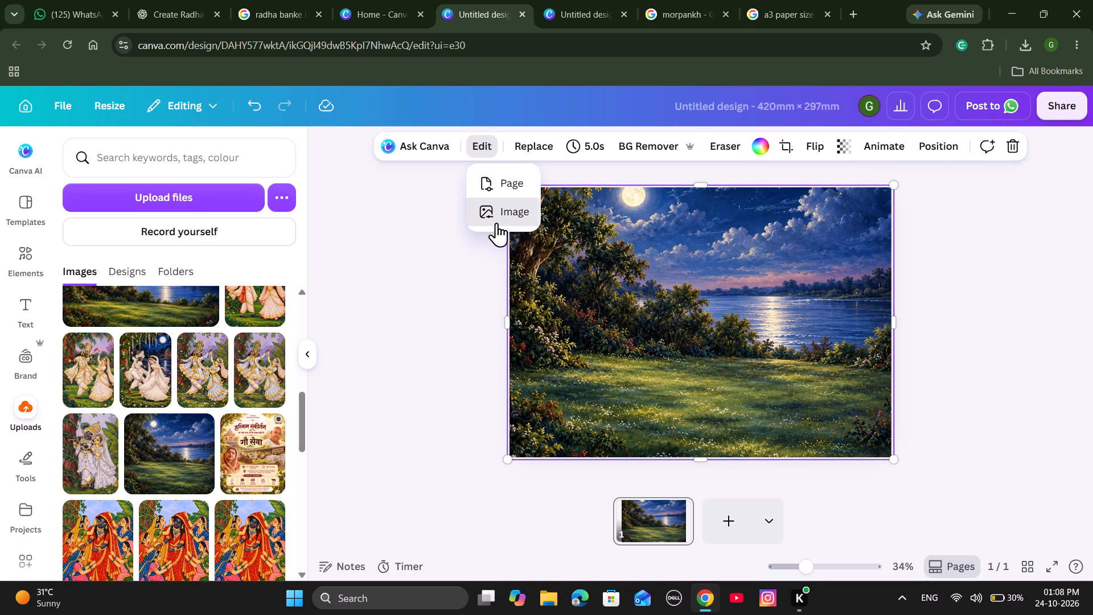
click(151, 327)
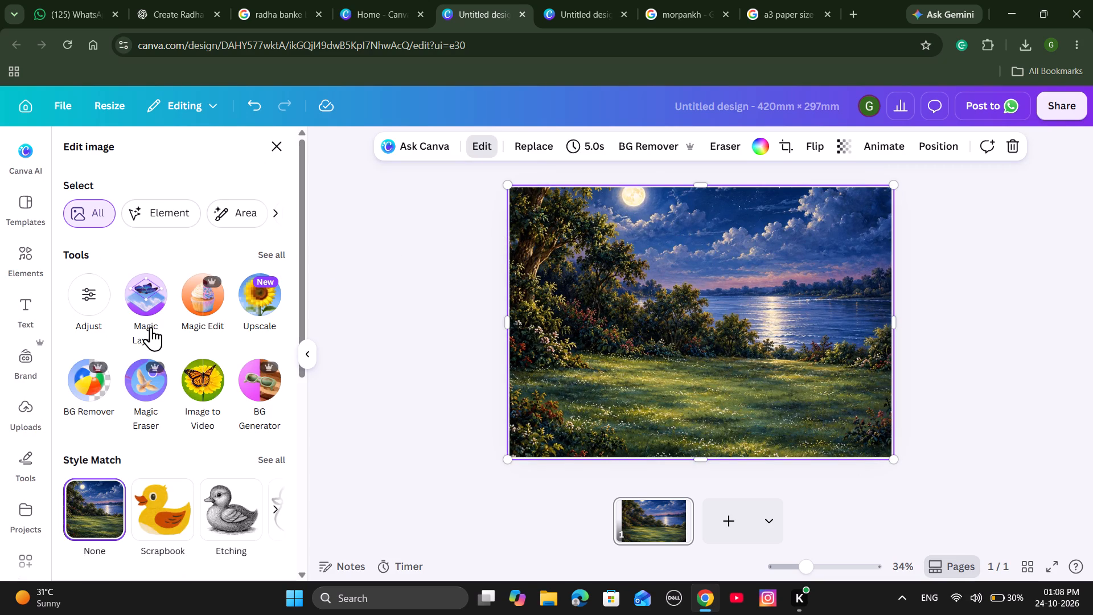
click(697, 304)
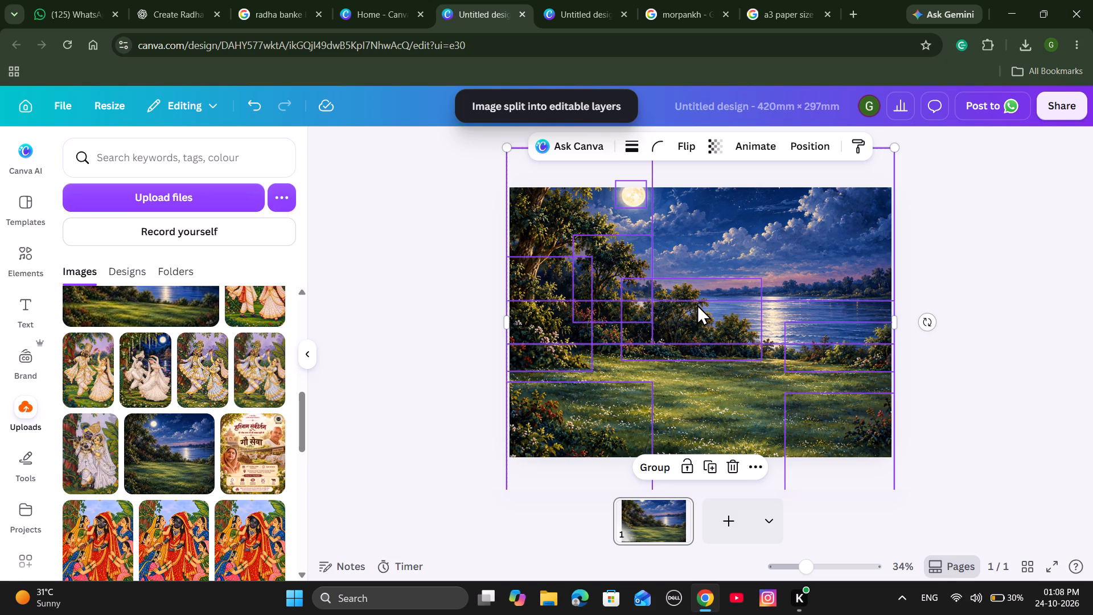
key(BackSpace)
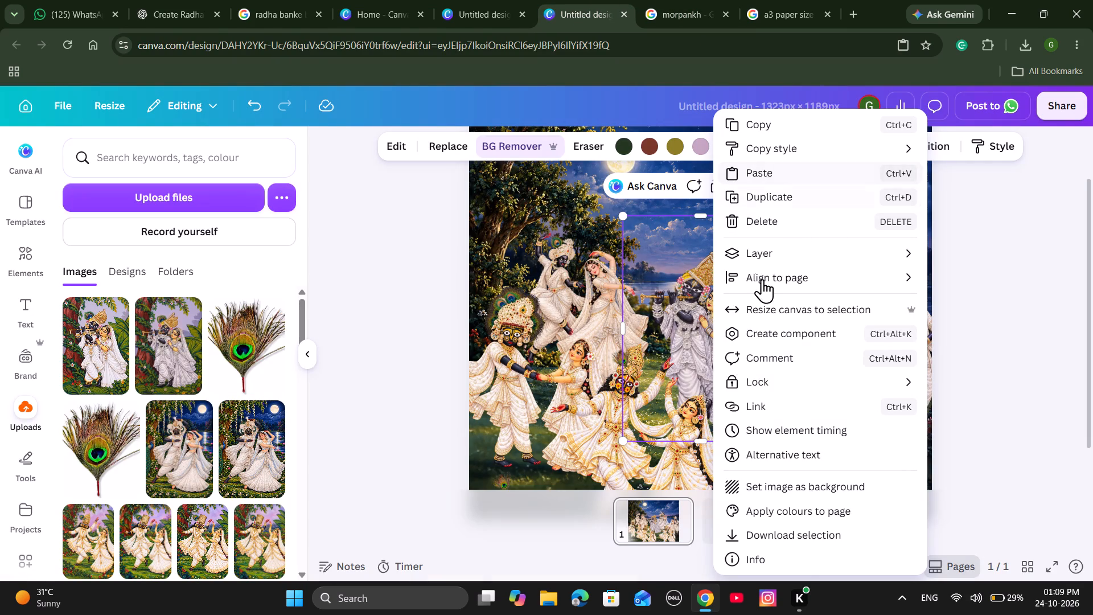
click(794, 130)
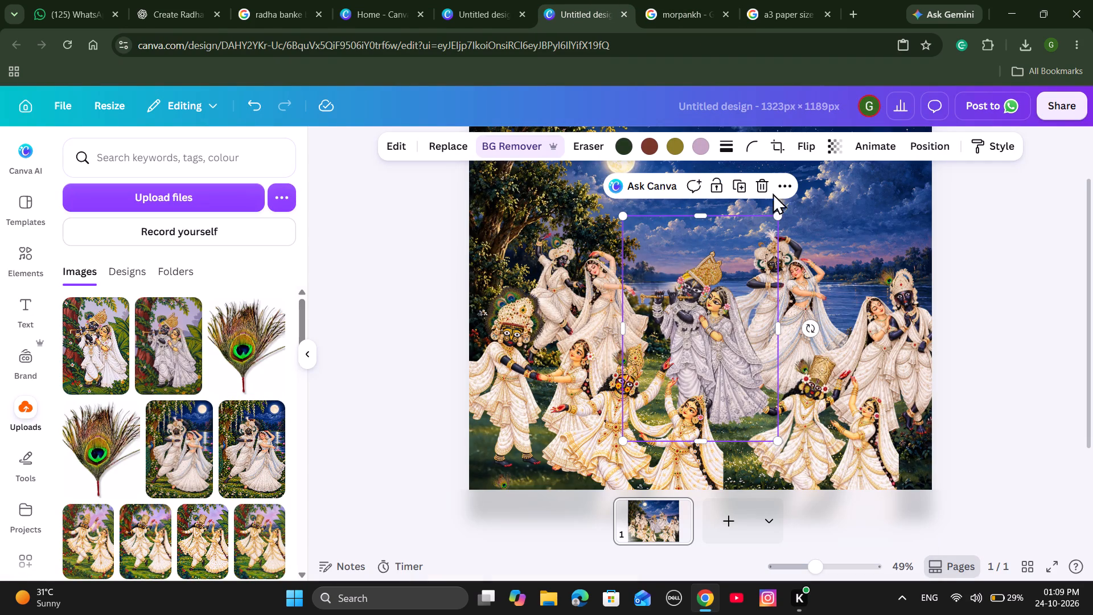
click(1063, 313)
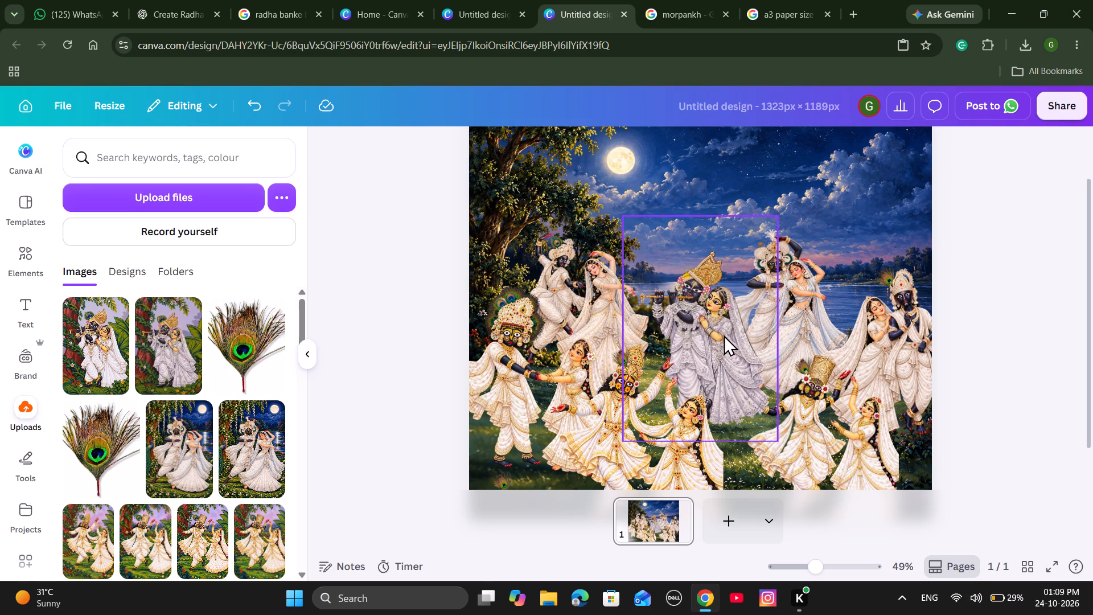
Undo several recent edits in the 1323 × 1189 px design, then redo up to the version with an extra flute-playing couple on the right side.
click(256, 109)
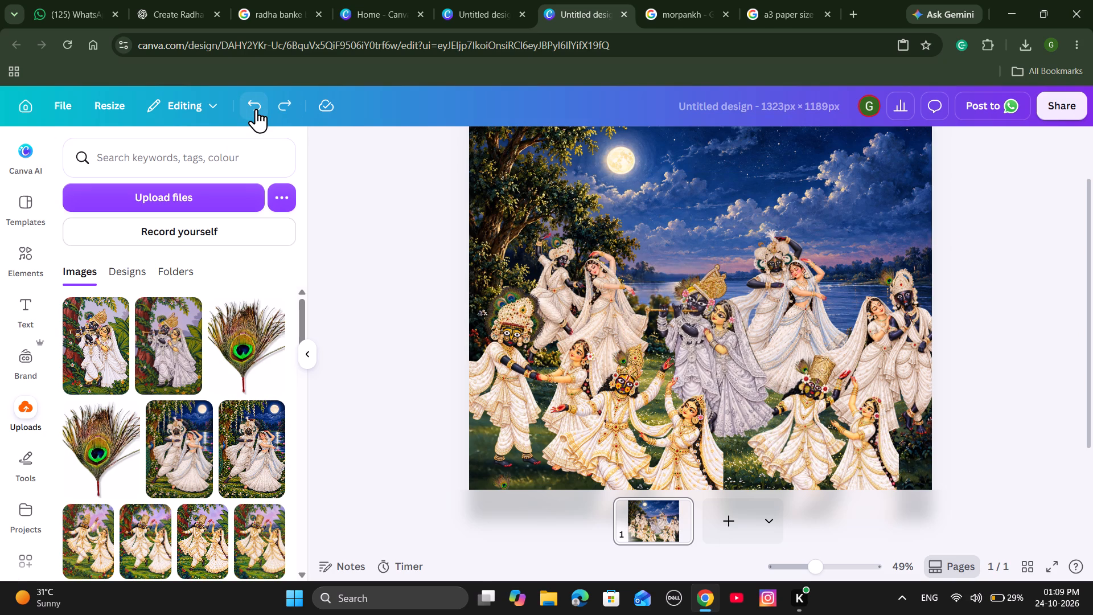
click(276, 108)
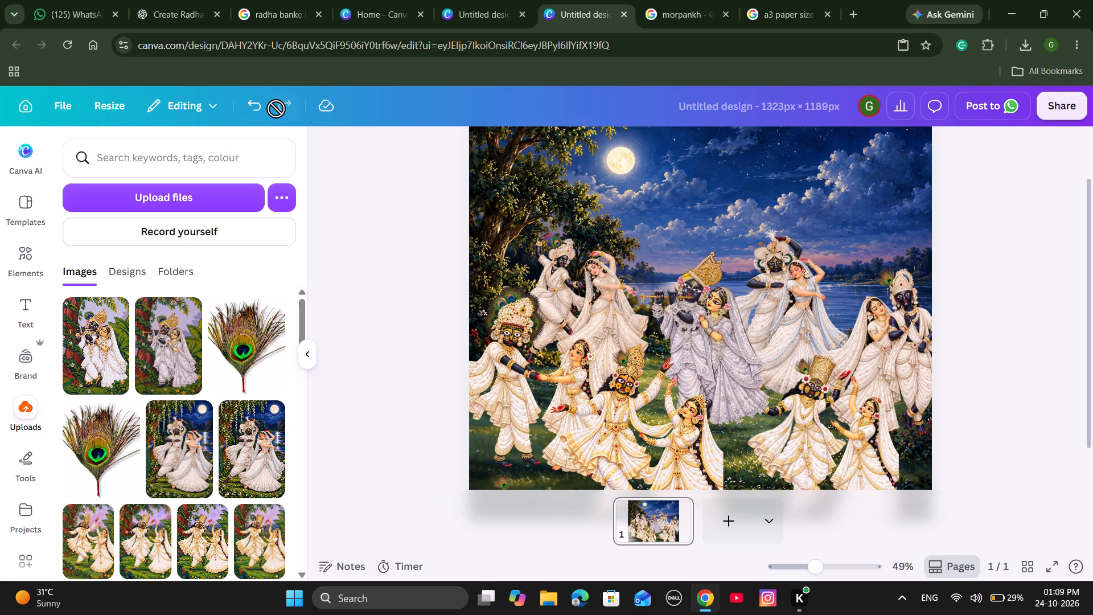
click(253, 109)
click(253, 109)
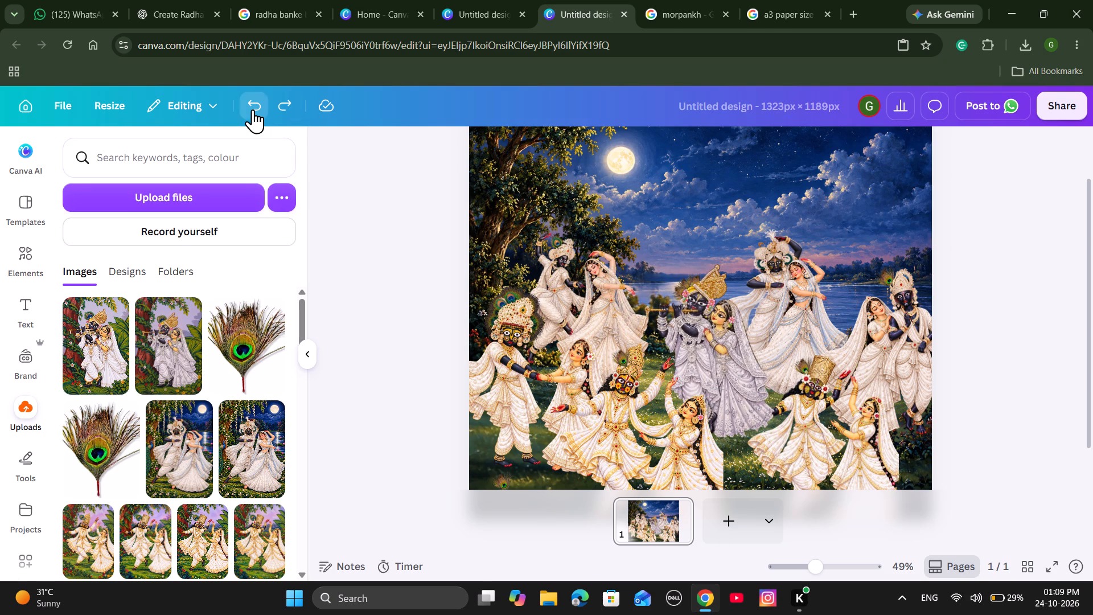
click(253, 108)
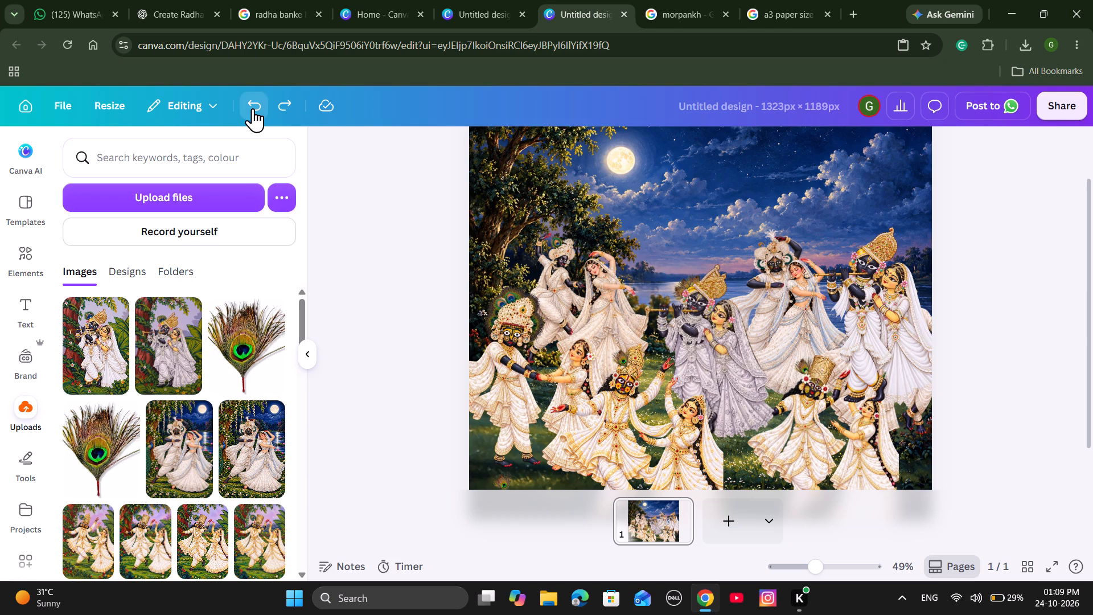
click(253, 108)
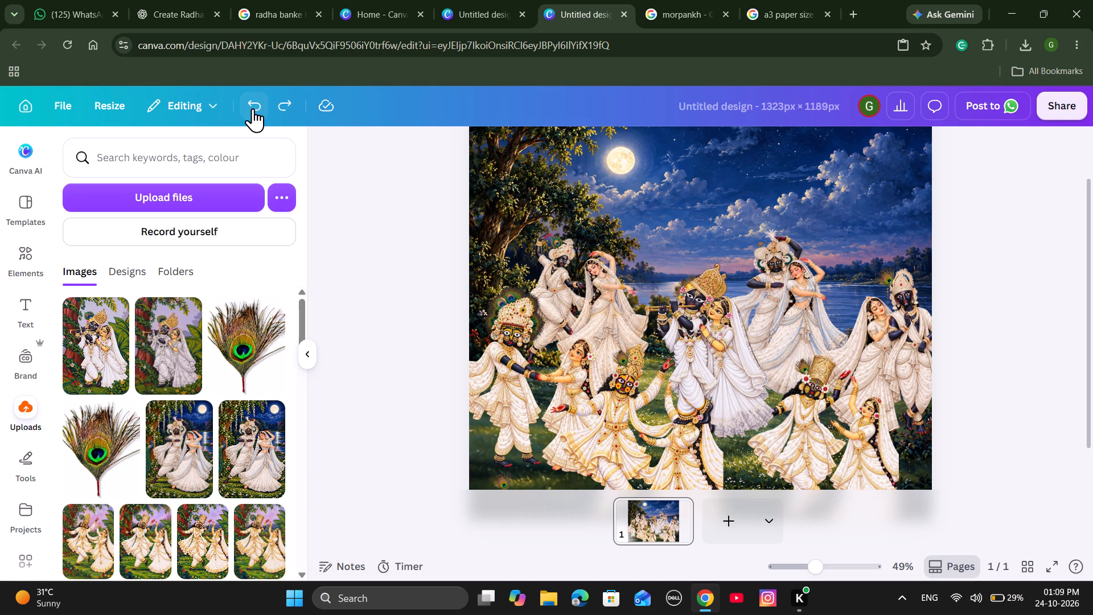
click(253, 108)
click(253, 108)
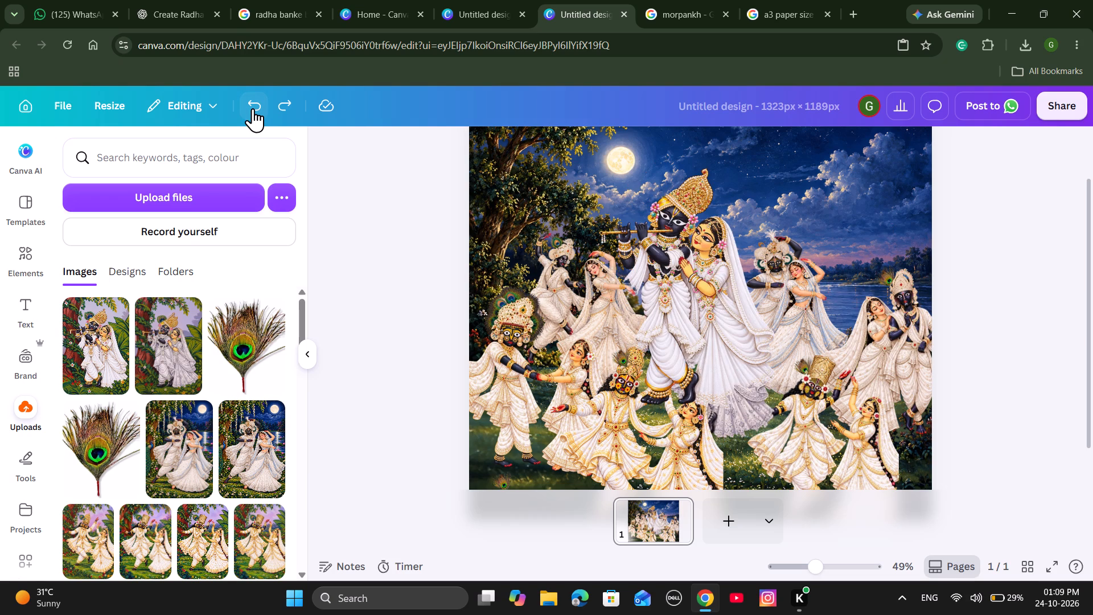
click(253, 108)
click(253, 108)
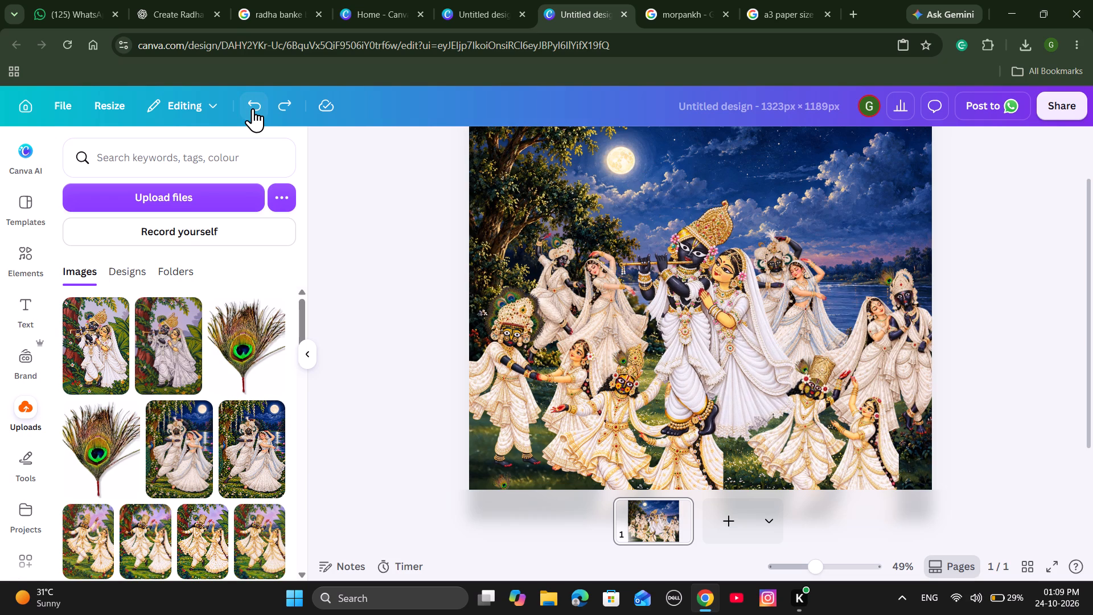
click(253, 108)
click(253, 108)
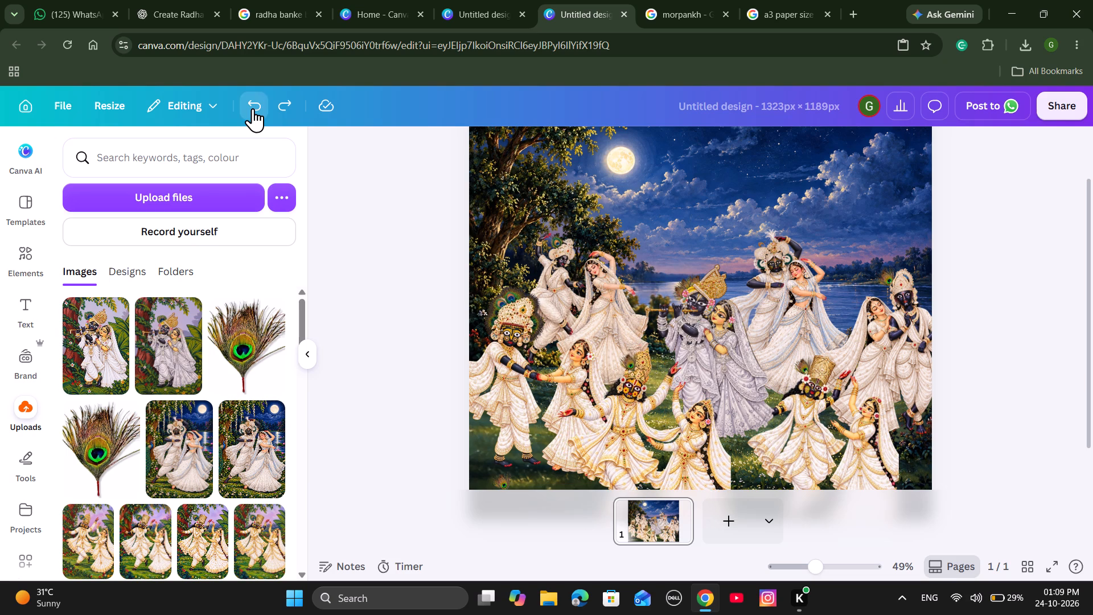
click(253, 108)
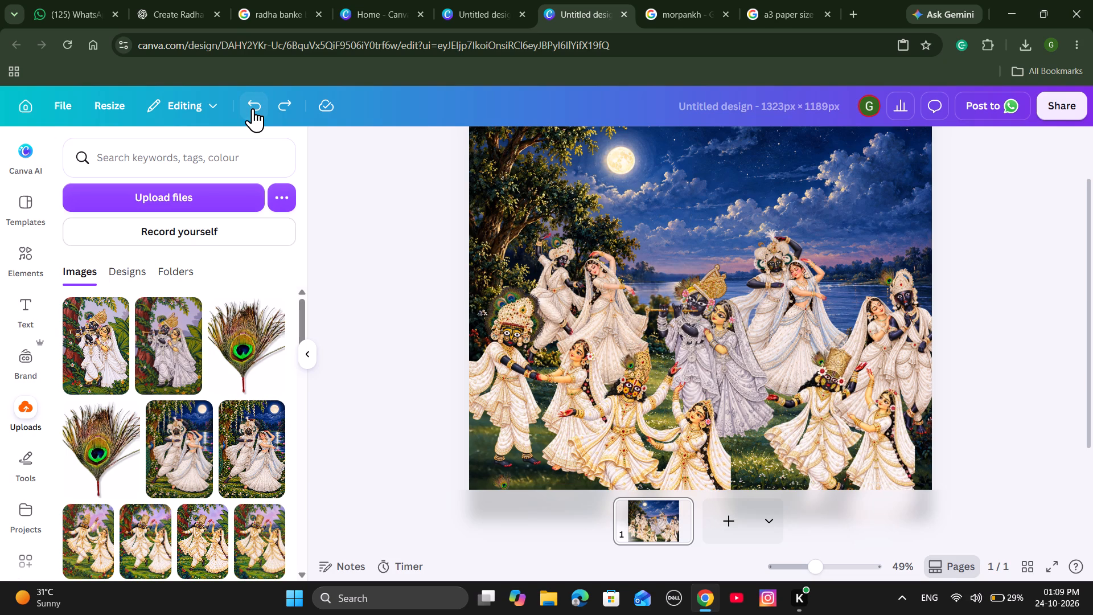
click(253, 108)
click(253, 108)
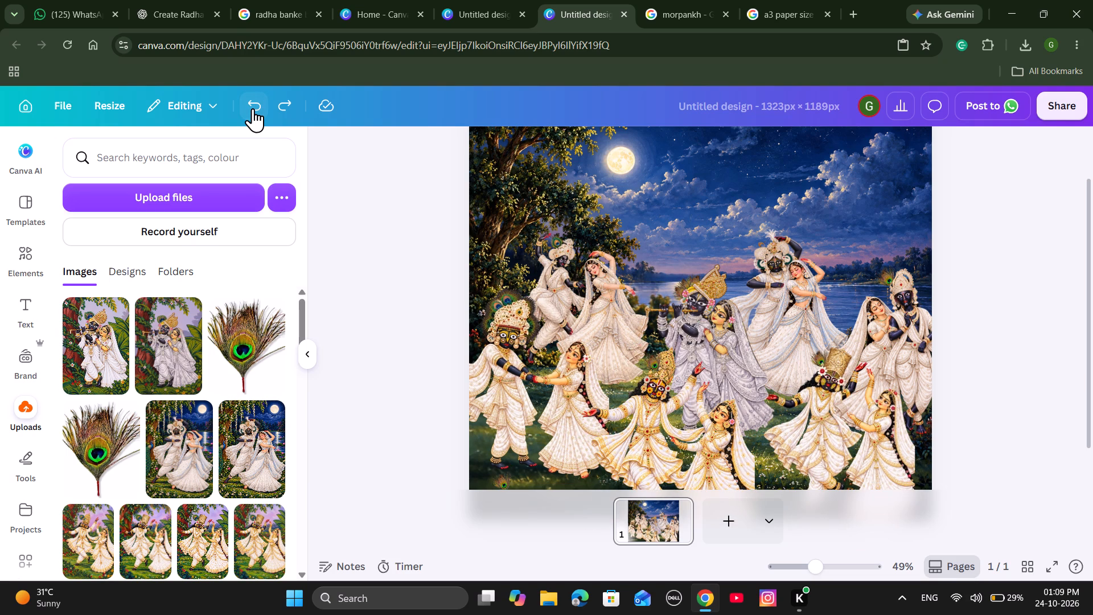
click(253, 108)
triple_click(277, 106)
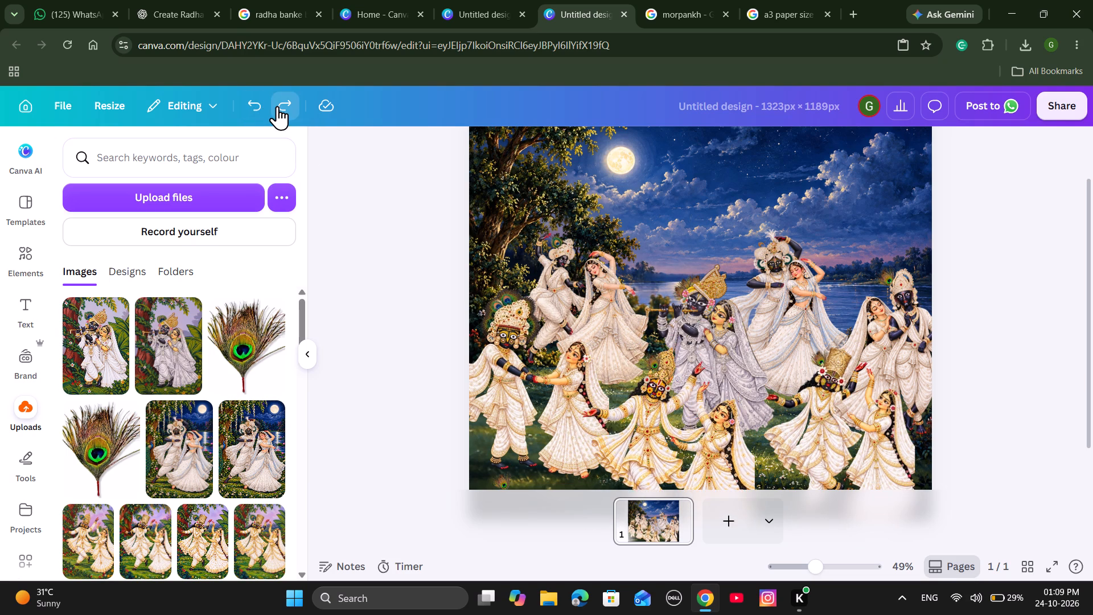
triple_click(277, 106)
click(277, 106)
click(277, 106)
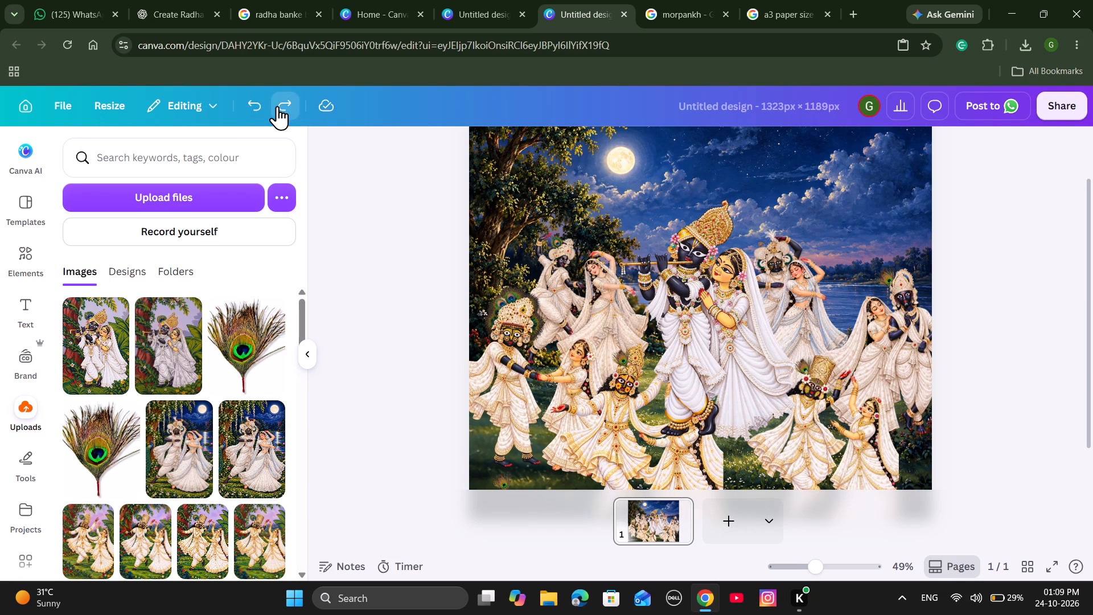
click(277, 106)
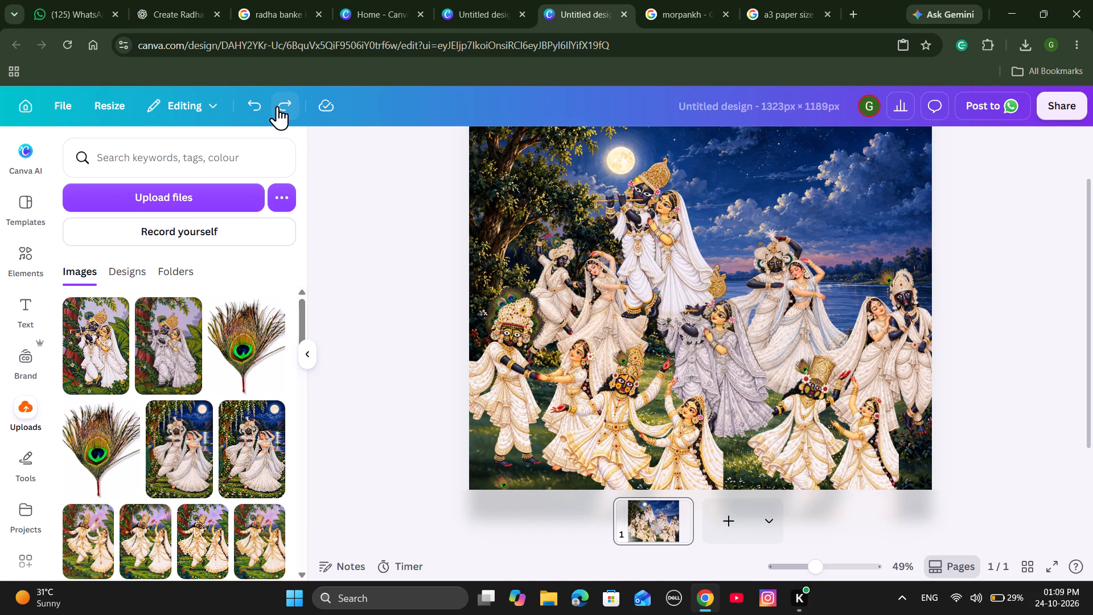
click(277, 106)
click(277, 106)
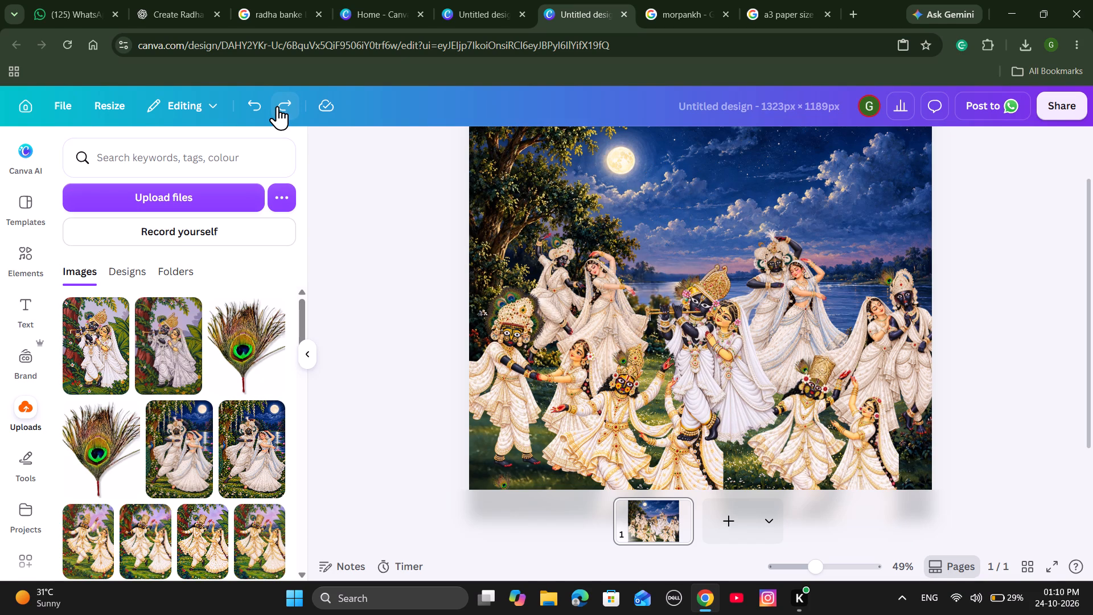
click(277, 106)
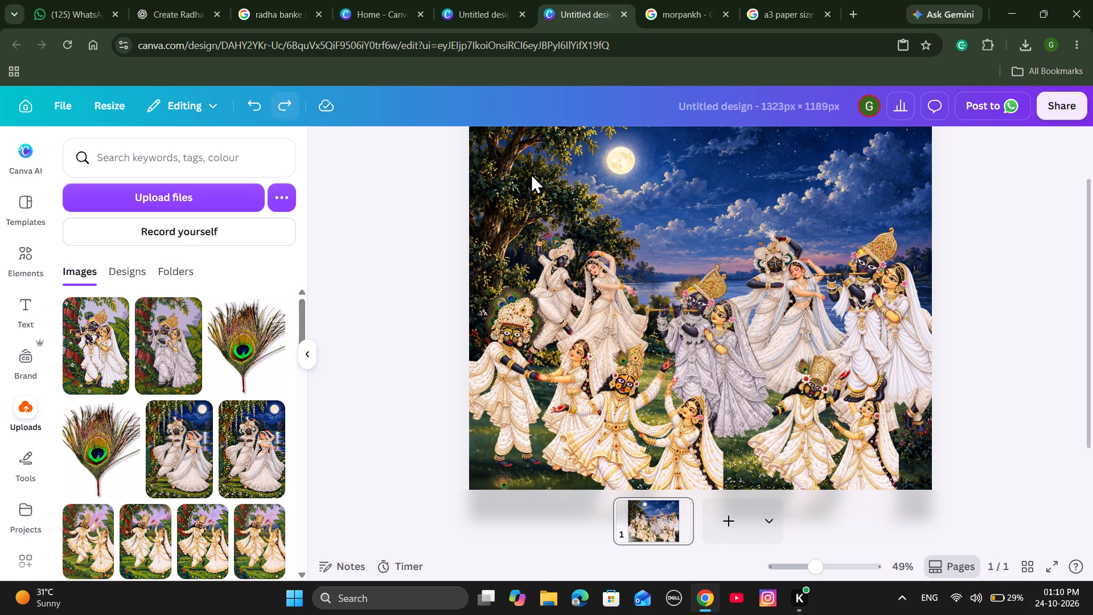
Copy the central silver-dressed flute-playing couple from the 1323 × 1189 px design and paste it into the 420 × 297 mm riverside design.
click(743, 315)
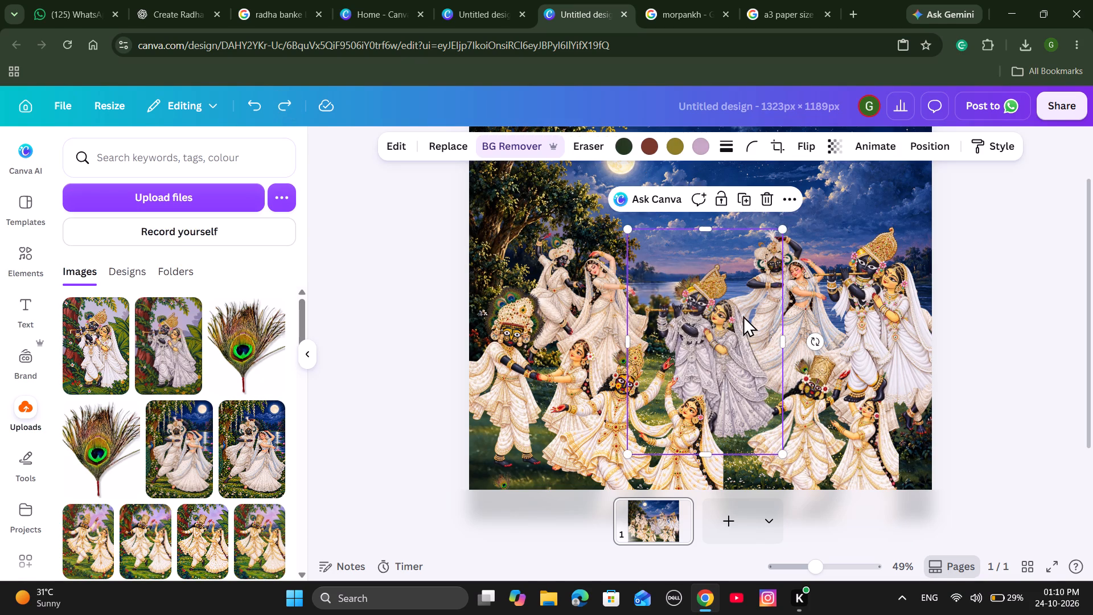
click(788, 198)
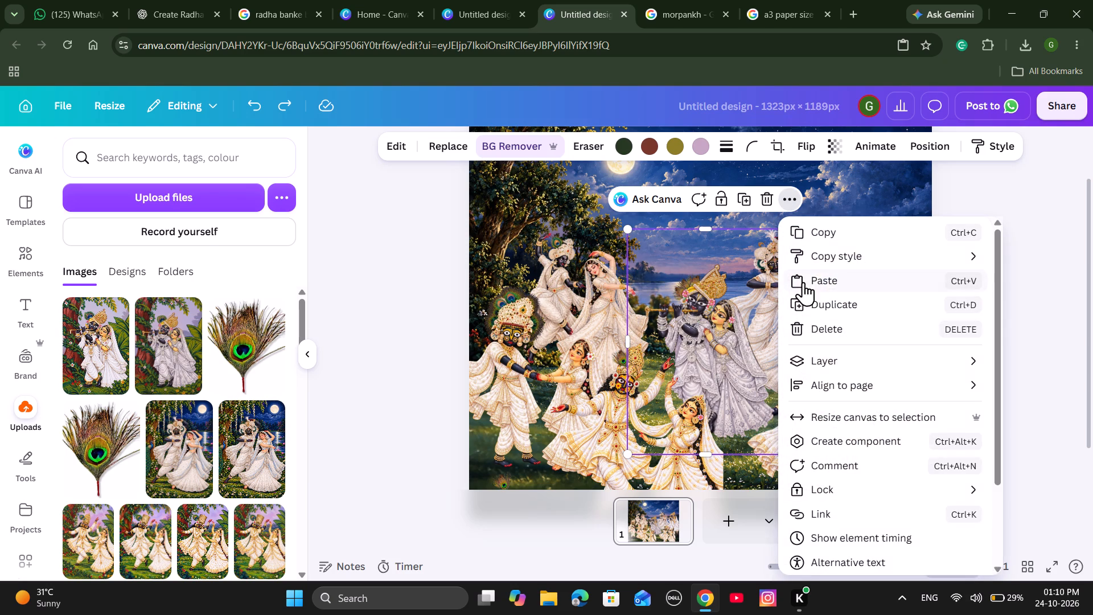
click(821, 239)
click(754, 0)
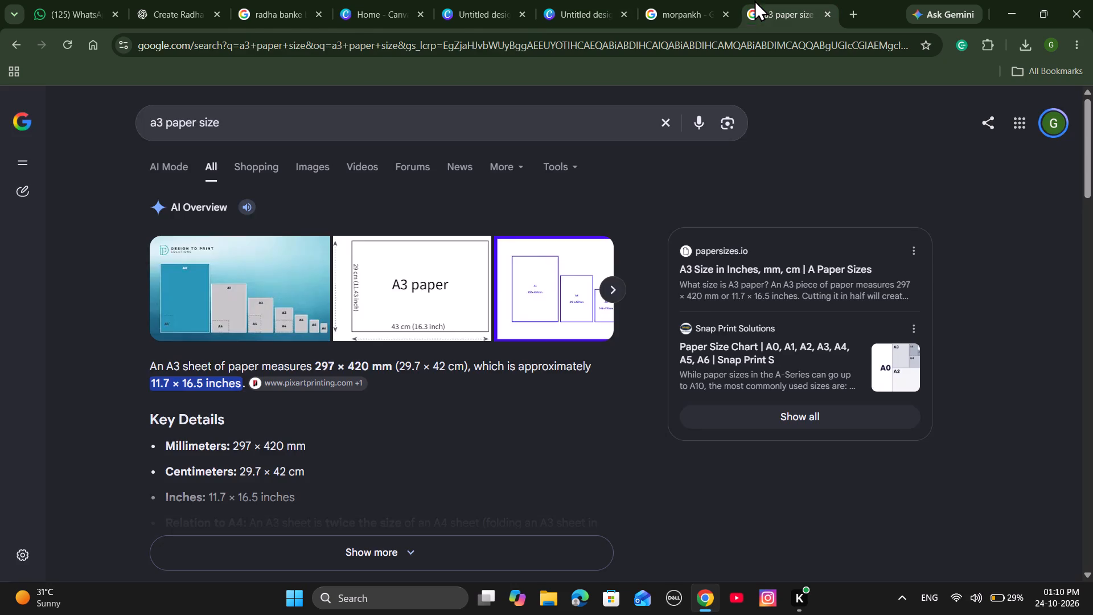
click(700, 0)
click(566, 0)
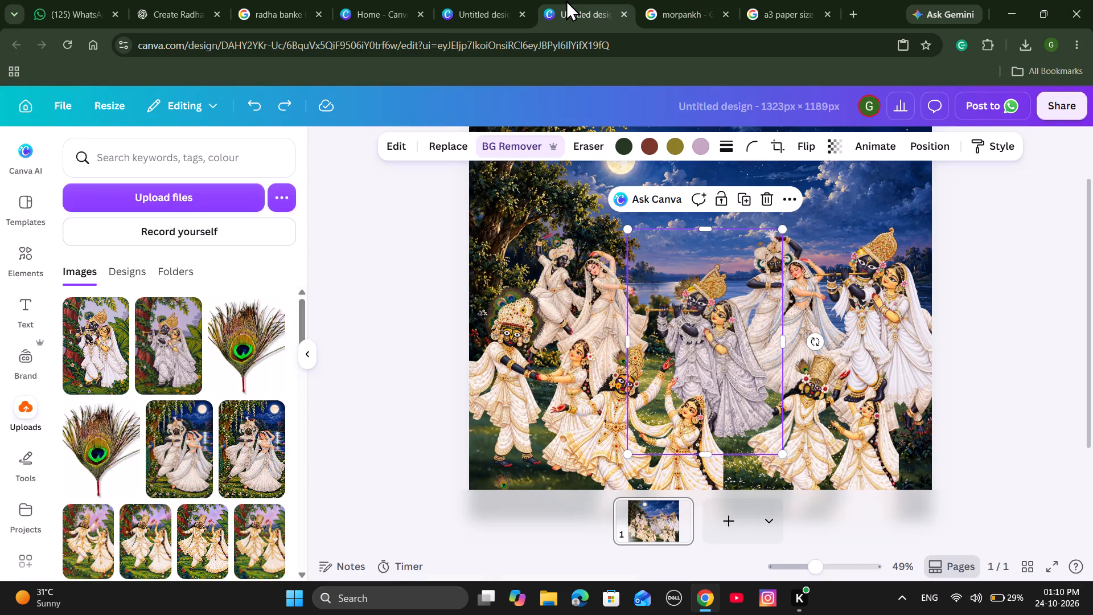
drag(482, 1, 605, 0)
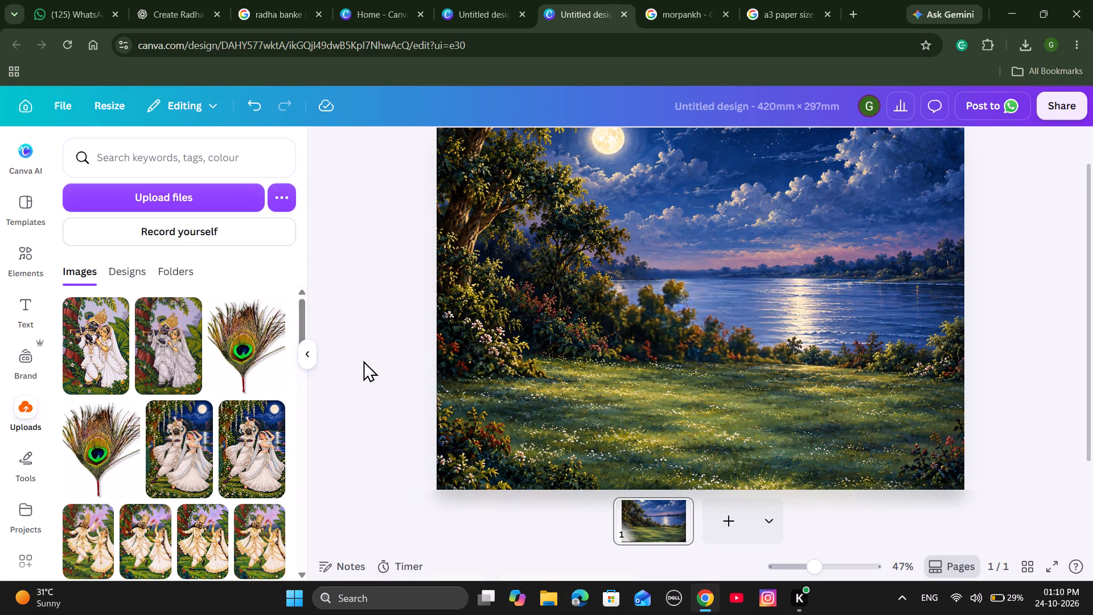
right_click(668, 313)
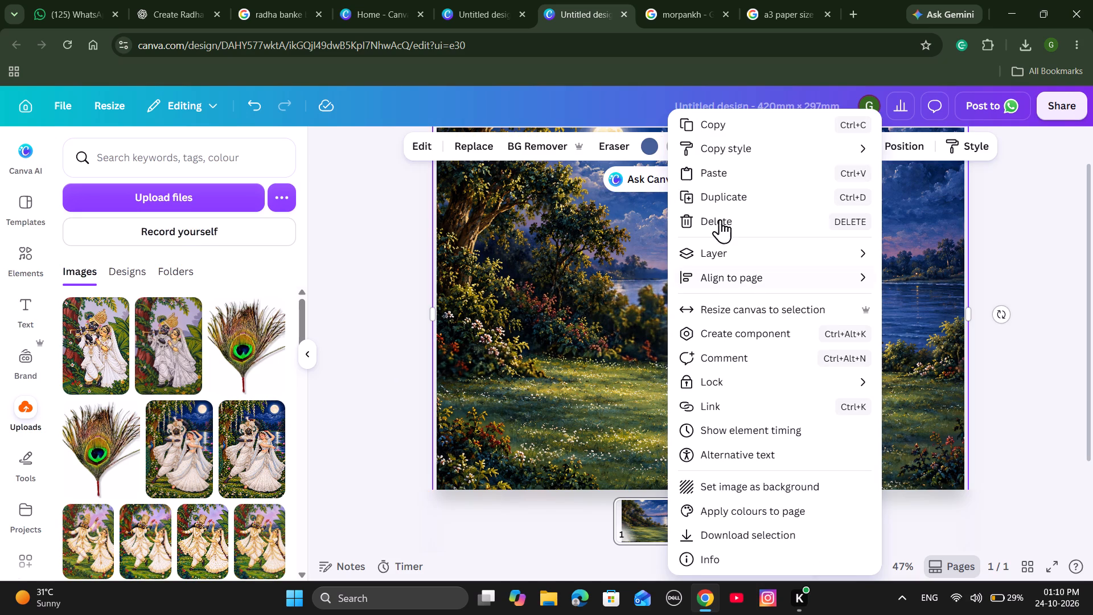
click(729, 171)
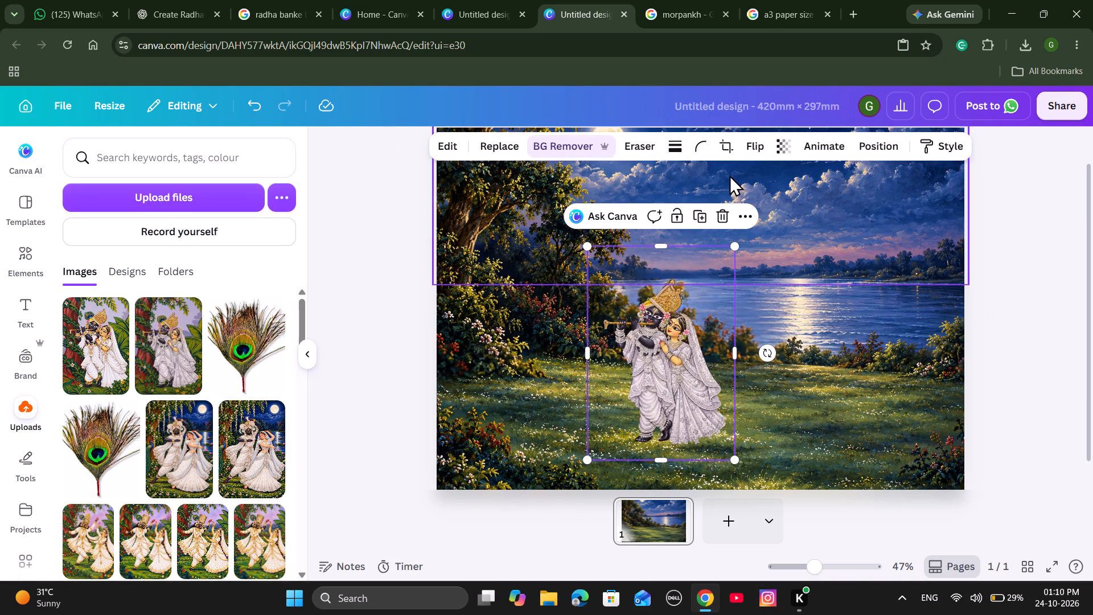
Enlarge the pasted flute-playing couple slightly and position it at the horizontal centre of the page, on the lawn before the river.
drag(696, 335, 724, 341)
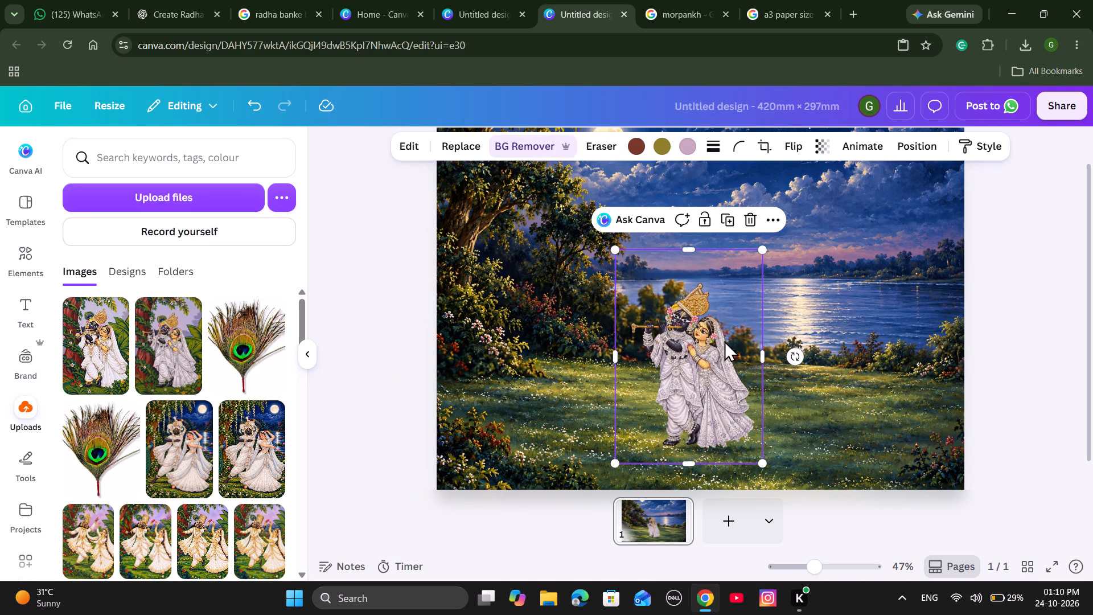
drag(762, 465, 770, 472)
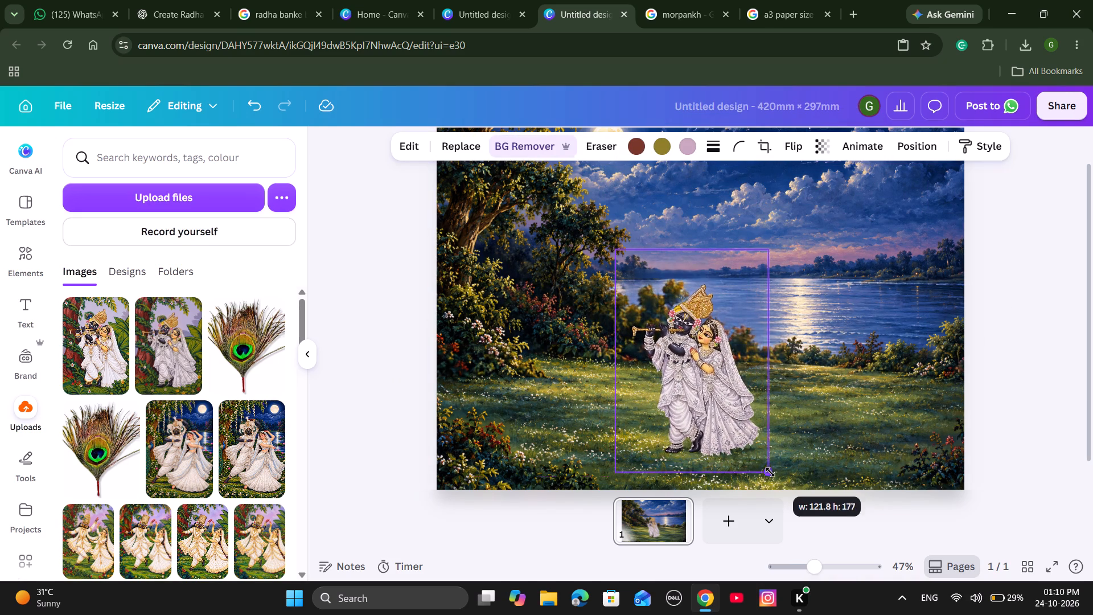
drag(770, 472, 774, 481)
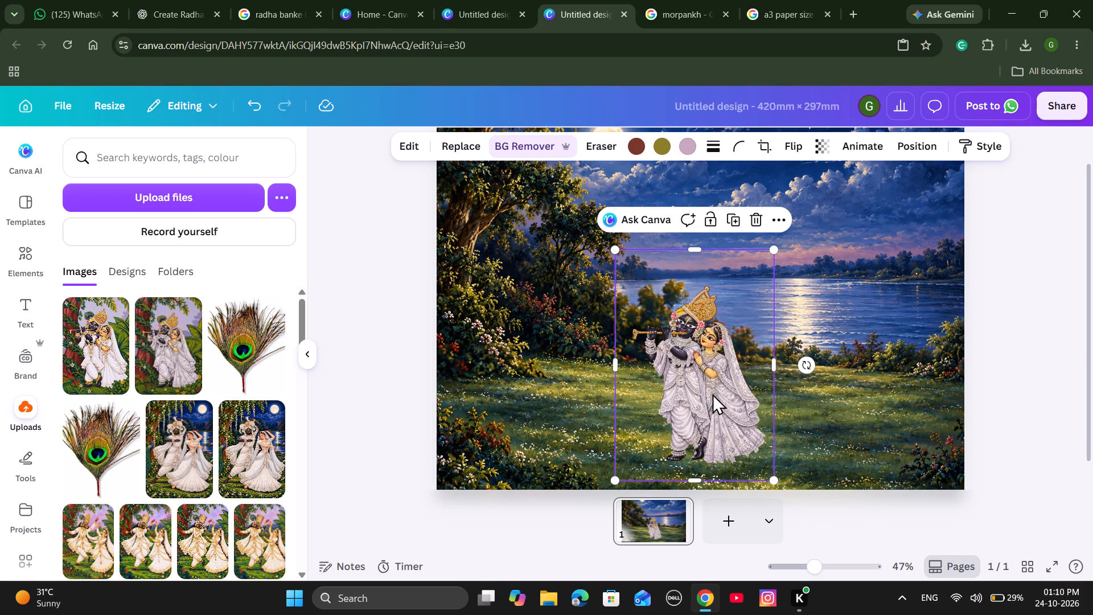
drag(712, 379, 714, 364)
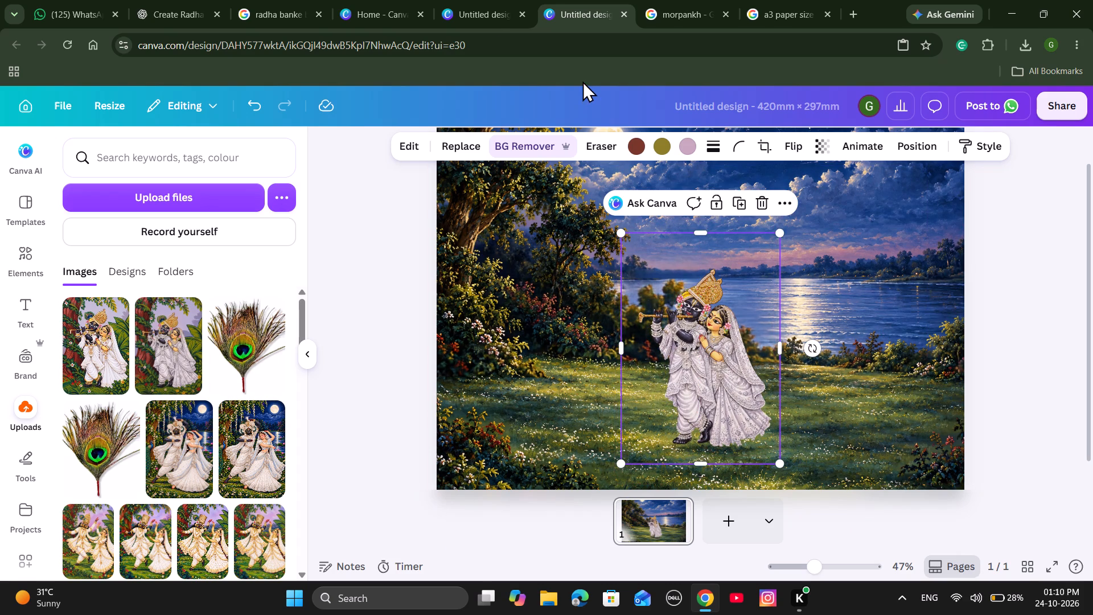
Delete the extra flute-playing couple on the right side of the 1323 × 1189 px design.
click(461, 0)
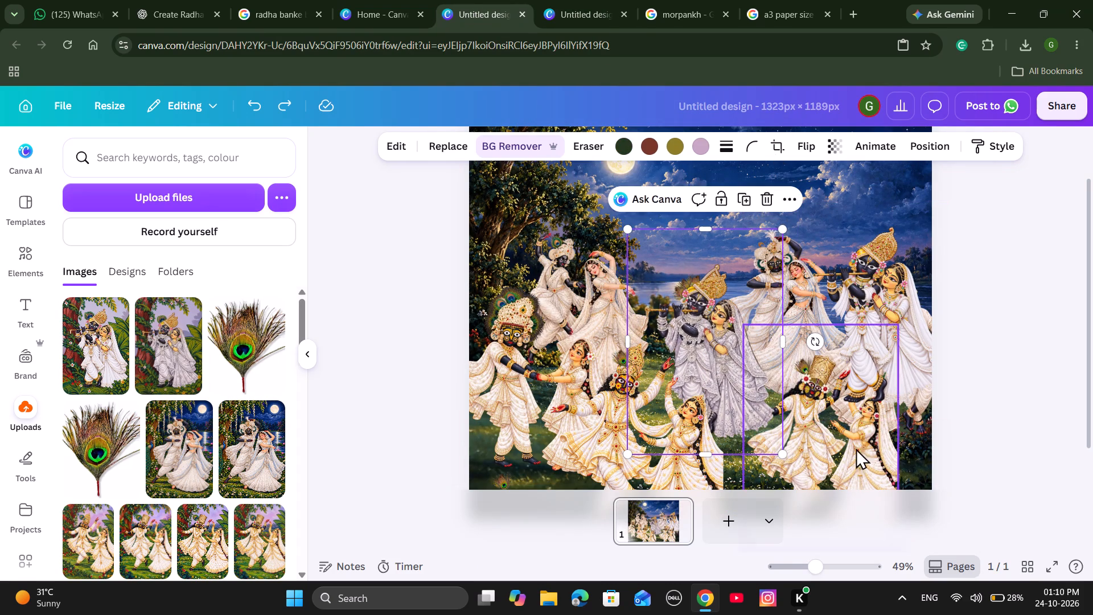
click(862, 266)
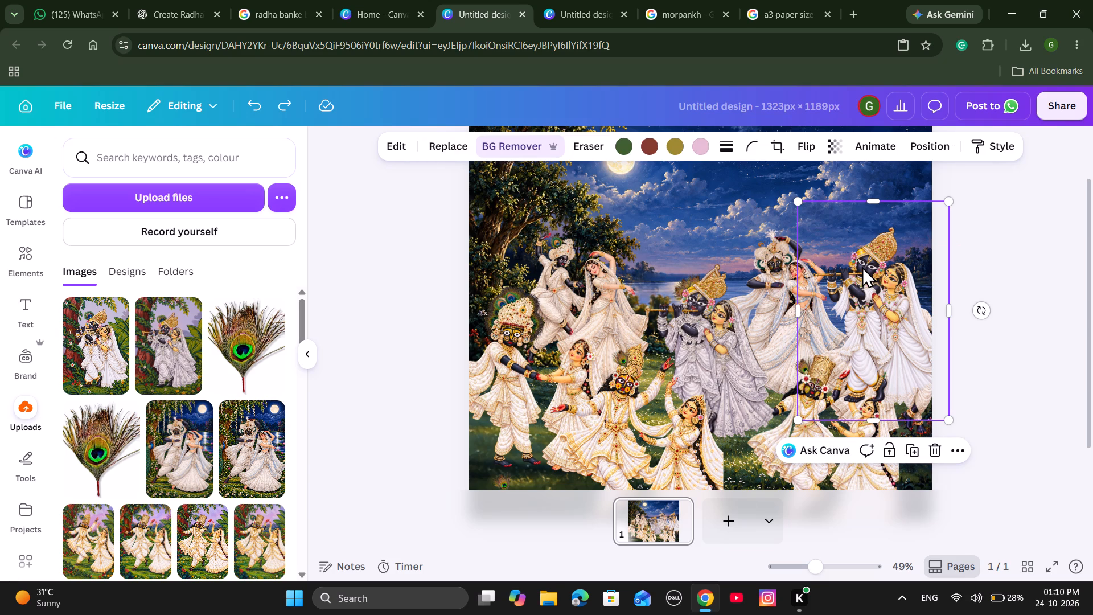
click(933, 452)
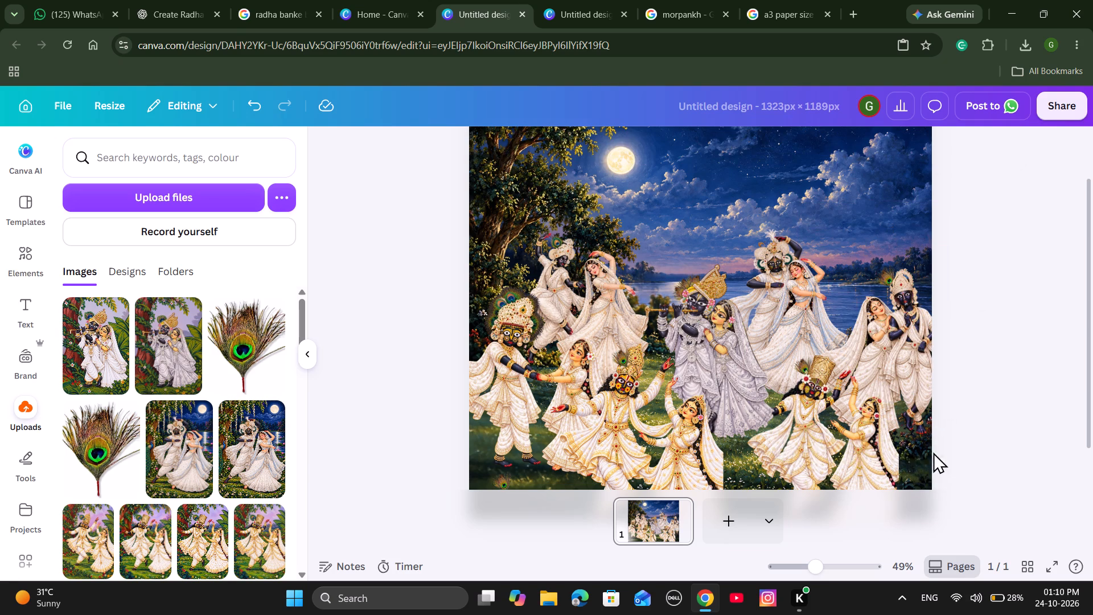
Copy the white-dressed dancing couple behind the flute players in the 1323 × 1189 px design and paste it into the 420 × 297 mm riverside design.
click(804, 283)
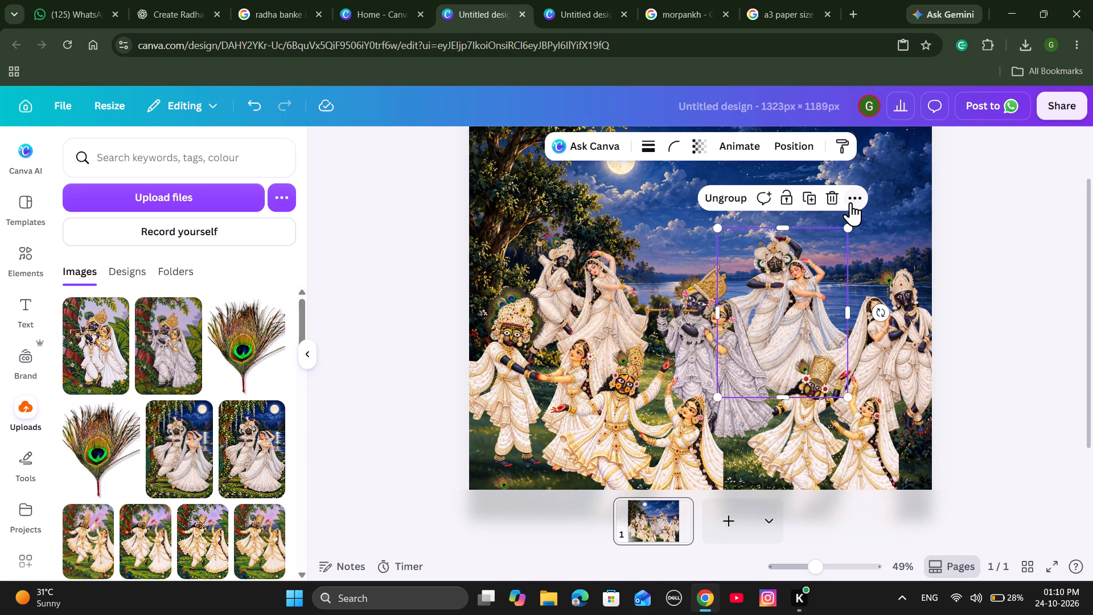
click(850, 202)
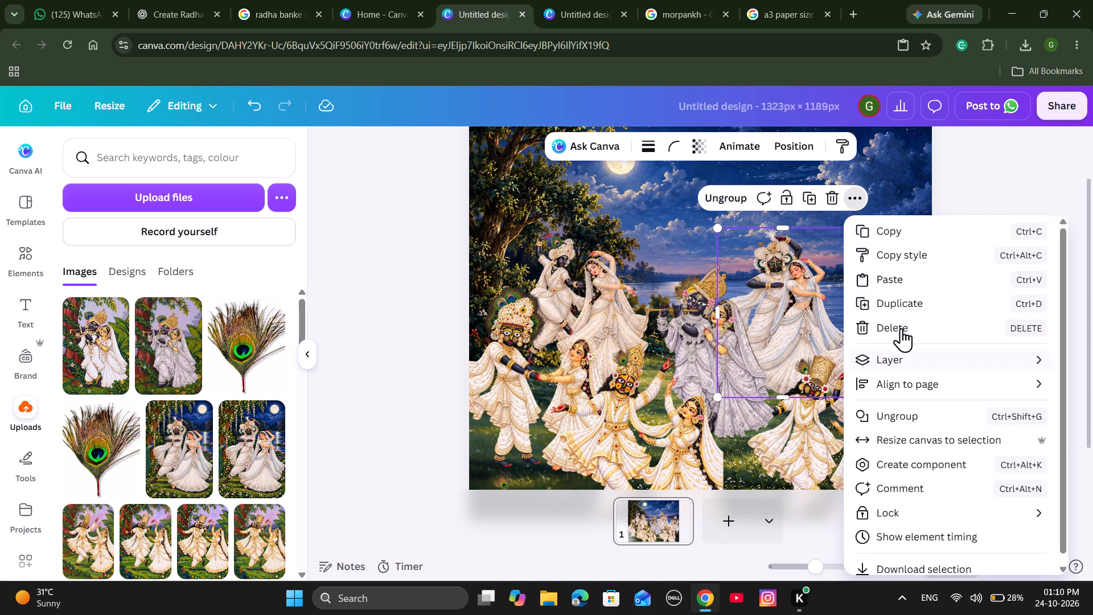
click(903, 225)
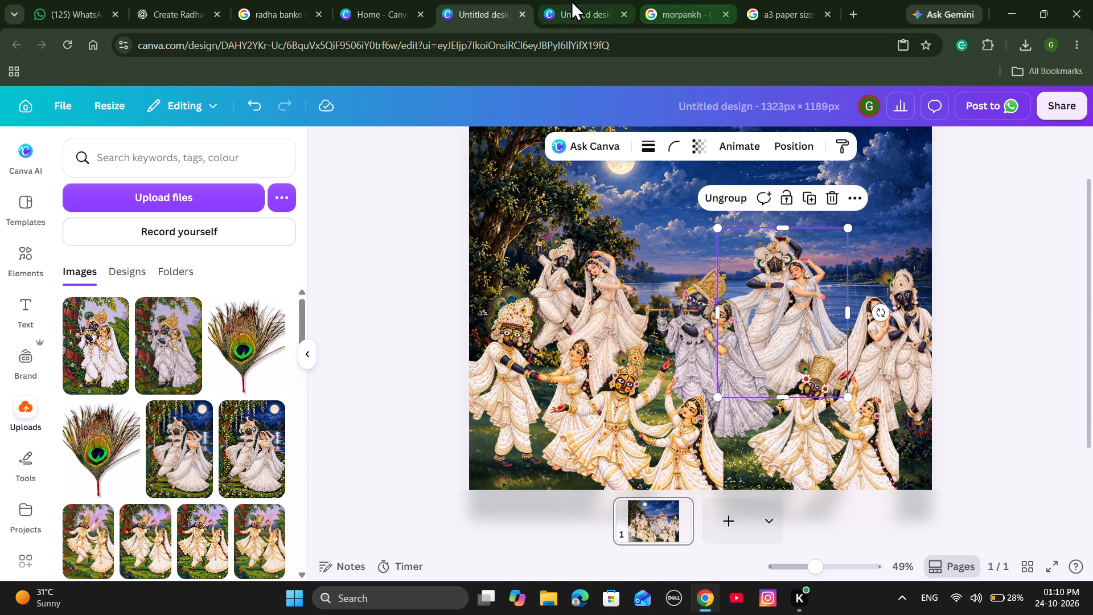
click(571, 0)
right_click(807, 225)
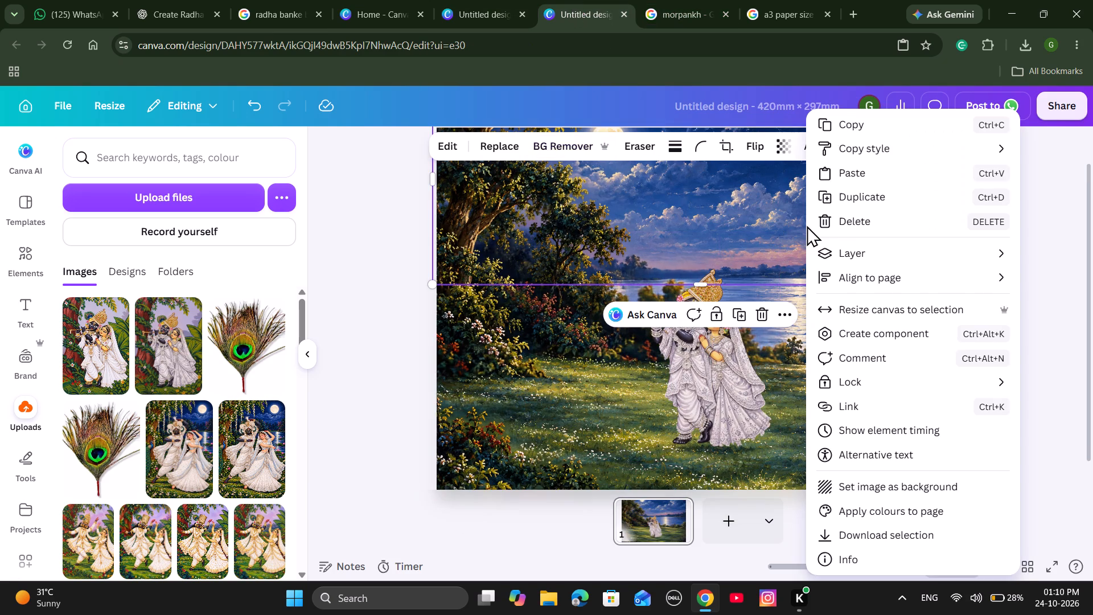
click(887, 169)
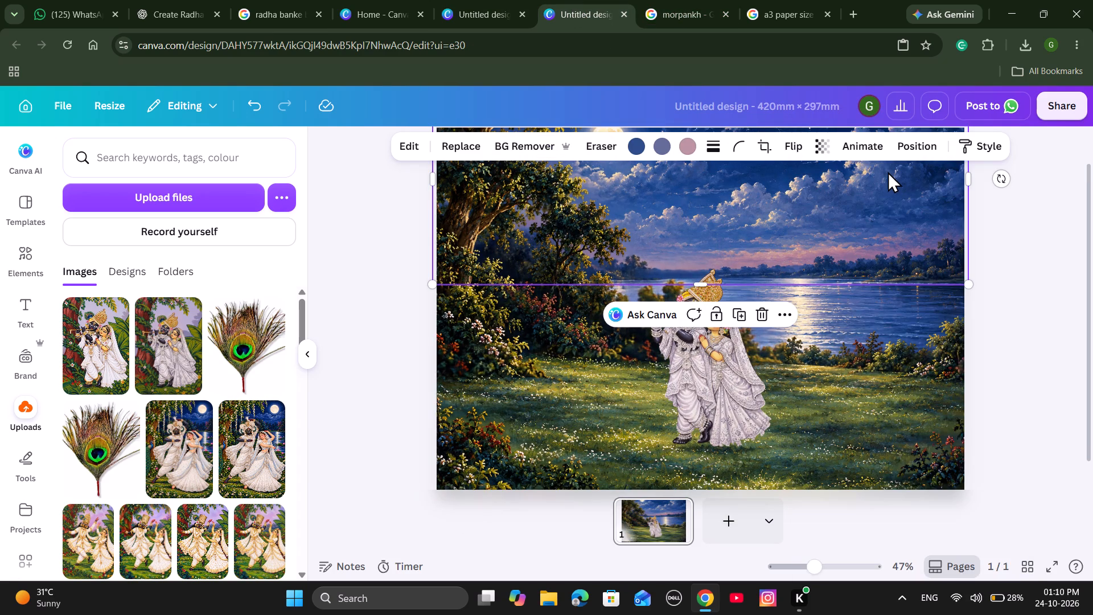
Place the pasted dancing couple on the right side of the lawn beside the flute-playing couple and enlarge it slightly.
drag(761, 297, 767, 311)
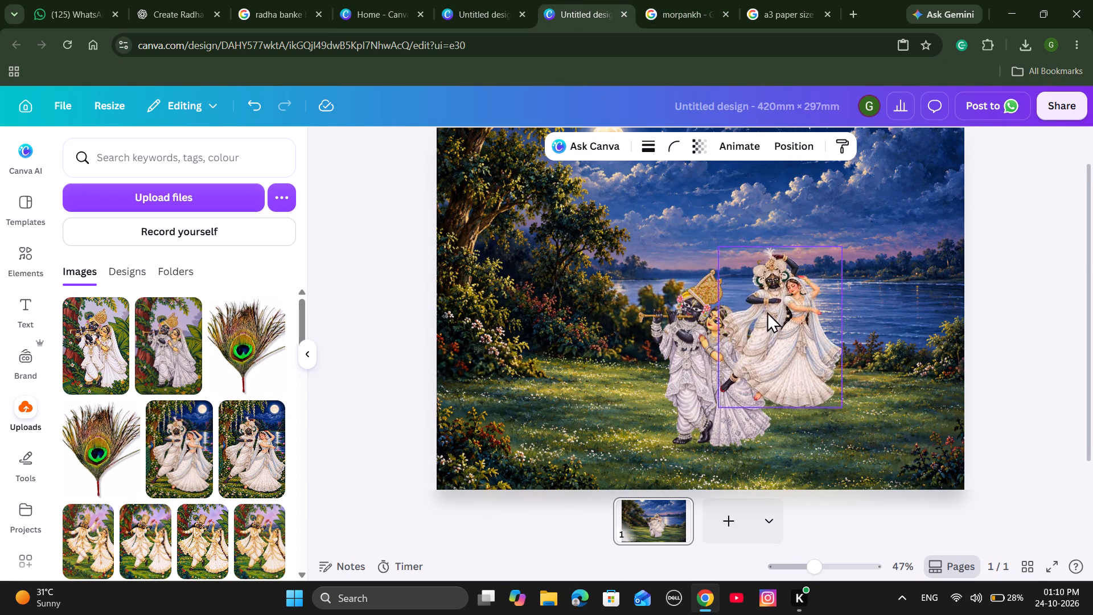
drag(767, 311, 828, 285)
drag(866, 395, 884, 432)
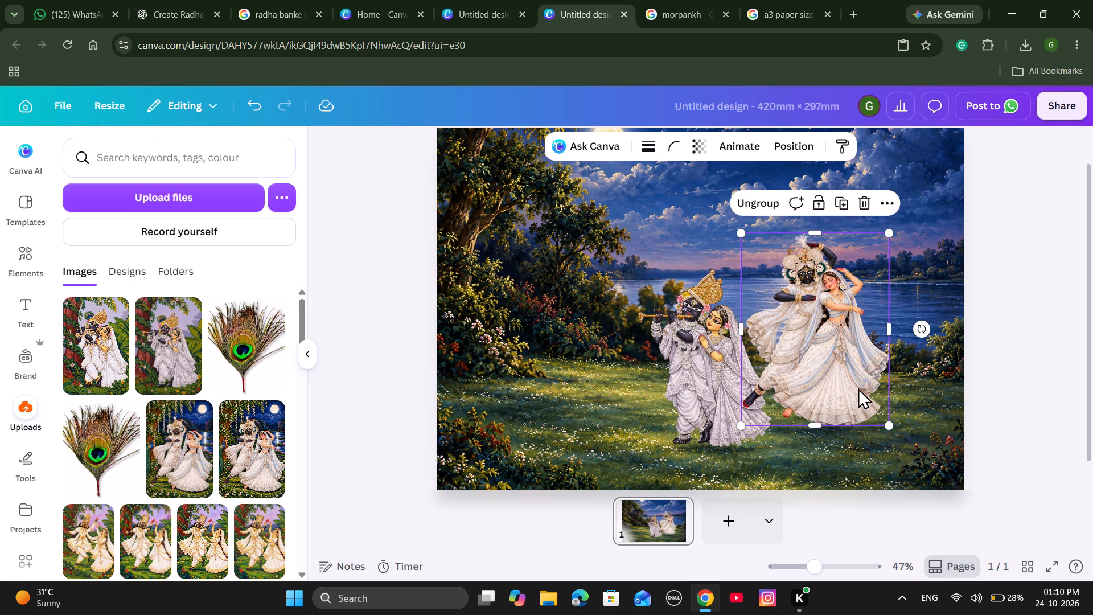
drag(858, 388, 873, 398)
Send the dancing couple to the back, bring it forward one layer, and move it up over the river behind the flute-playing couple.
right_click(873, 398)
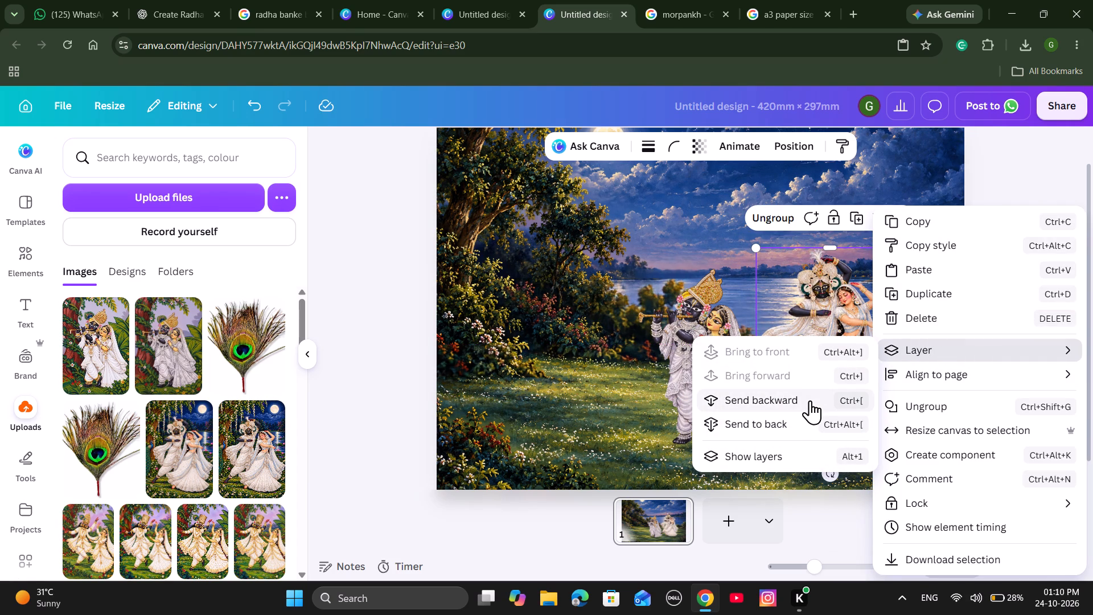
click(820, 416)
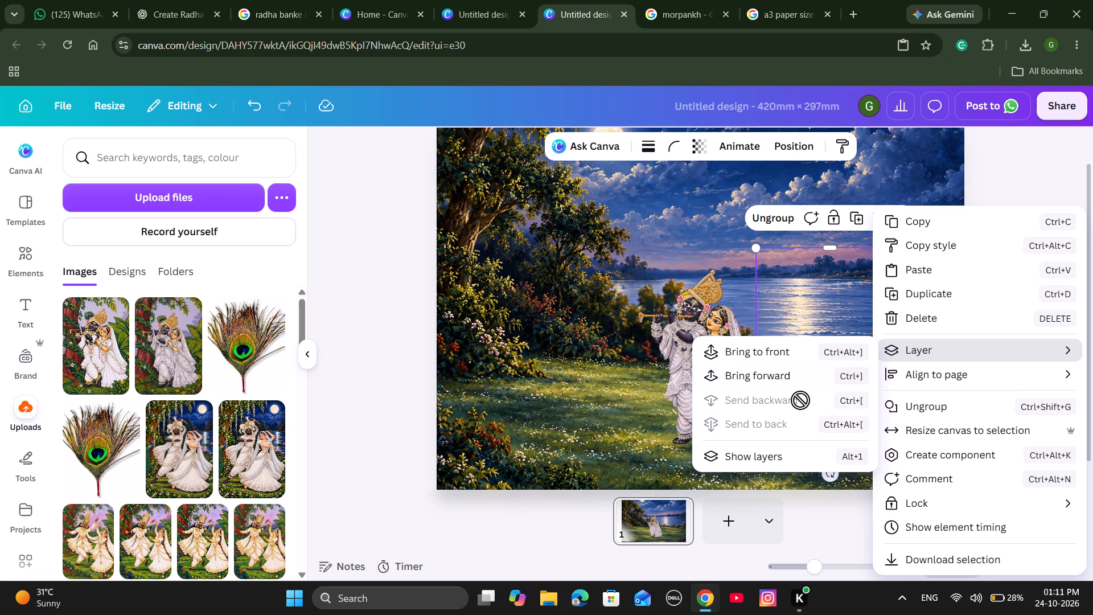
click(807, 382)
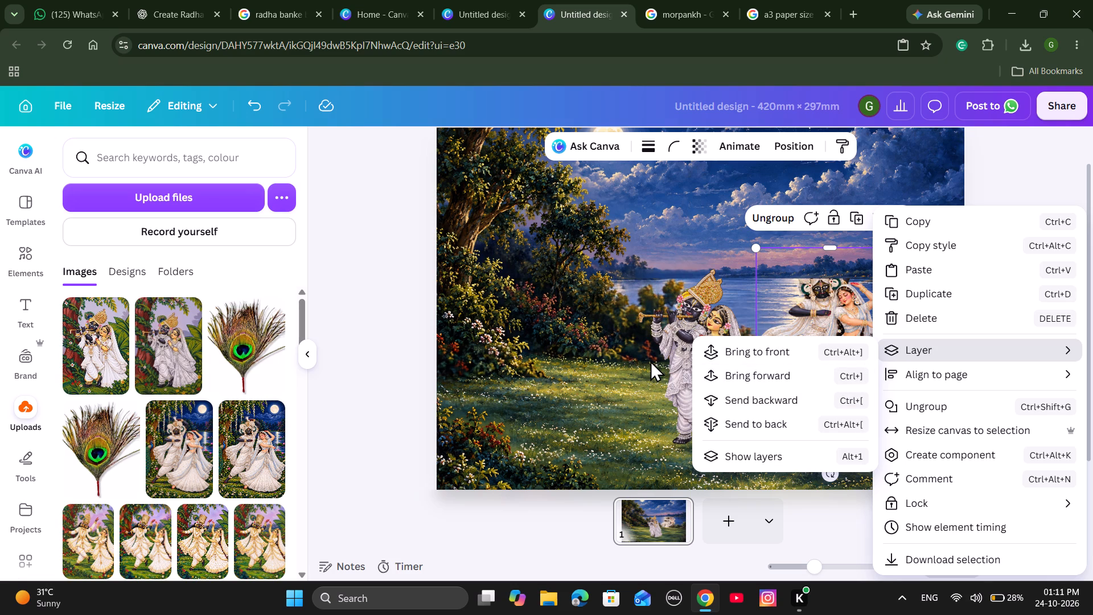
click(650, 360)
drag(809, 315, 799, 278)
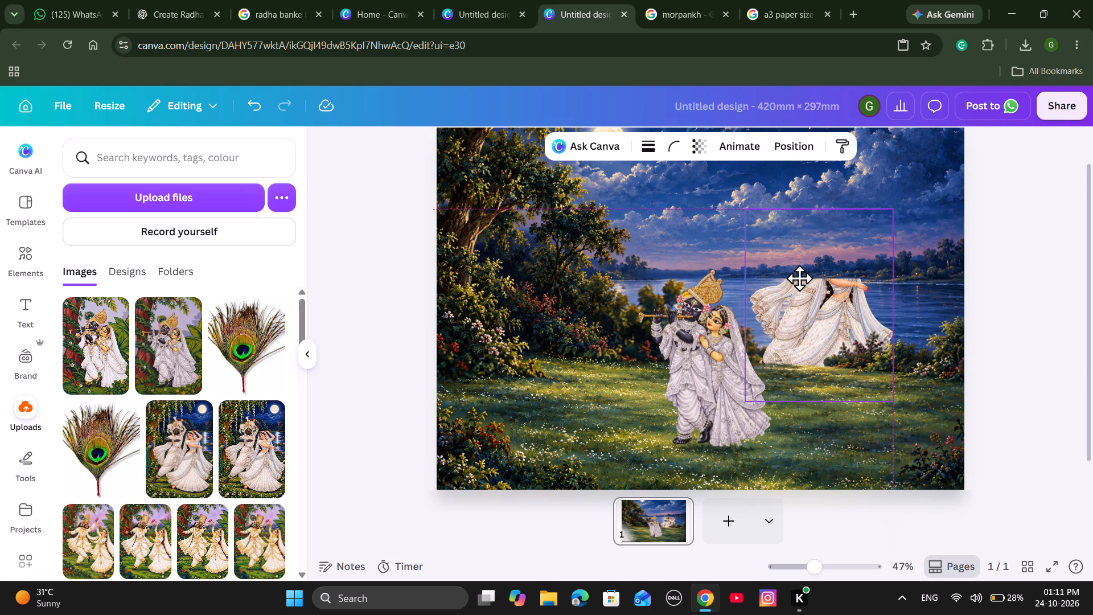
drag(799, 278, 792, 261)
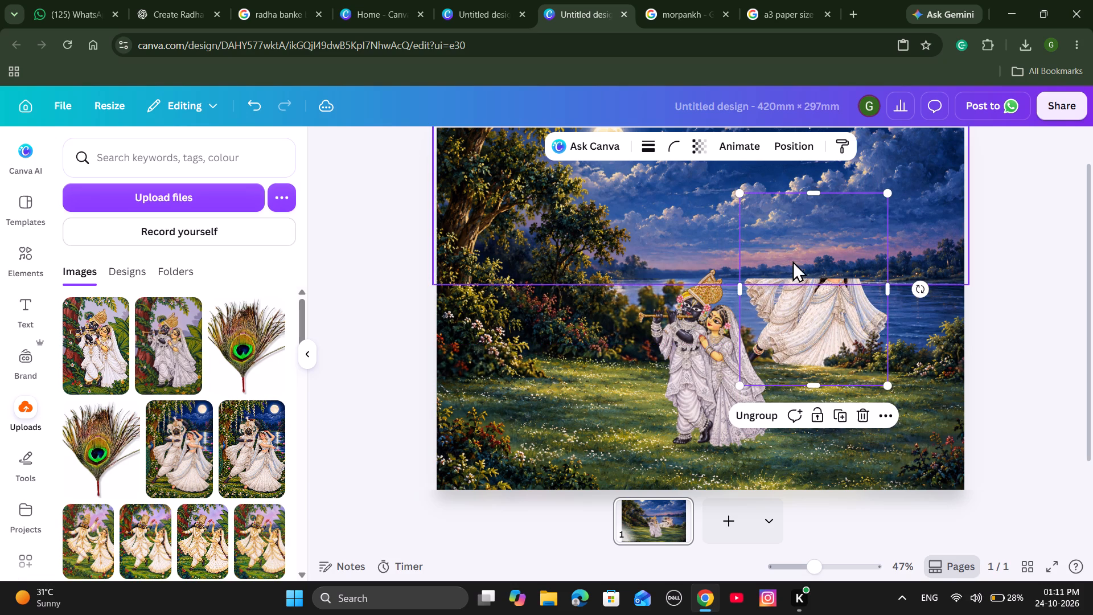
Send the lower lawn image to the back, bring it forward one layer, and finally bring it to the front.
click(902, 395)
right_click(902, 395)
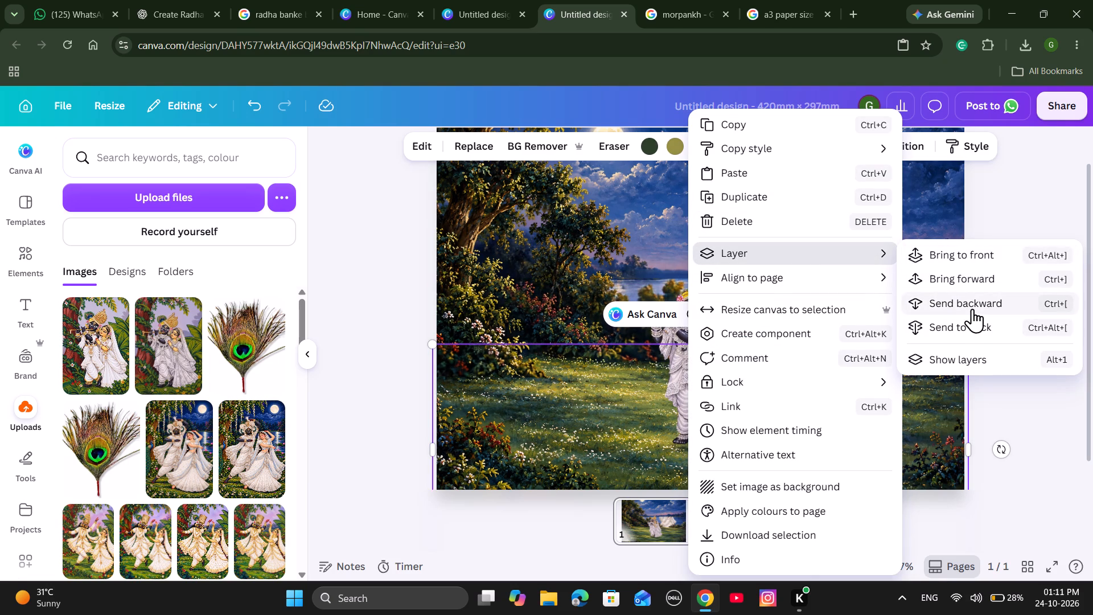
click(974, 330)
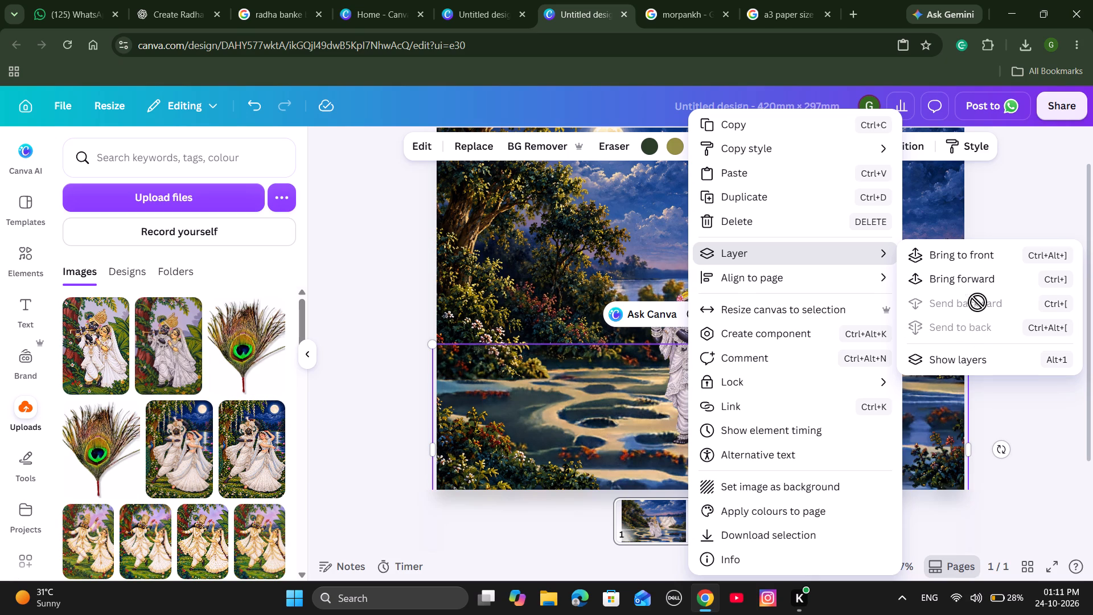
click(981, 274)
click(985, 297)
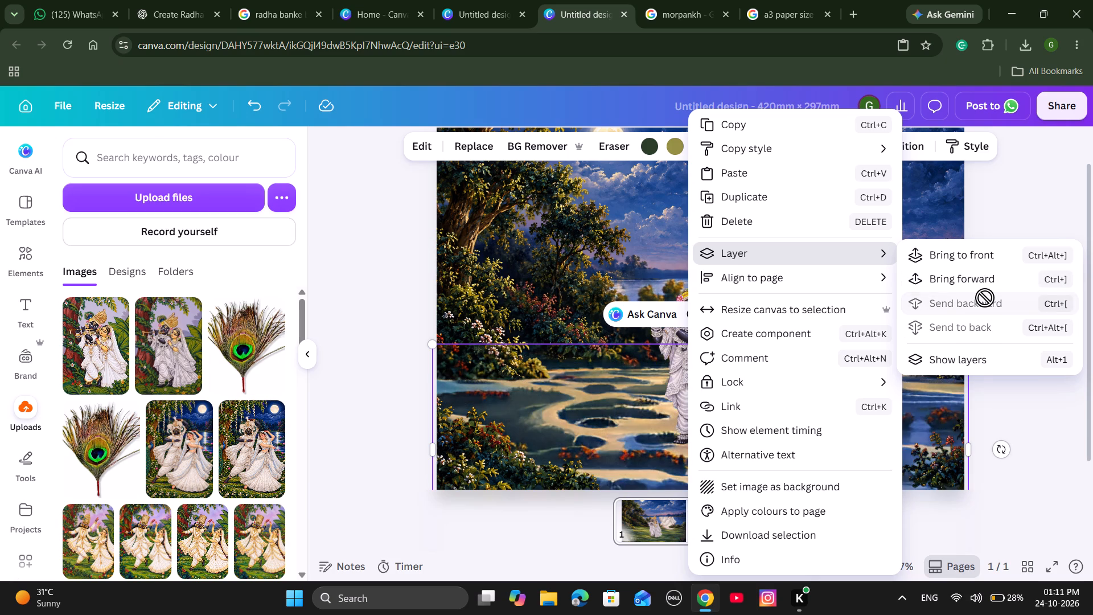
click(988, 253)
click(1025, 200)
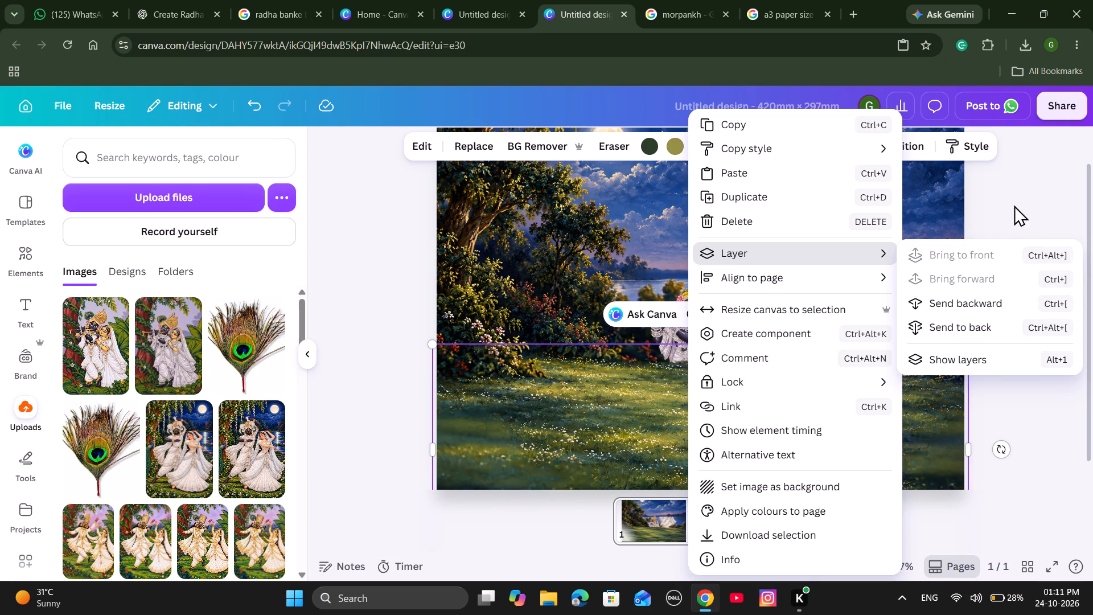
Undo the riverside design's edits back to the blank page, then redo until the single riverside image fills the page as background.
key(ctrl+z)
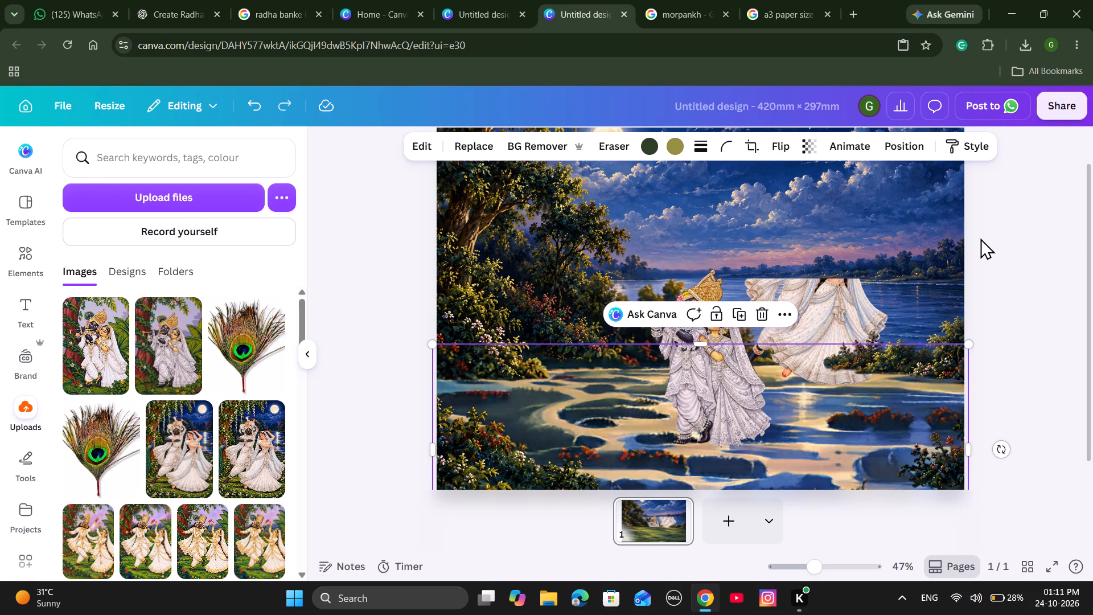
click(980, 238)
key(ctrl+z)
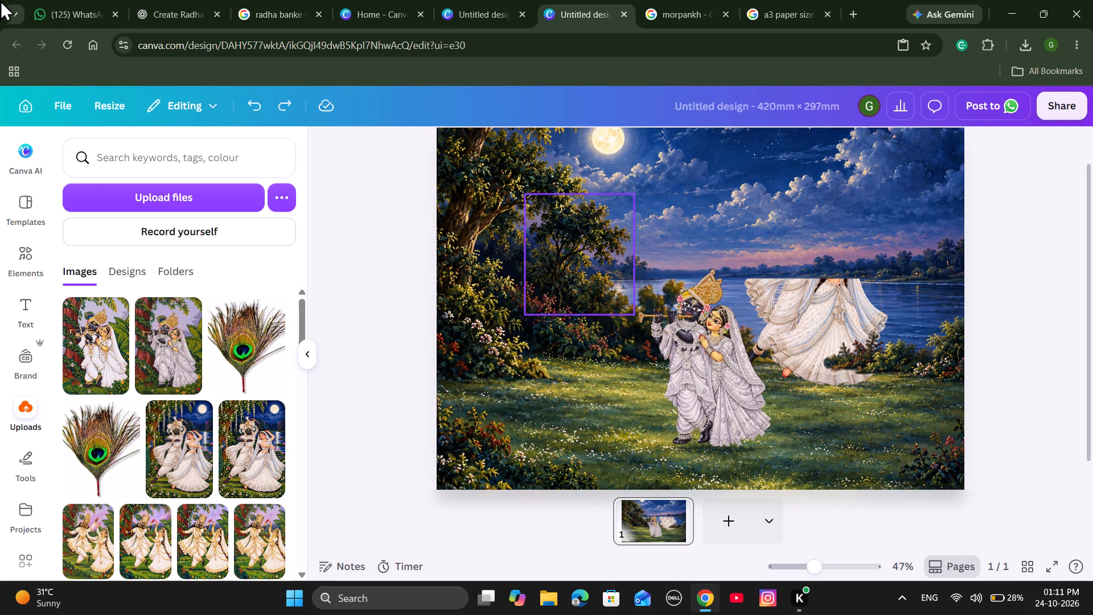
triple_click(250, 97)
triple_click(250, 97)
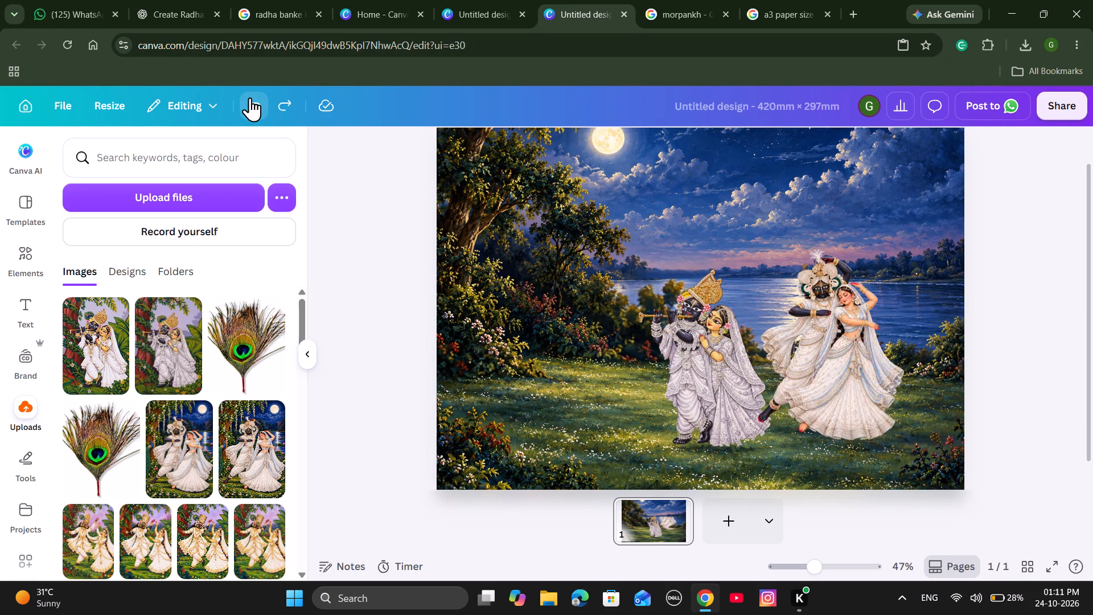
triple_click(250, 97)
triple_click(250, 97)
triple_click(250, 97)
double_click(250, 97)
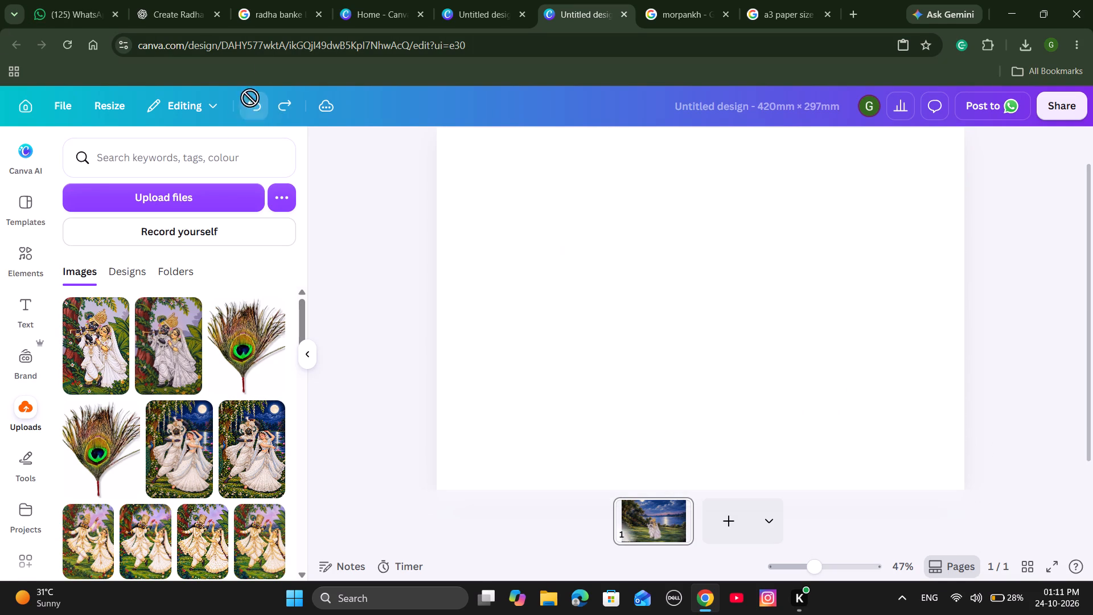
click(279, 107)
click(279, 107)
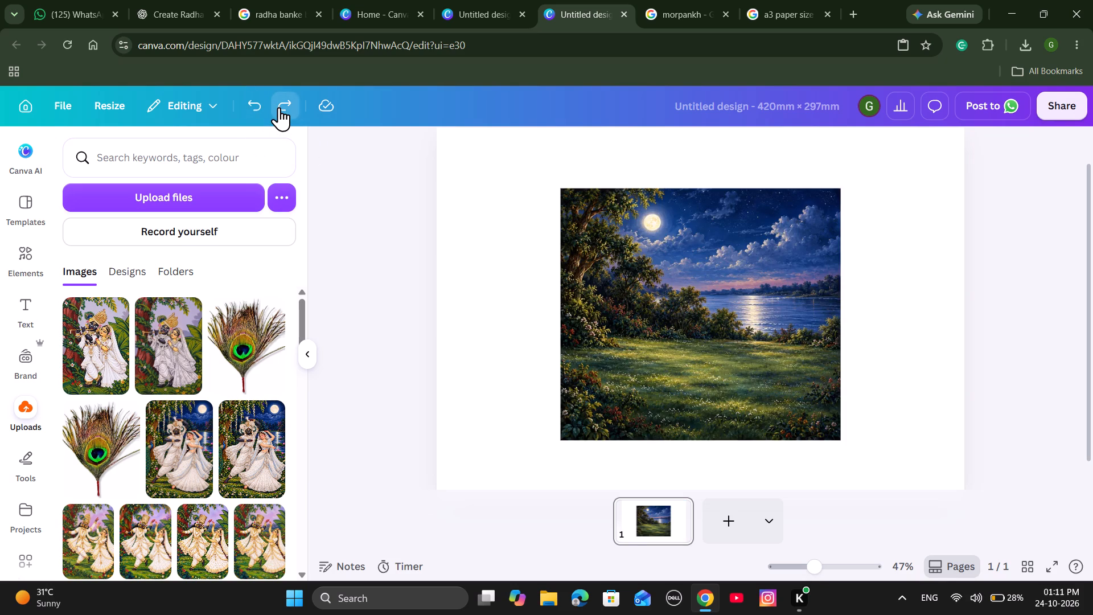
click(719, 318)
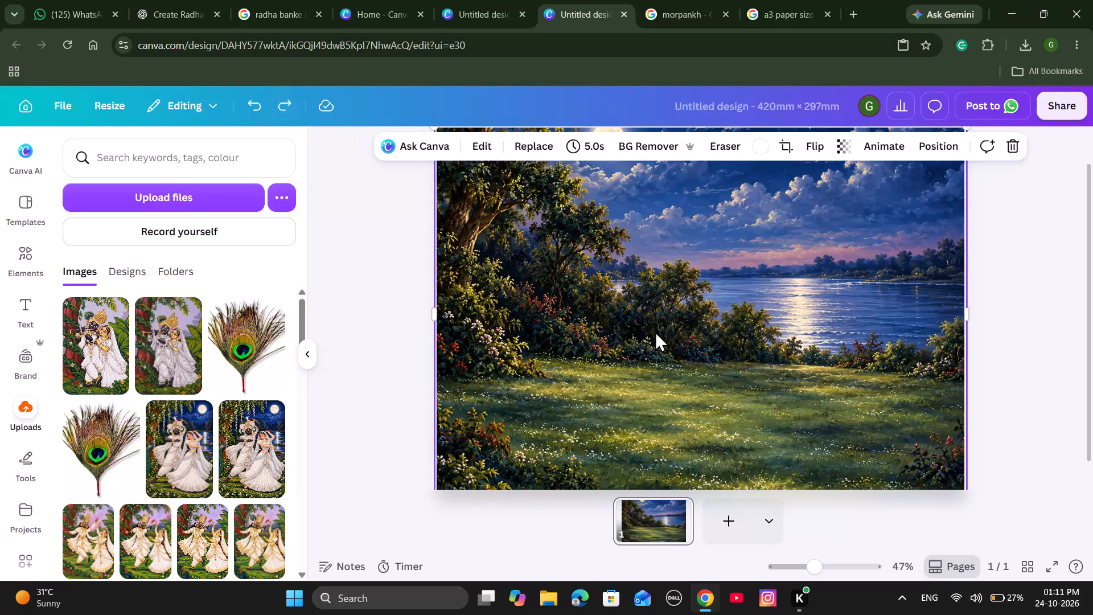
Copy the central silver-dressed flute-playing couple from the 1323 × 1189 px design and paste it onto the riverside background.
right_click(642, 333)
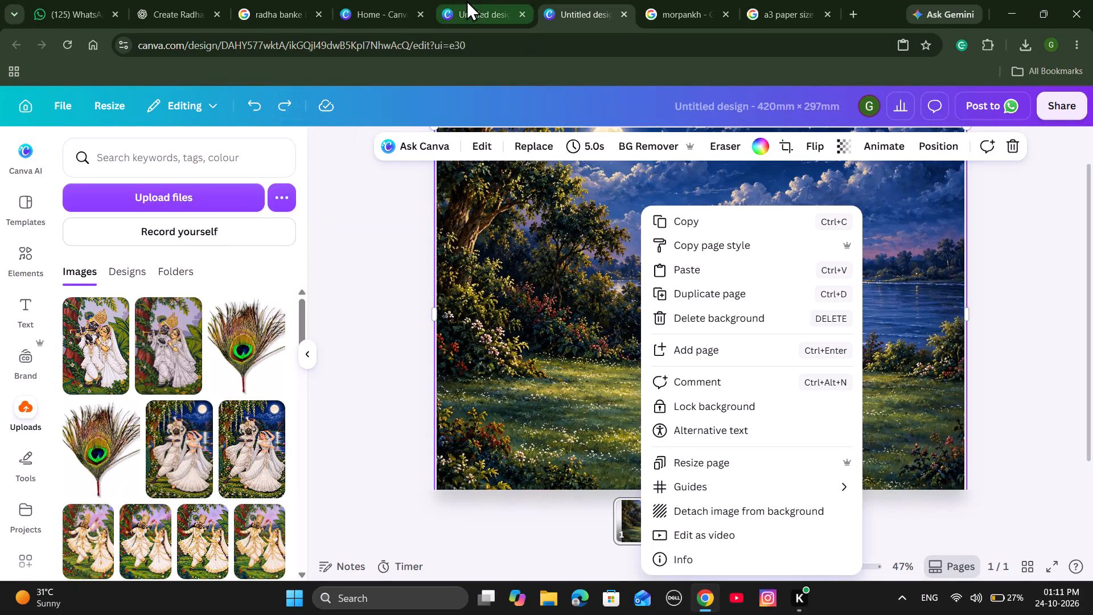
click(466, 0)
click(701, 283)
right_click(701, 283)
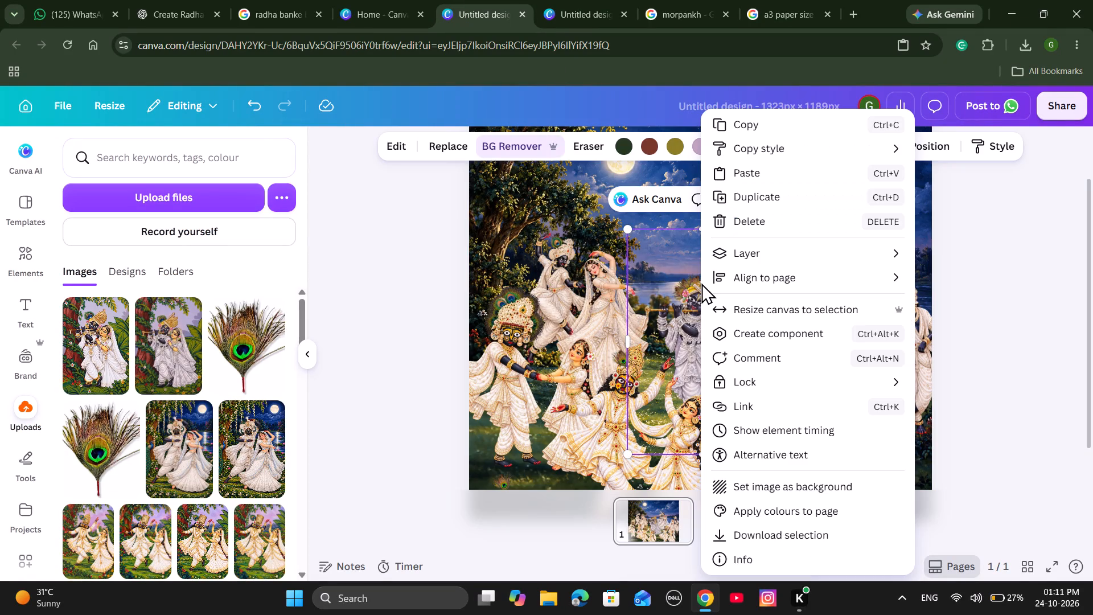
click(764, 120)
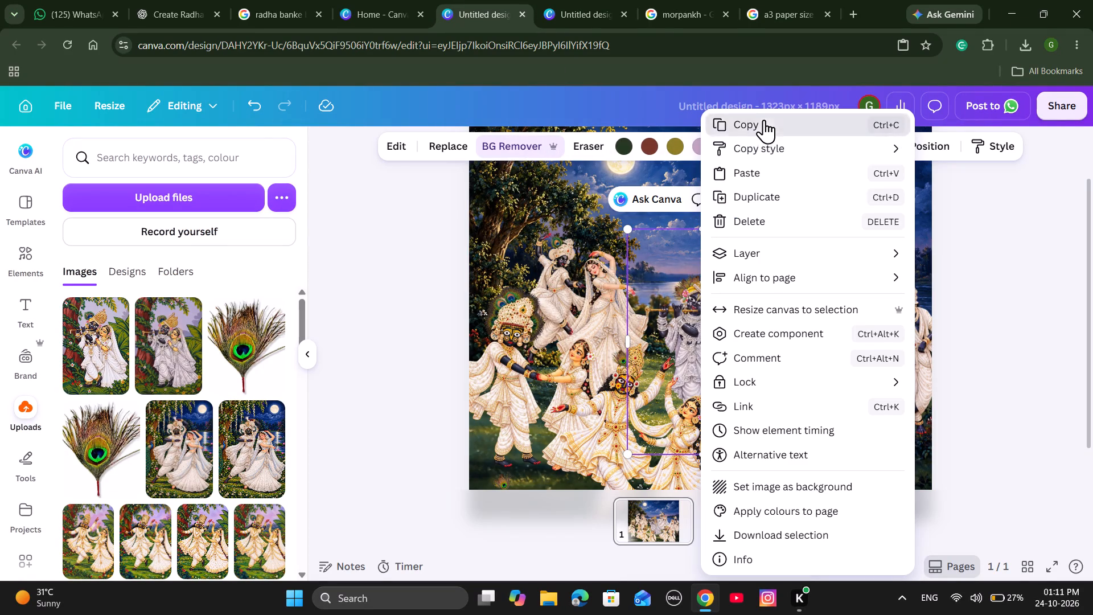
click(587, 3)
click(618, 327)
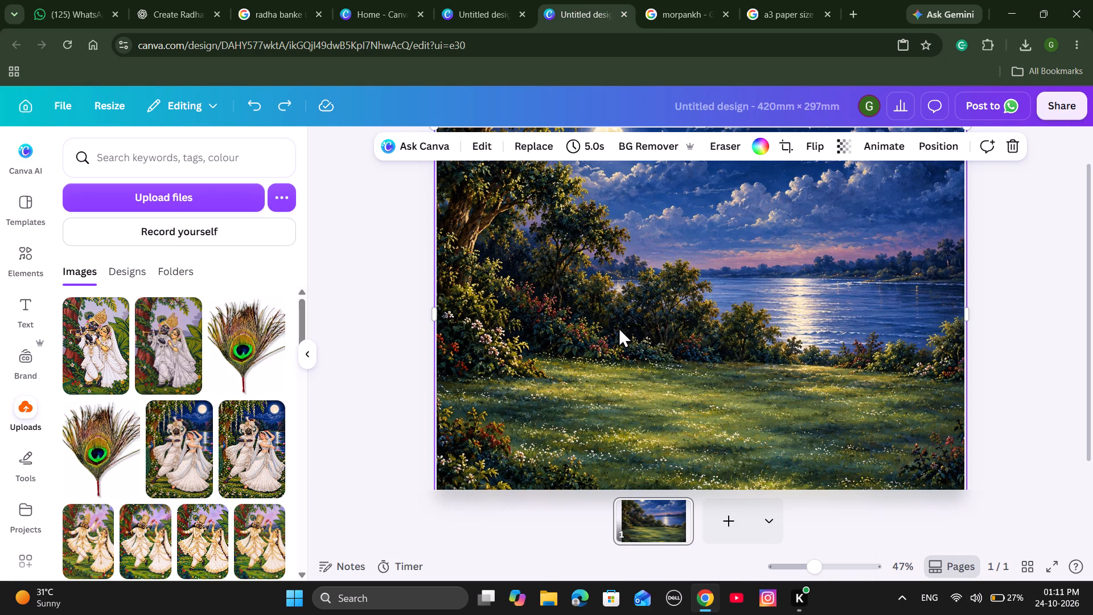
key(ctrl+v)
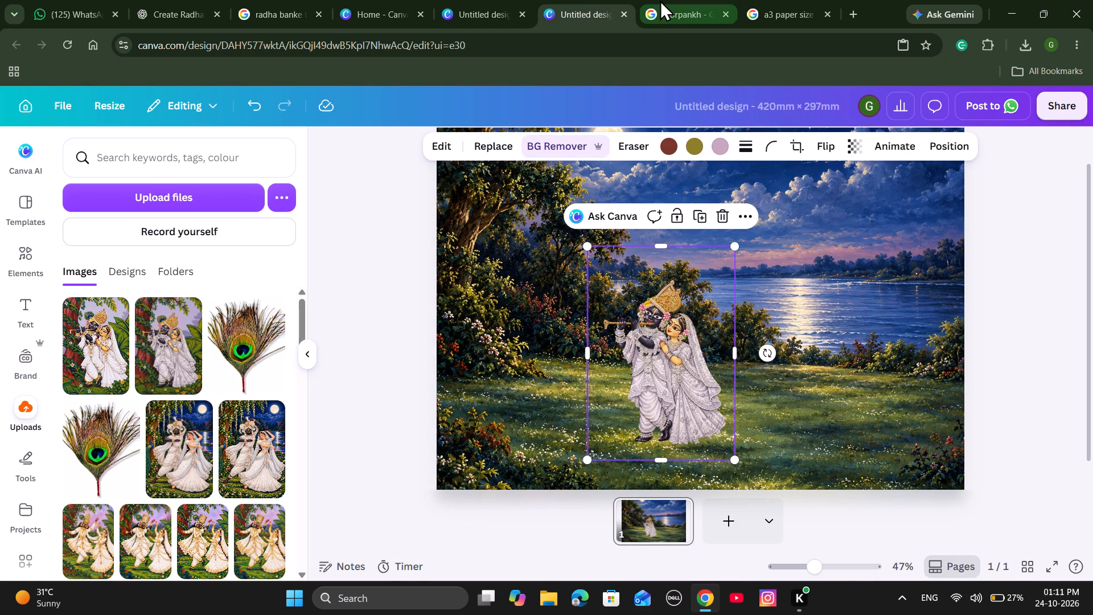
Copy the grouped white-dressed dancing couple behind the flute players in the 1323 × 1189 px design and paste it into the riverside design.
click(660, 0)
click(502, 0)
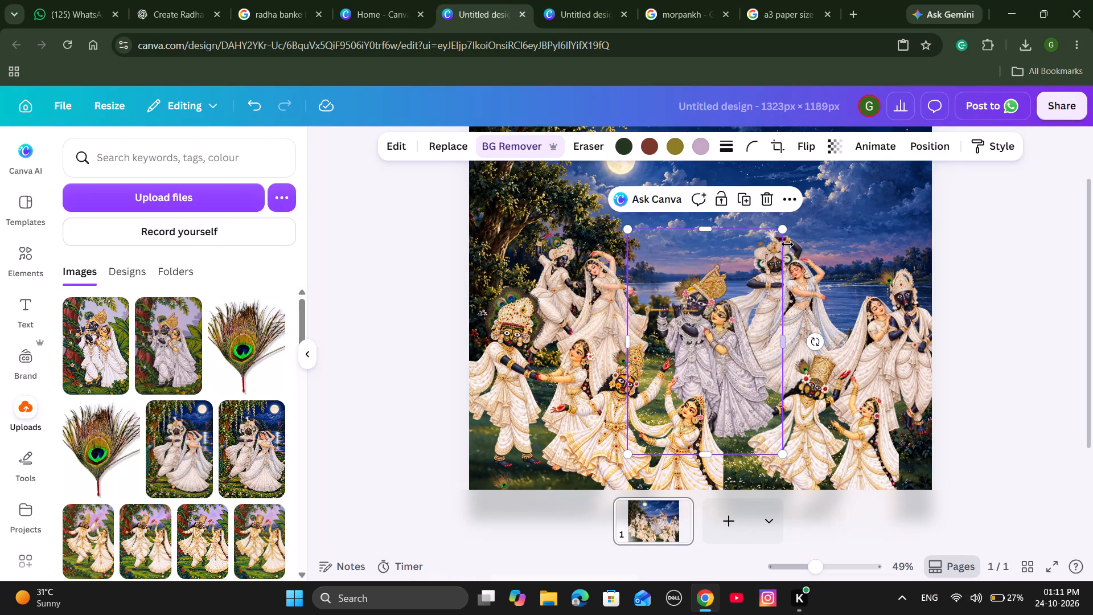
click(803, 251)
right_click(803, 251)
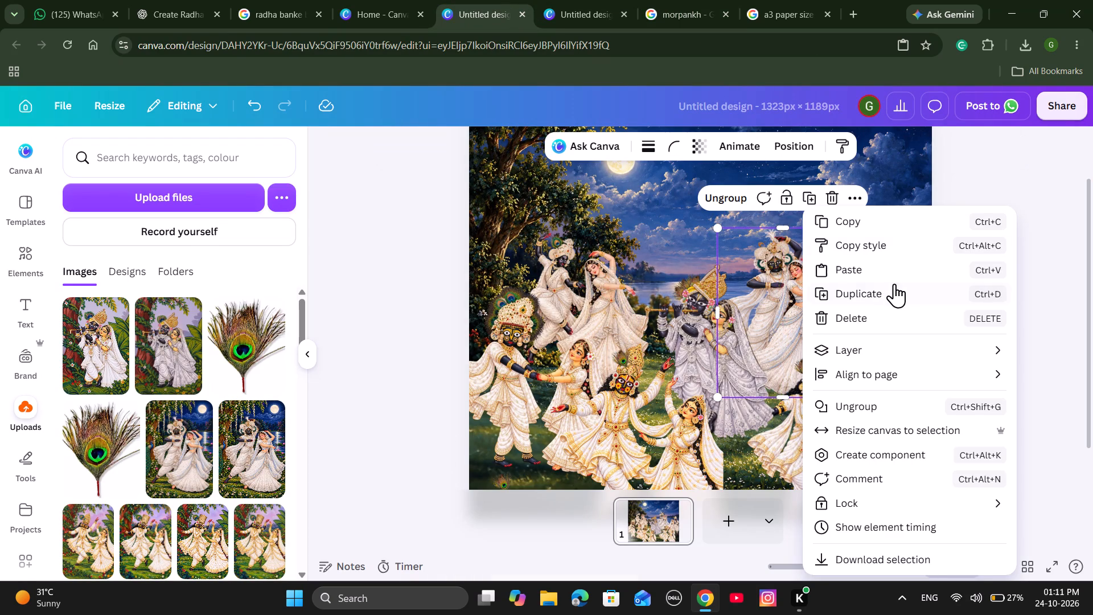
click(942, 223)
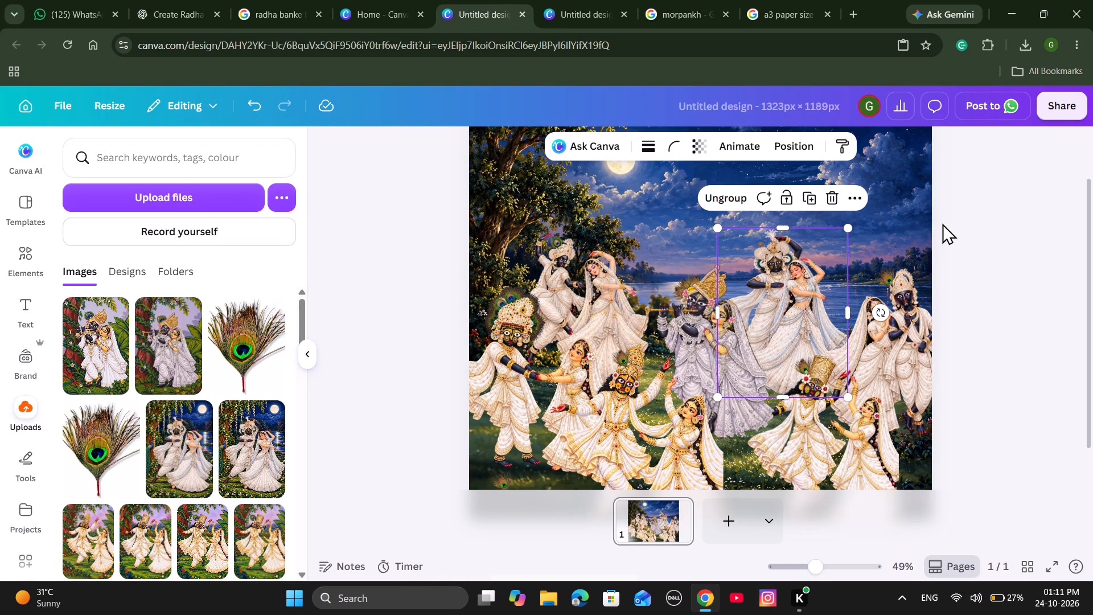
click(570, 0)
key(ctrl+v)
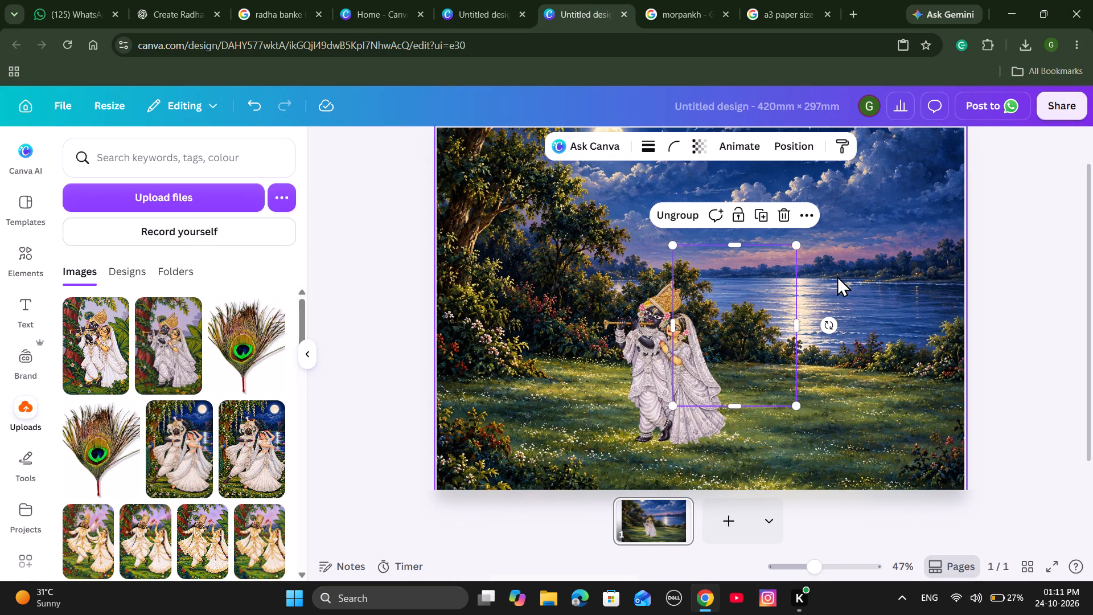
Position the dancing couple just right of the flute-playing couple, in front of the river, and enlarge it slightly.
drag(750, 348, 805, 352)
drag(851, 407, 865, 427)
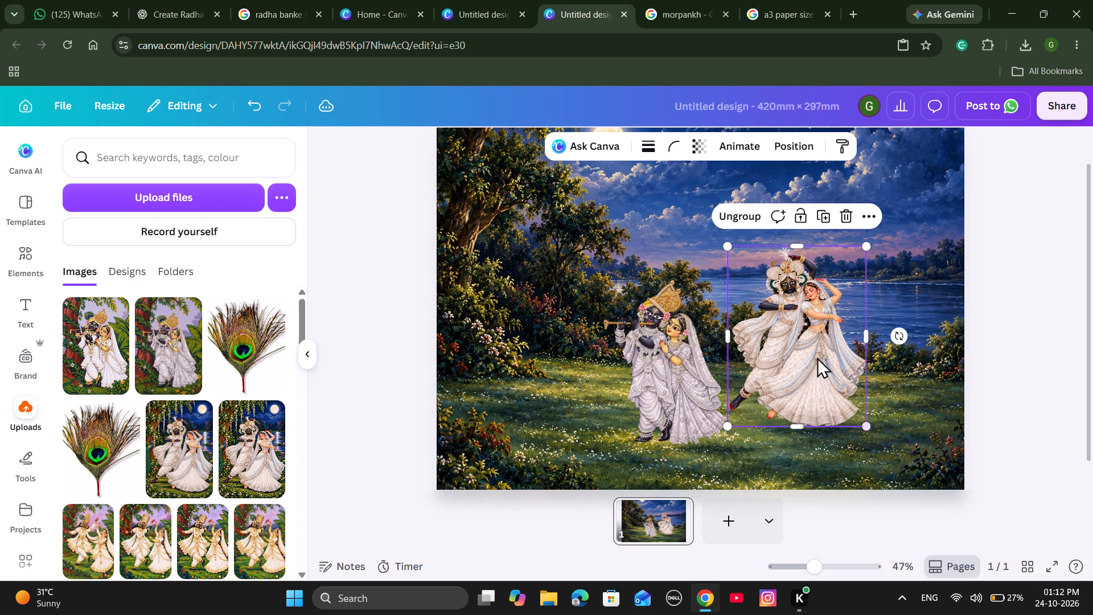
right_click(817, 357)
Nudge the flute-playing couple slightly toward the dancing couple and send the dancing couple one layer backward.
drag(679, 374, 685, 373)
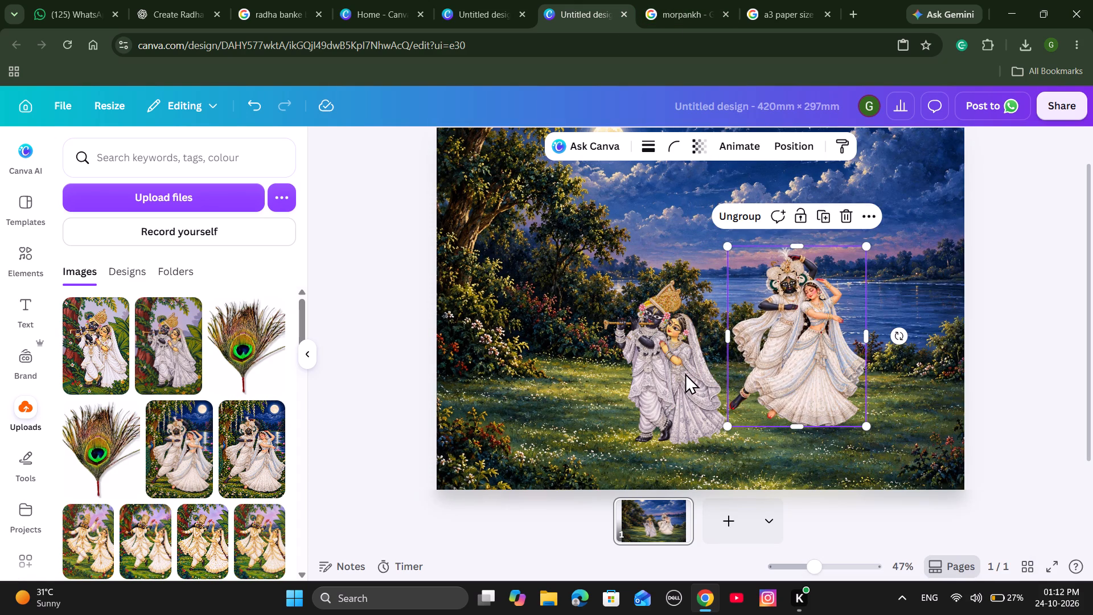
drag(685, 373, 695, 373)
click(695, 373)
click(695, 373)
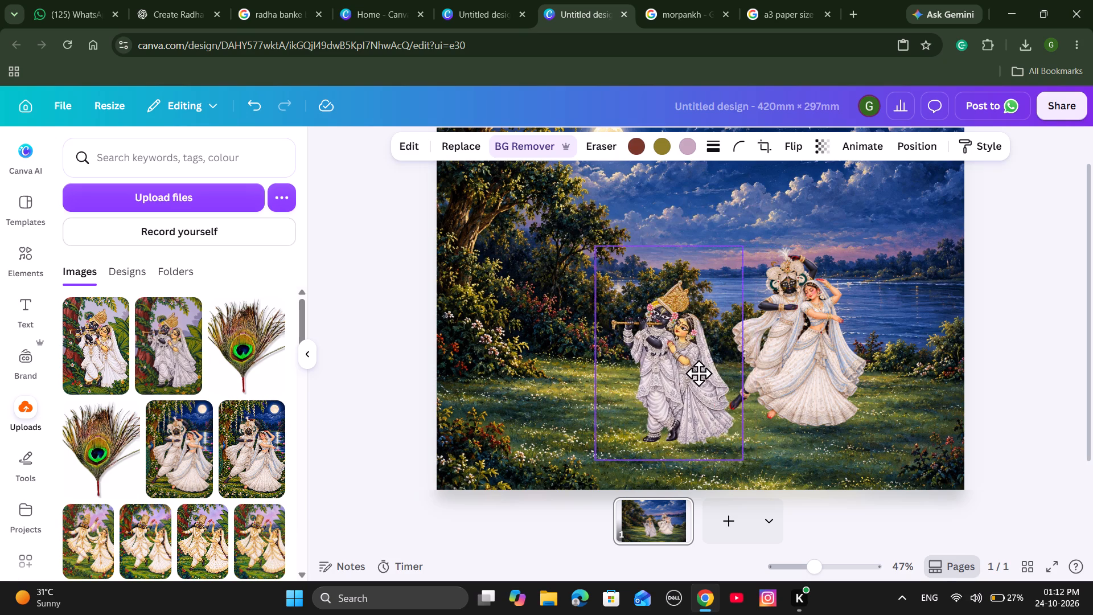
right_click(695, 373)
click(673, 369)
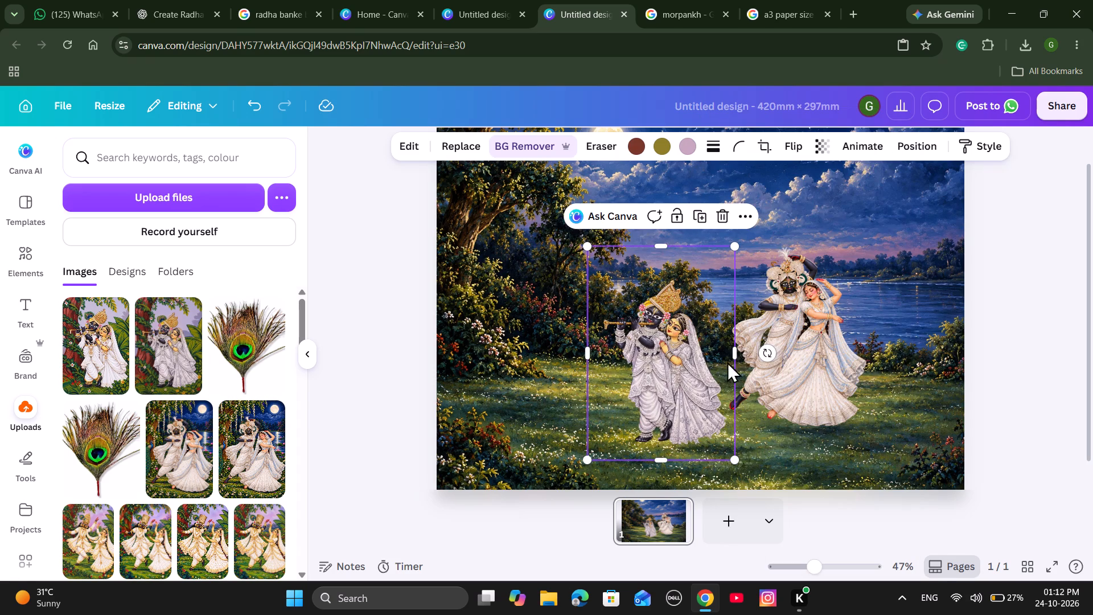
click(780, 358)
right_click(780, 358)
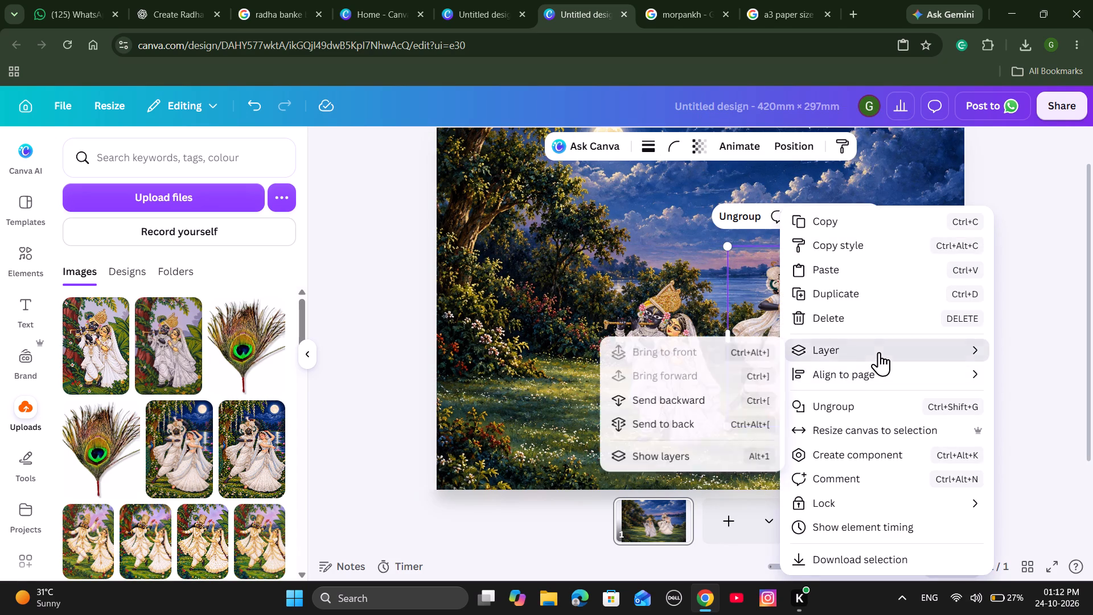
click(721, 402)
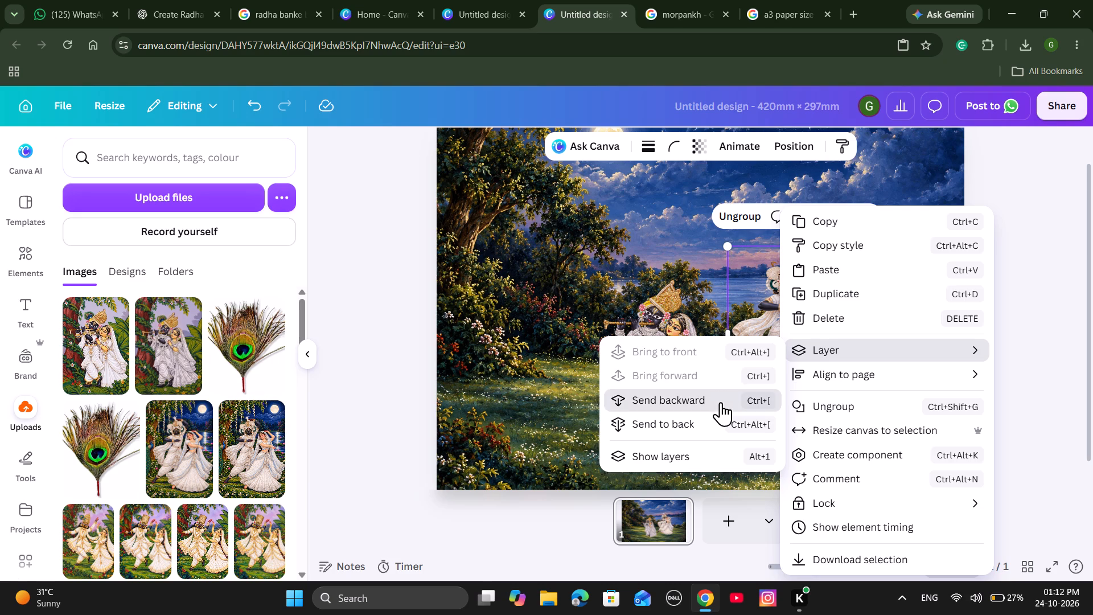
click(651, 280)
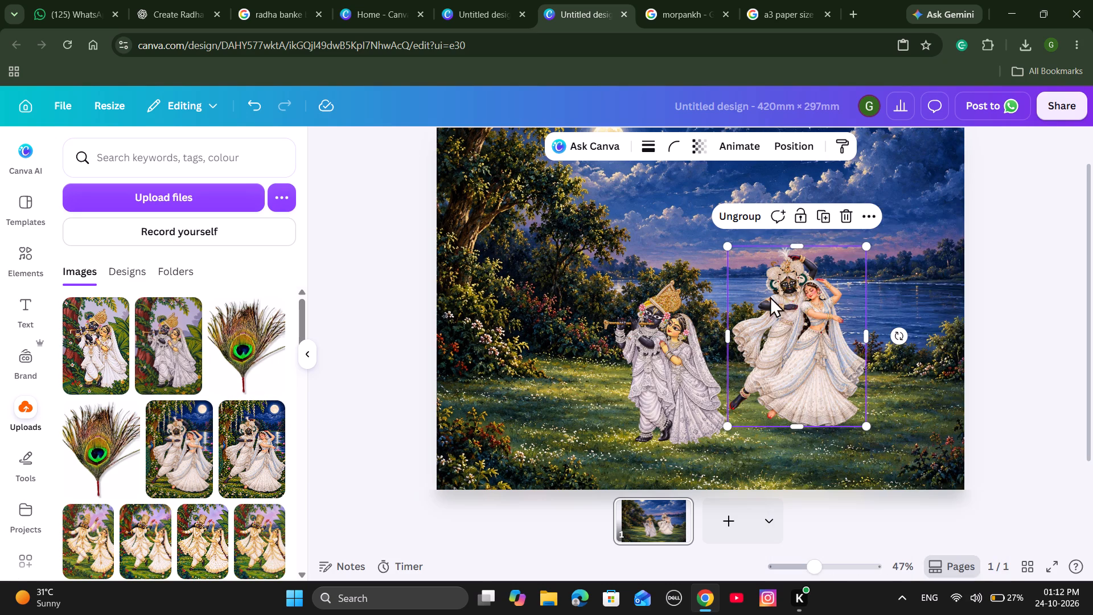
Rearrange both couples right of centre so the dancing couple stands higher, partly behind the flute-playing couple.
drag(817, 319, 809, 287)
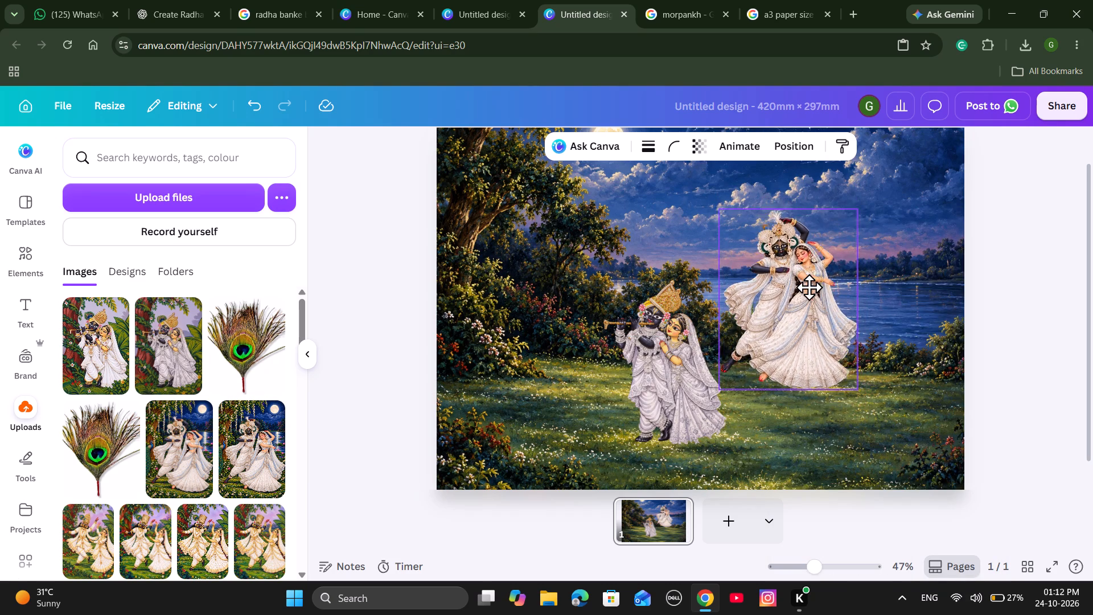
drag(809, 287, 792, 298)
drag(688, 333, 713, 333)
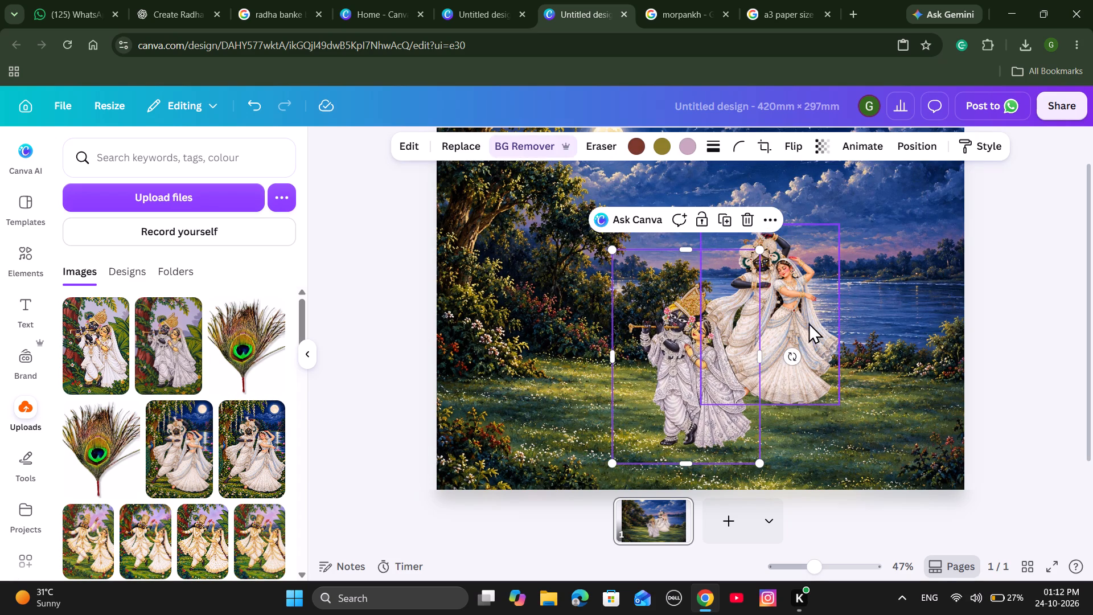
drag(807, 322, 826, 313)
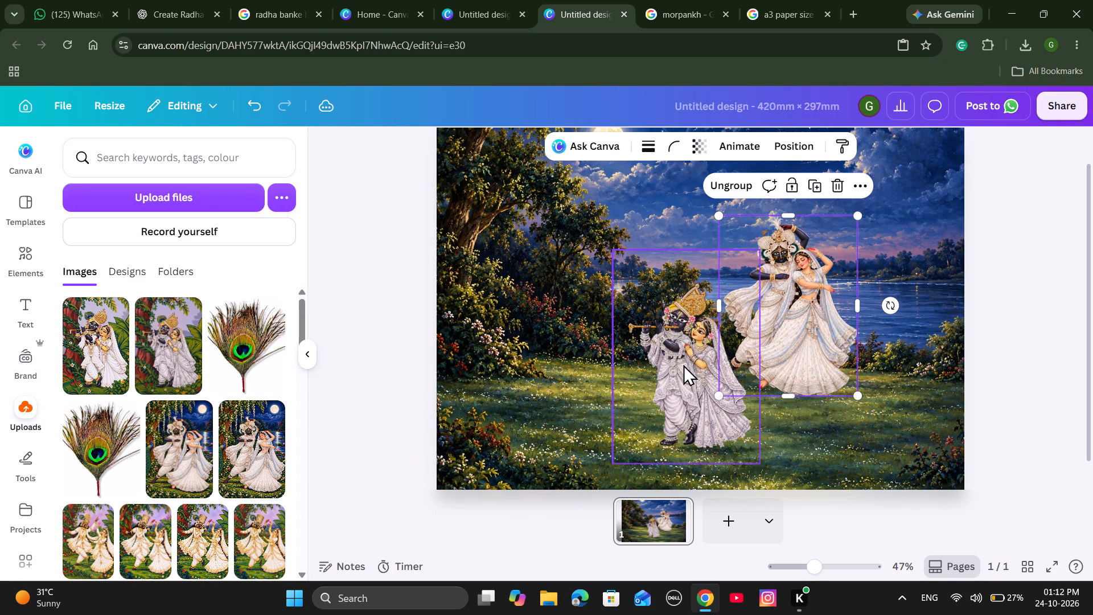
drag(684, 360, 702, 338)
drag(811, 286, 838, 307)
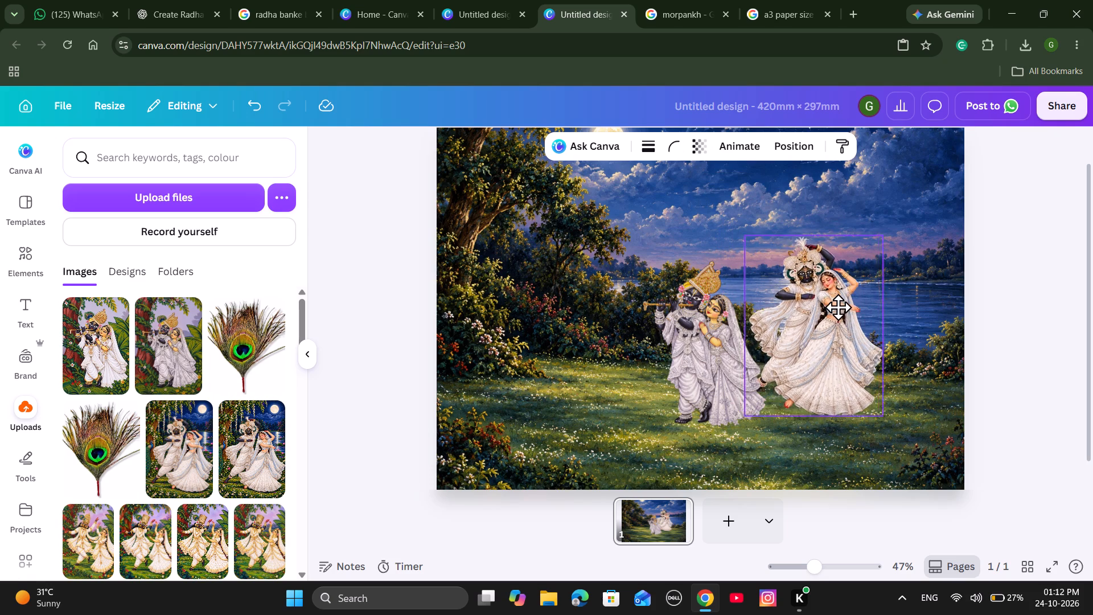
drag(838, 307, 819, 294)
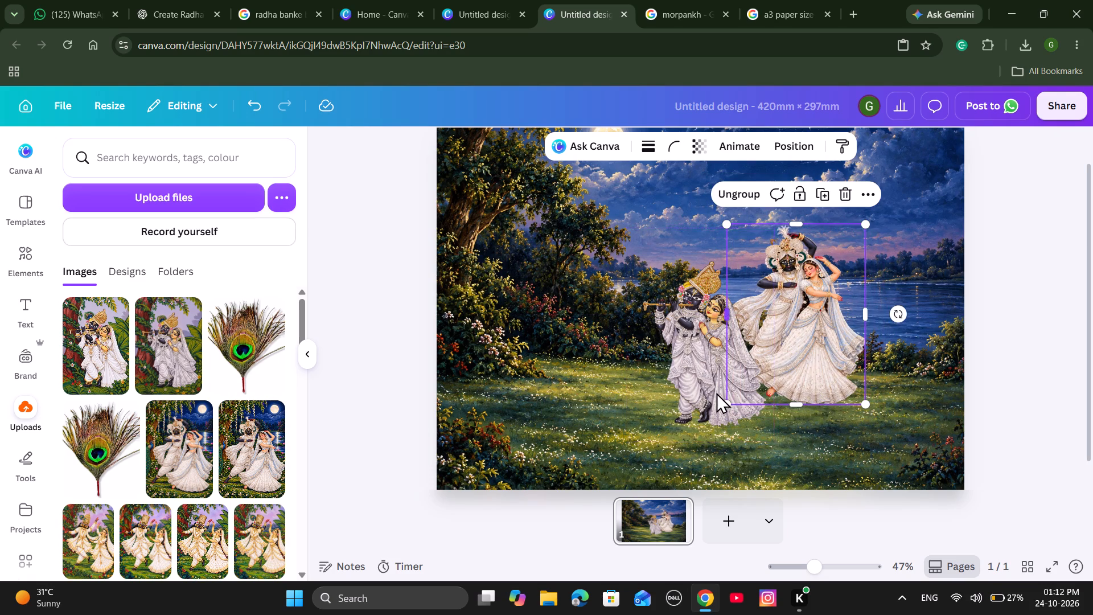
drag(716, 392, 722, 406)
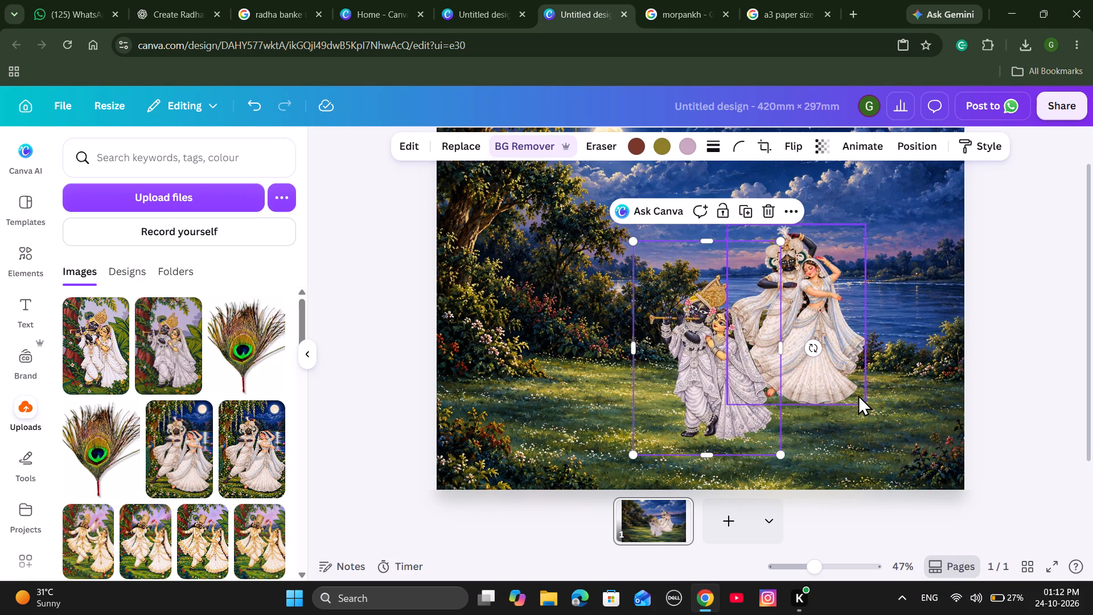
click(858, 395)
click(858, 395)
click(858, 395)
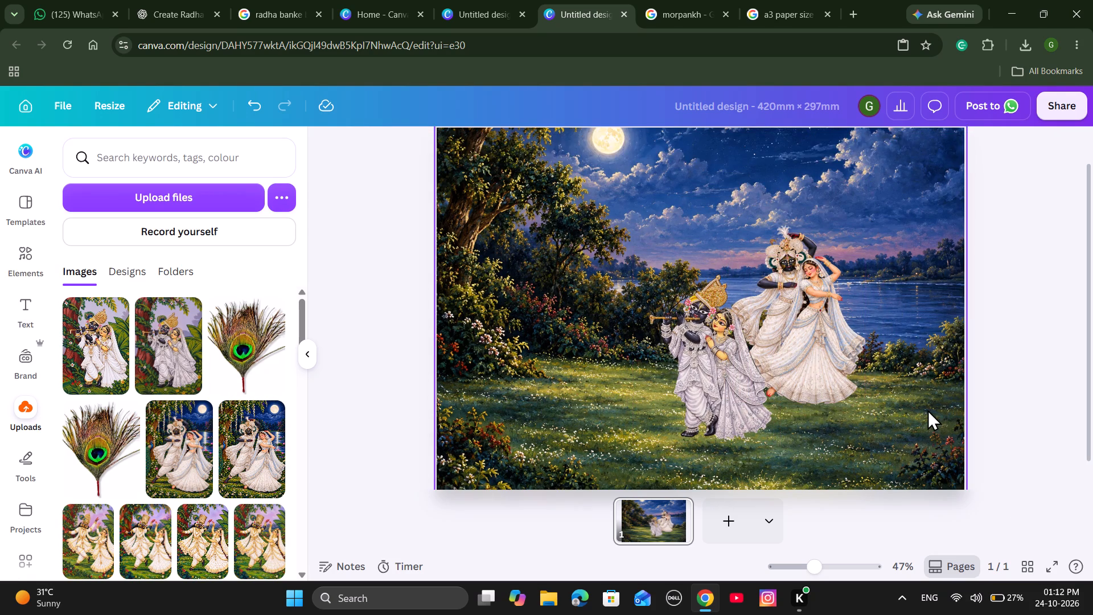
click(927, 409)
Copy the grouped standing couple at the right edge of the 1323 × 1189 px design and paste it into the riverside design.
click(484, 0)
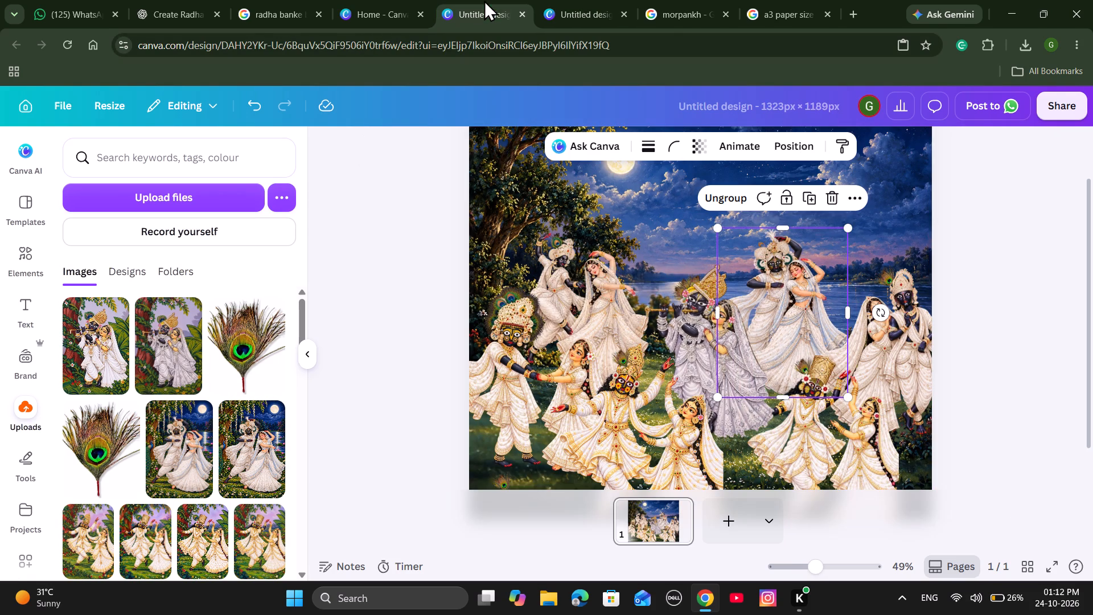
click(881, 274)
right_click(881, 274)
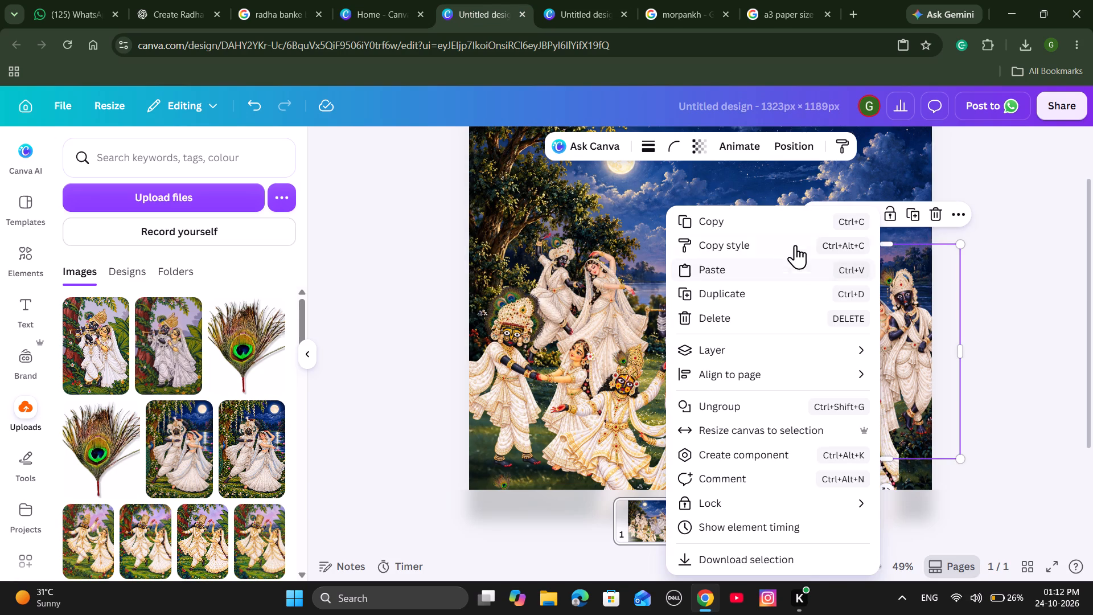
click(807, 218)
click(563, 0)
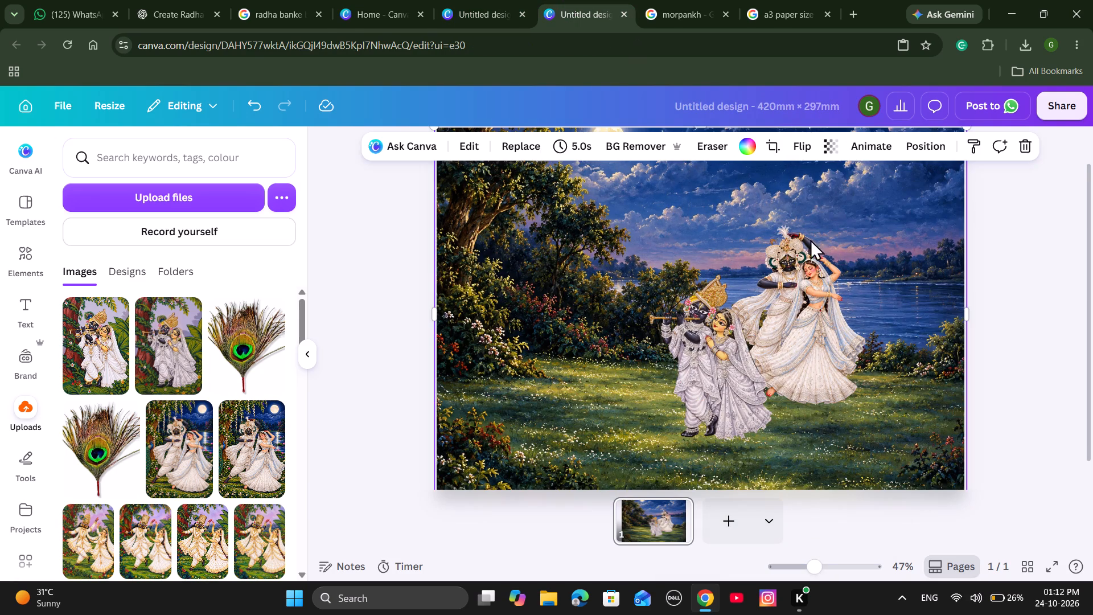
click(885, 387)
right_click(885, 387)
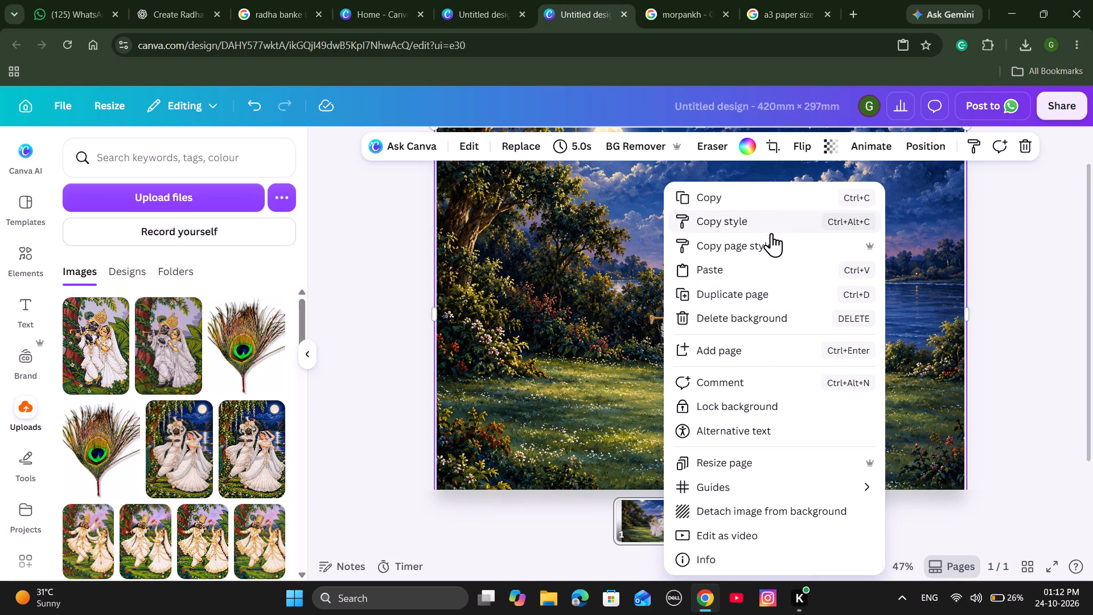
click(750, 265)
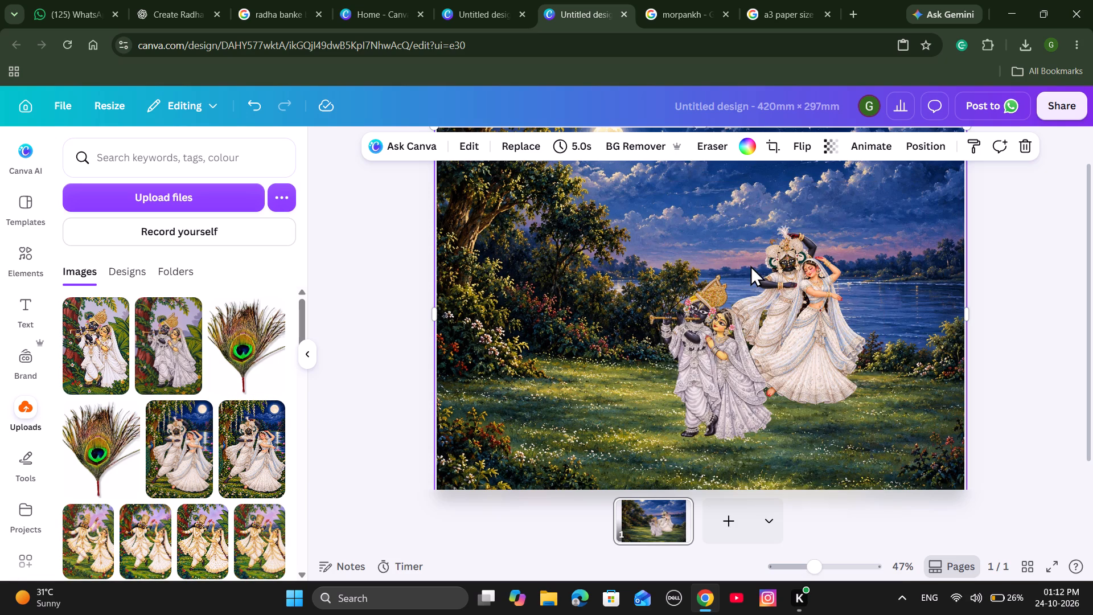
right_click(895, 343)
click(589, 260)
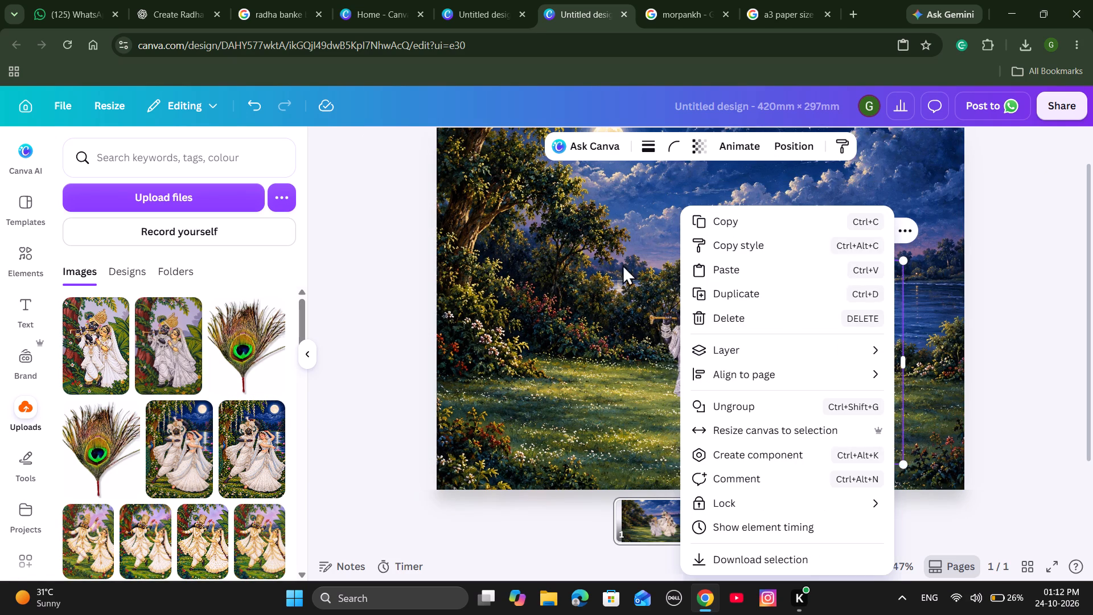
Position the standing couple near the artwork's right edge beside the dancing couple, and shrink the dancing couple slightly.
drag(879, 375, 932, 379)
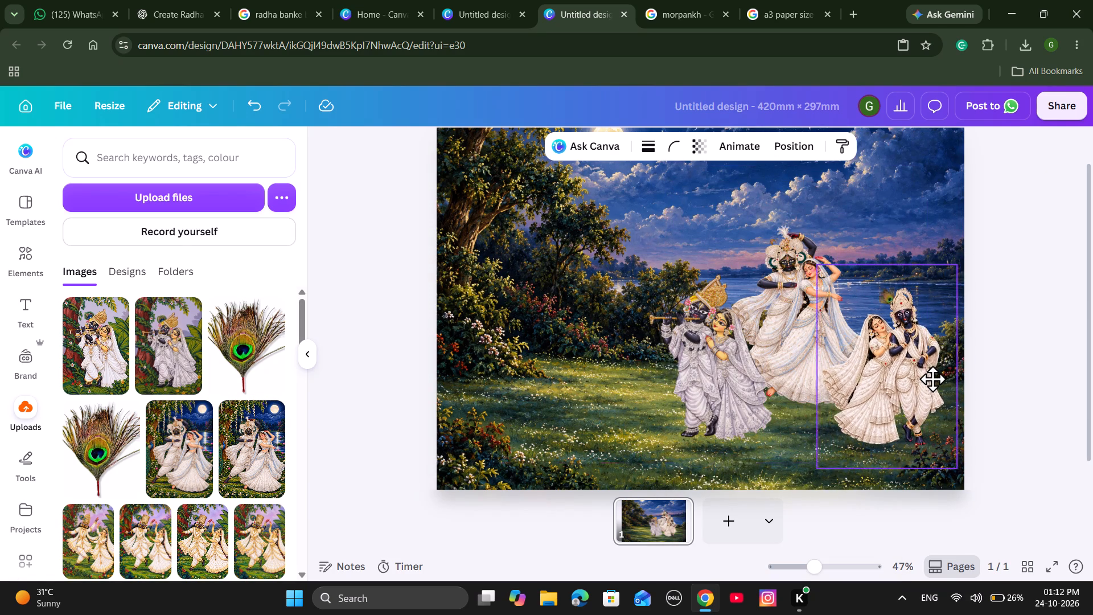
drag(932, 379, 935, 375)
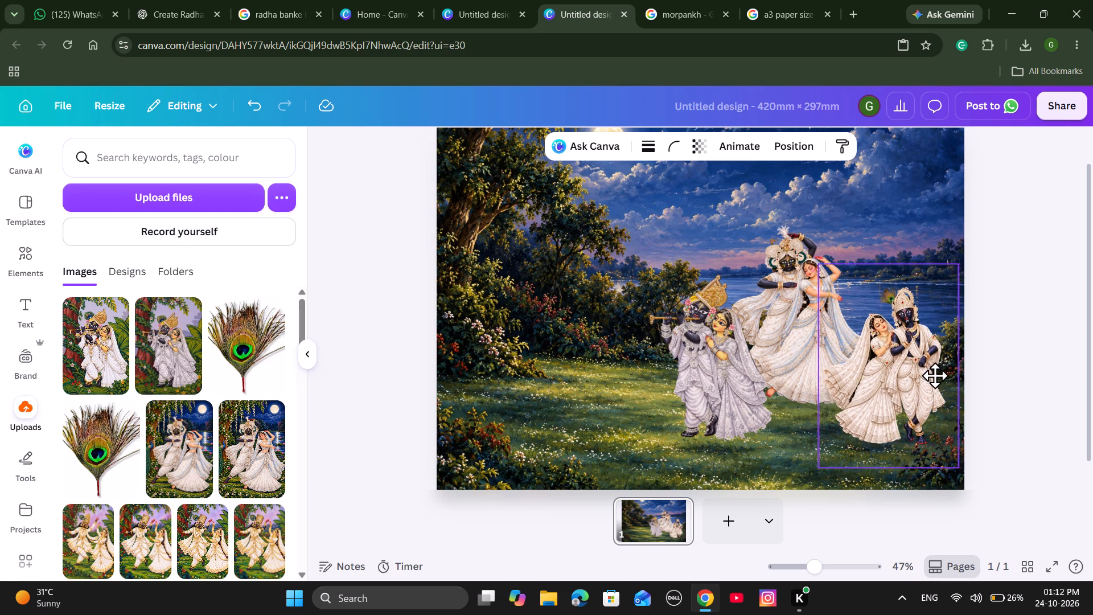
drag(935, 375, 936, 375)
click(795, 300)
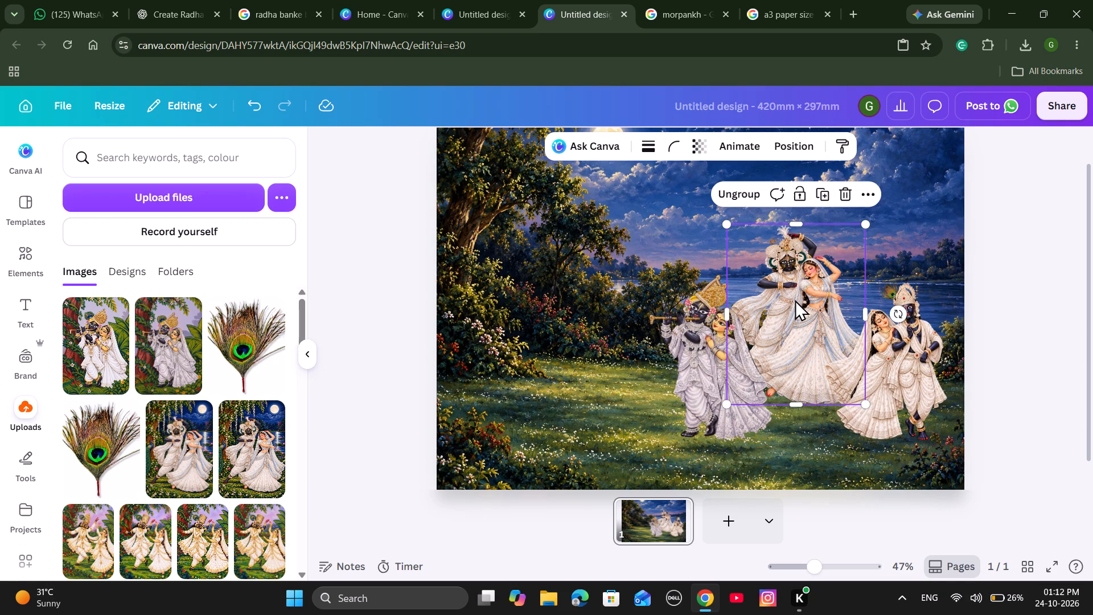
drag(864, 404, 854, 392)
drag(916, 387, 906, 376)
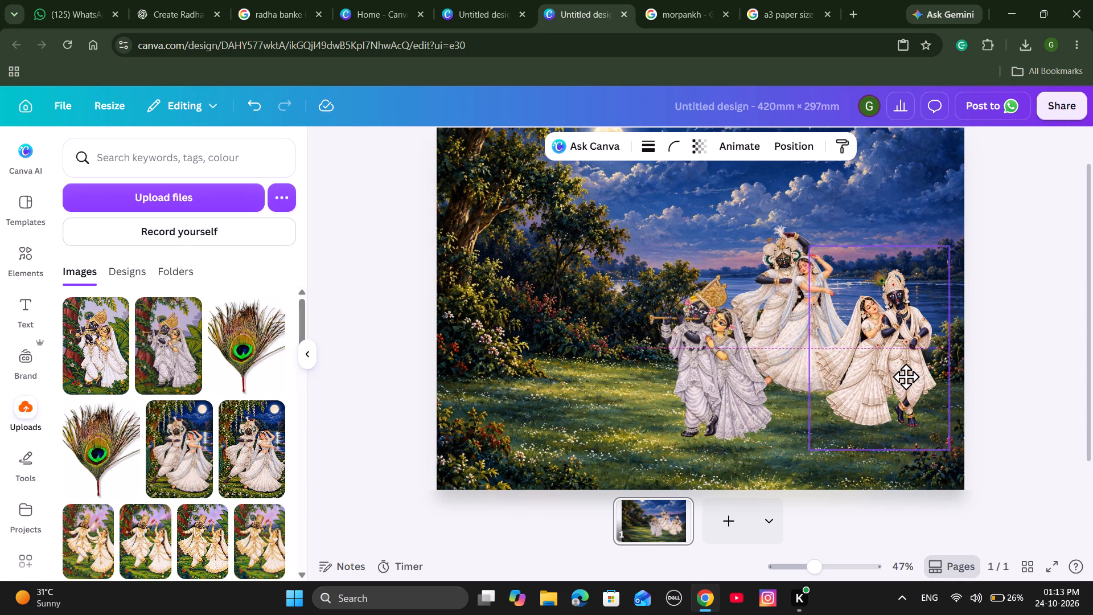
drag(906, 376, 903, 382)
Copy the front-right gold-trimmed dancing couple from the 1323 × 1189 px design into the riverside design, placing it in the foreground between the flute-playing and standing couples.
click(669, 0)
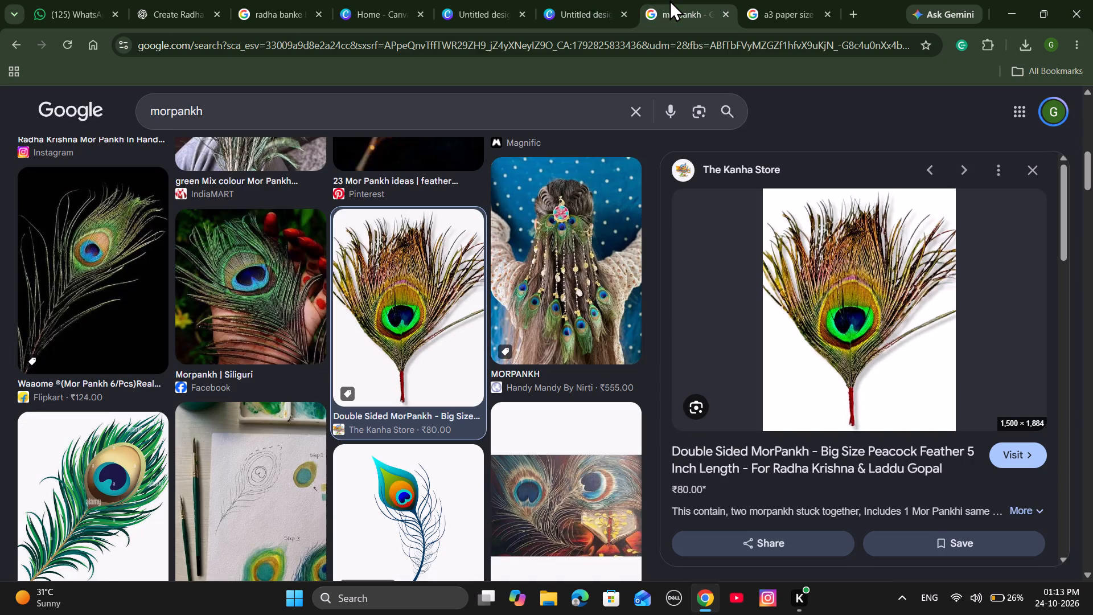
click(478, 0)
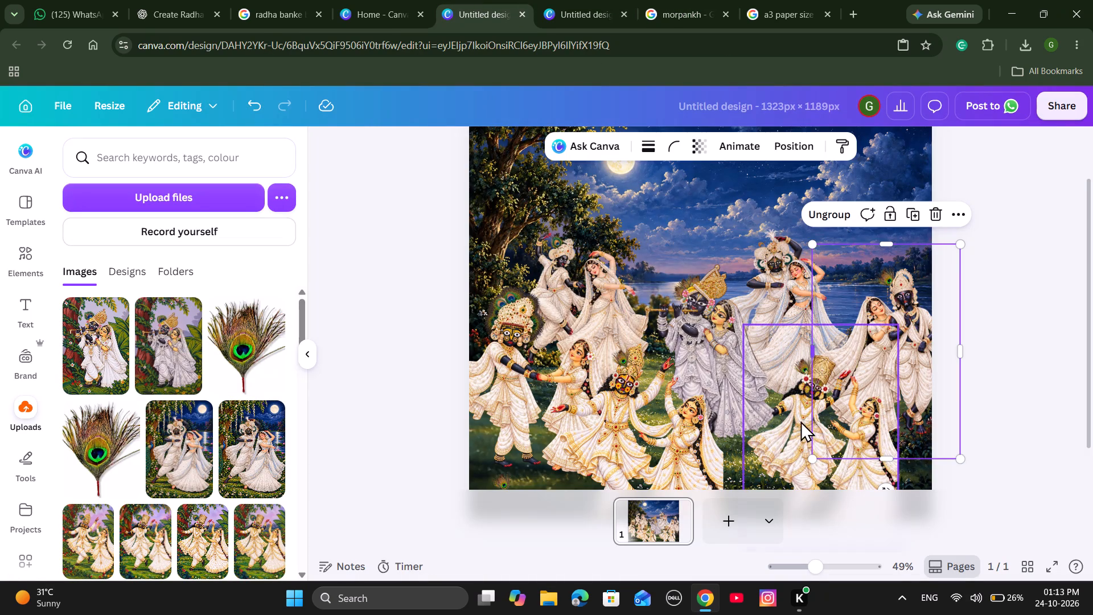
click(796, 421)
right_click(796, 421)
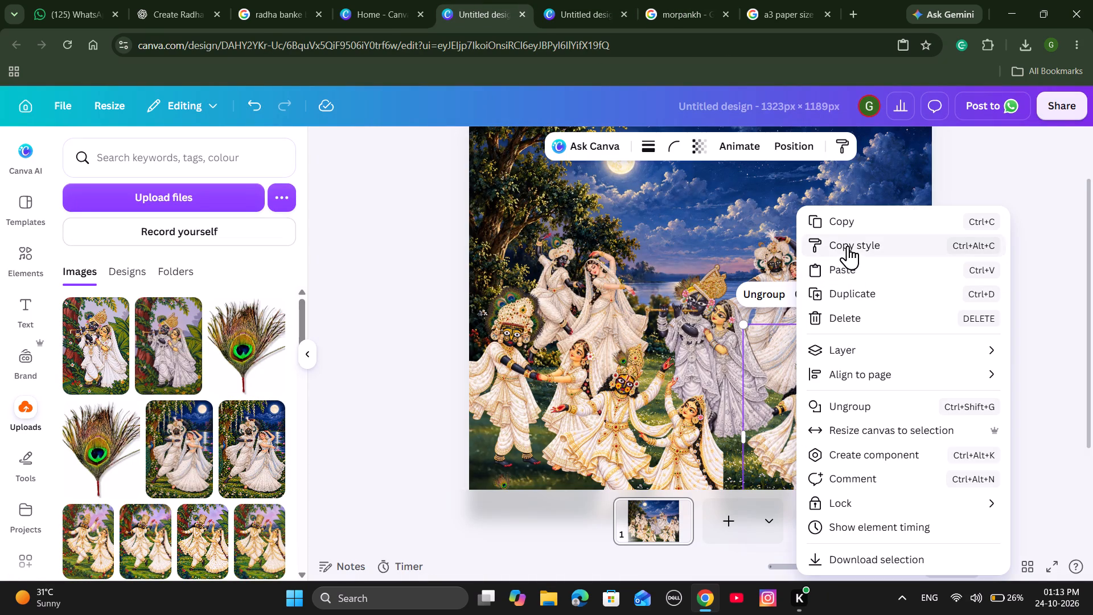
click(854, 223)
click(589, 1)
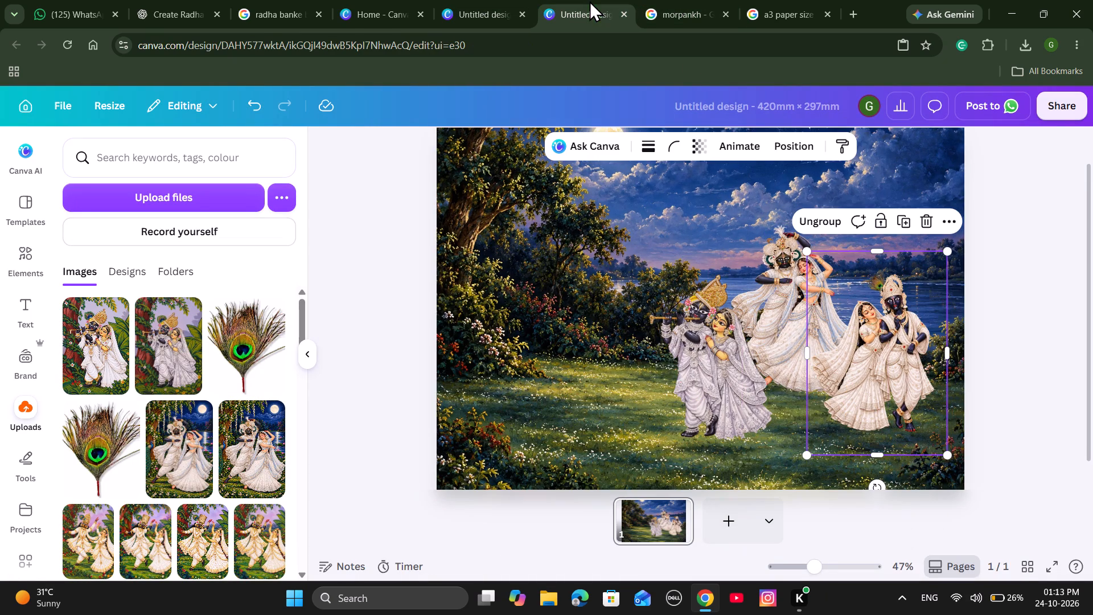
click(784, 469)
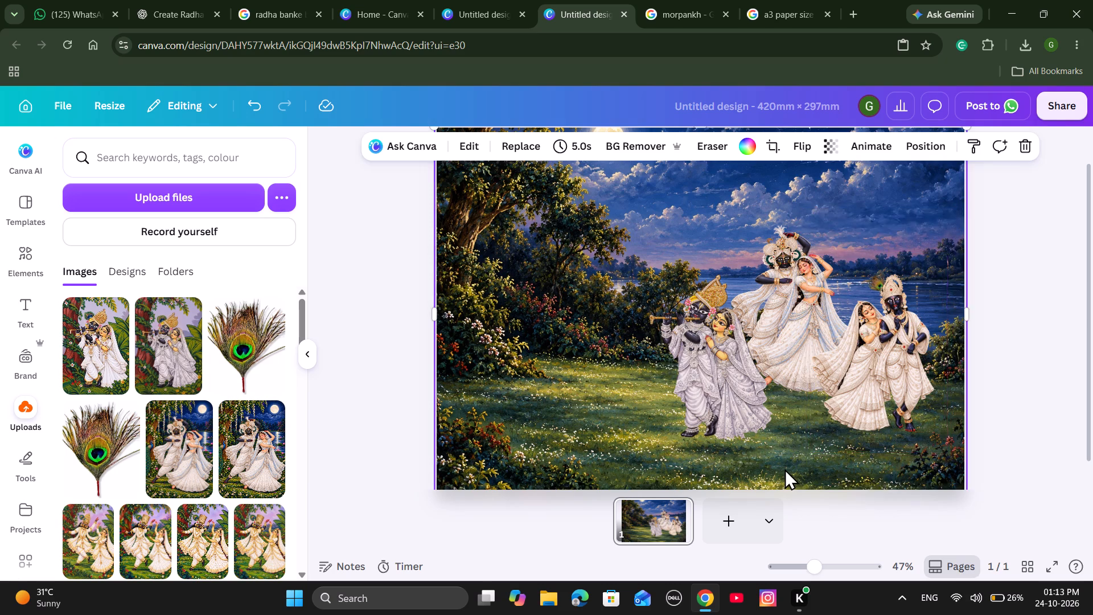
right_click(784, 469)
click(845, 266)
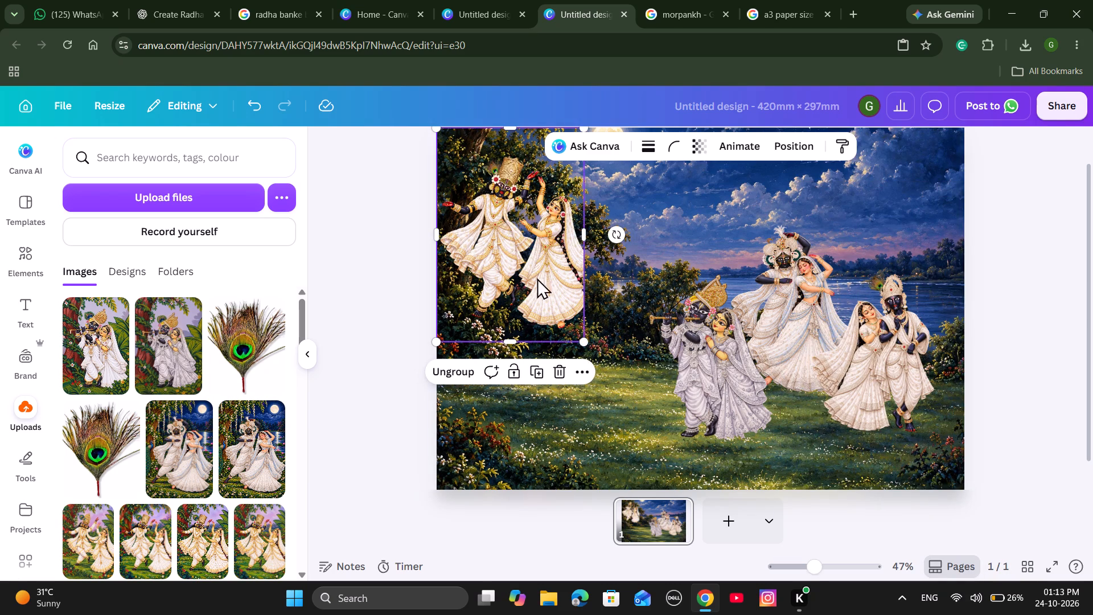
drag(530, 266, 832, 450)
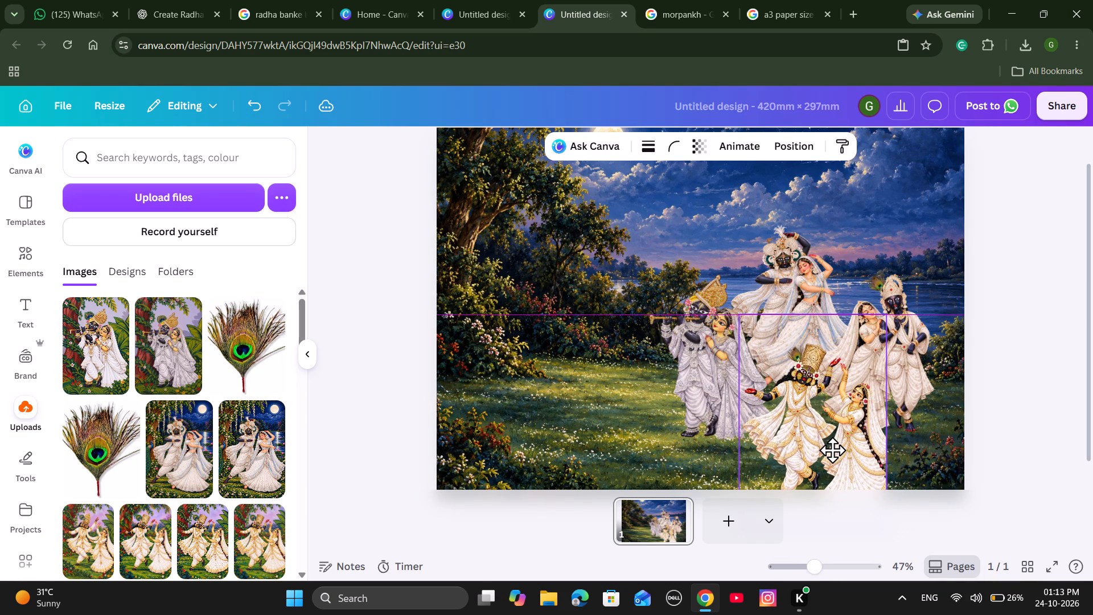
drag(832, 450, 835, 444)
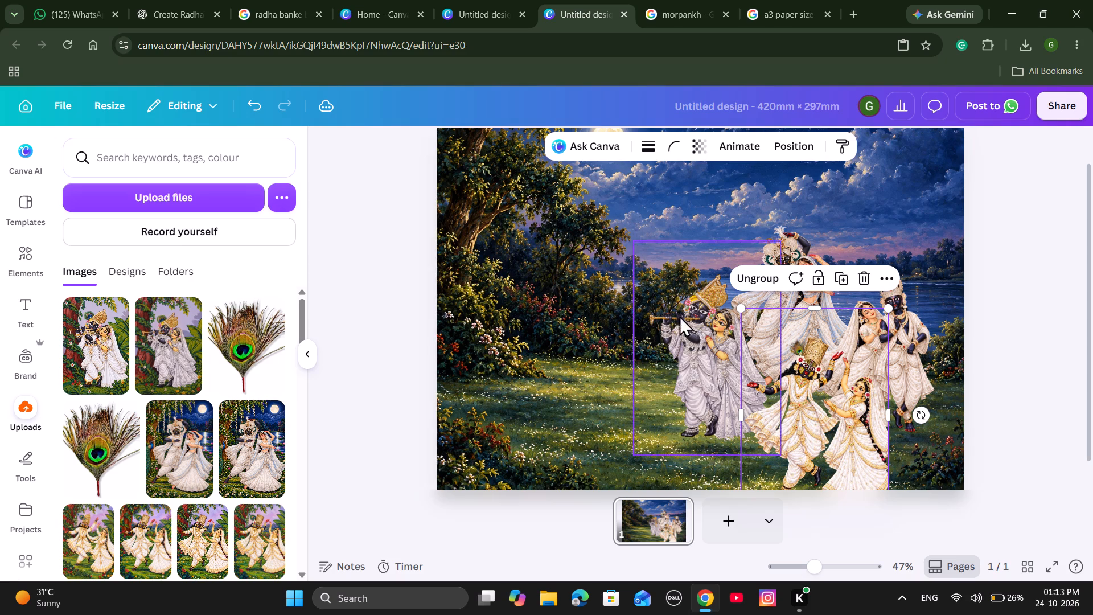
Copy the front-centre gold-trimmed dancing couple from the 1323 × 1189 px design into the riverside design, placing it in the foreground left of the flute-playing couple.
click(484, 0)
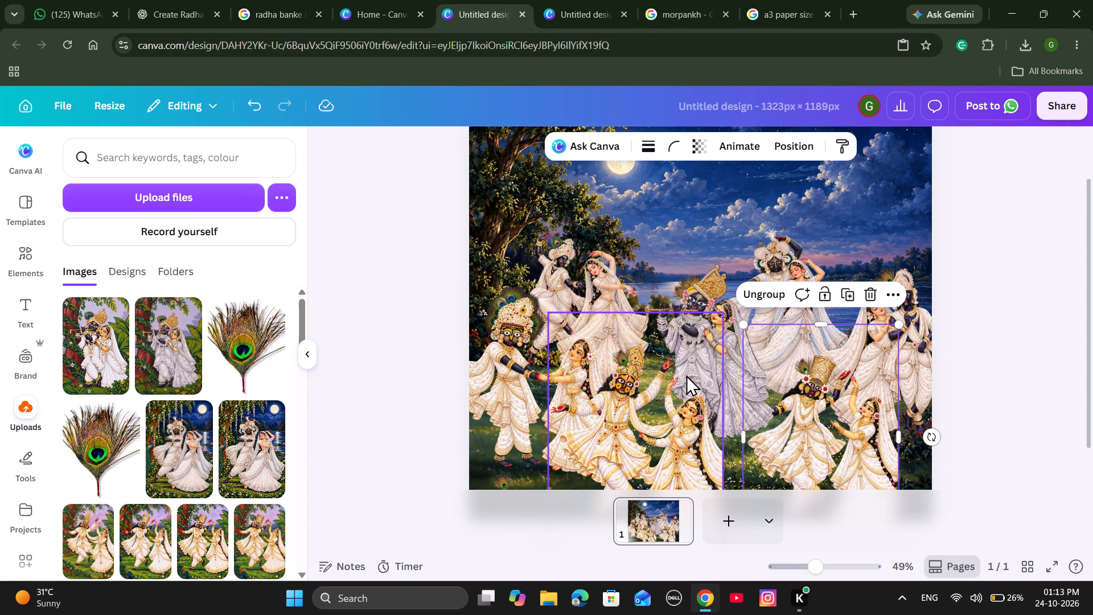
click(686, 375)
click(706, 274)
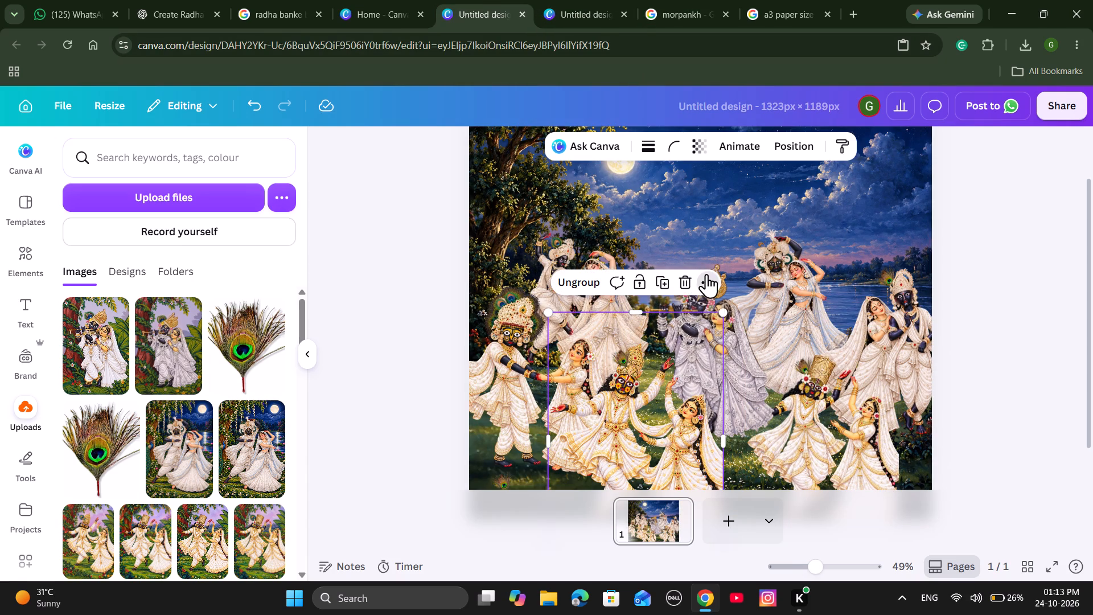
click(733, 319)
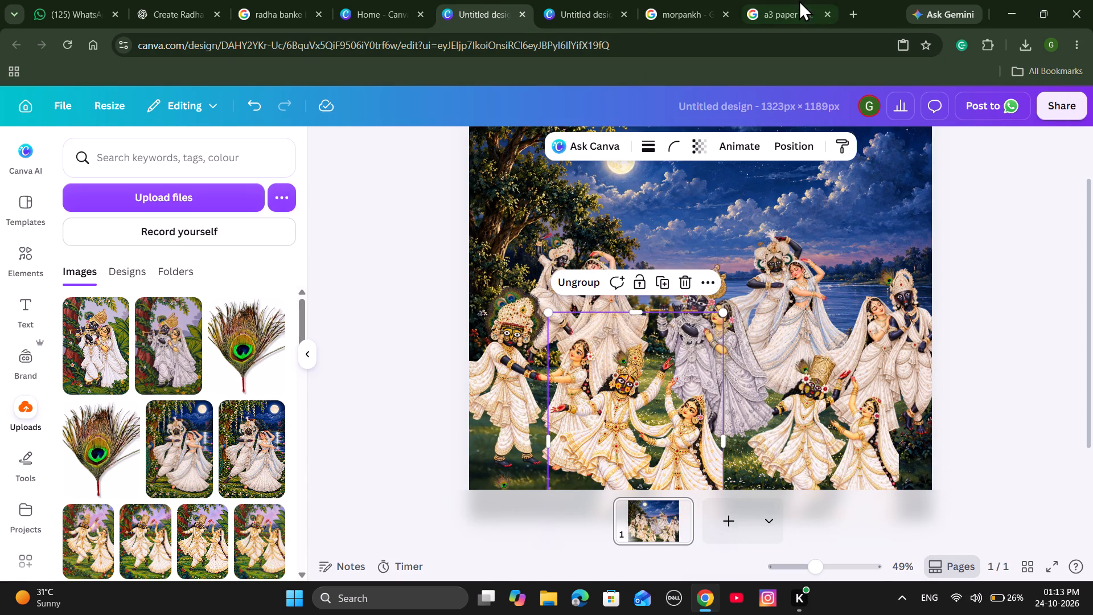
click(796, 1)
click(588, 0)
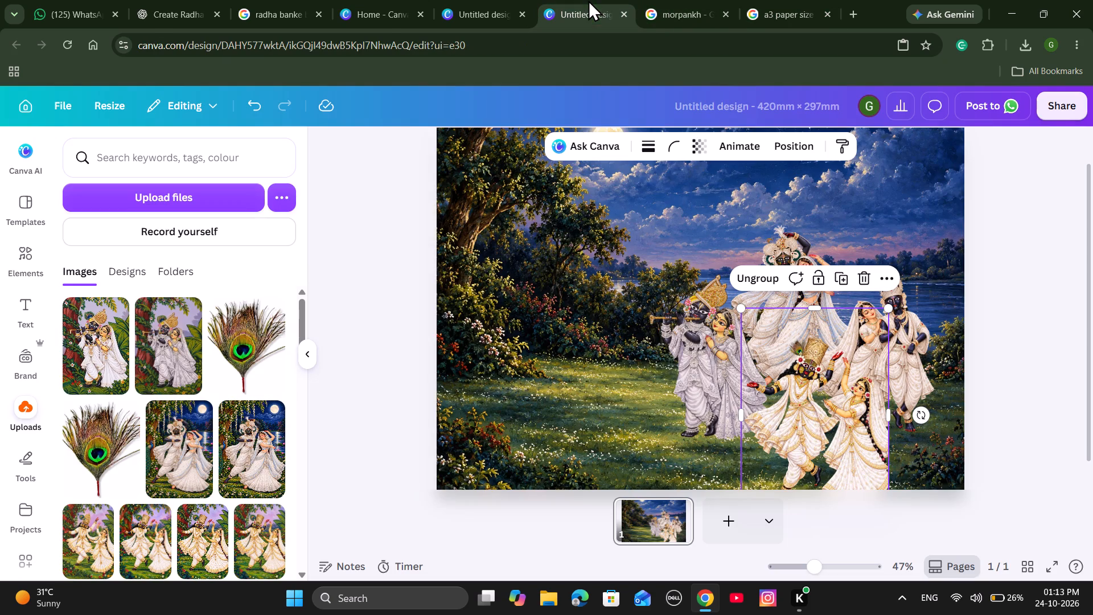
right_click(594, 272)
click(619, 263)
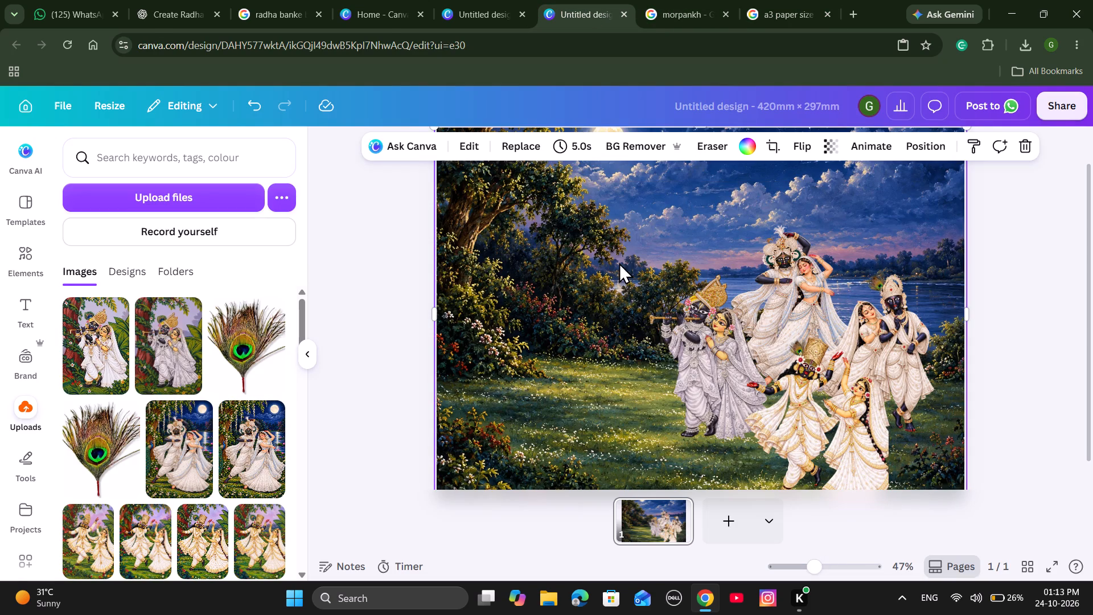
drag(543, 293, 658, 424)
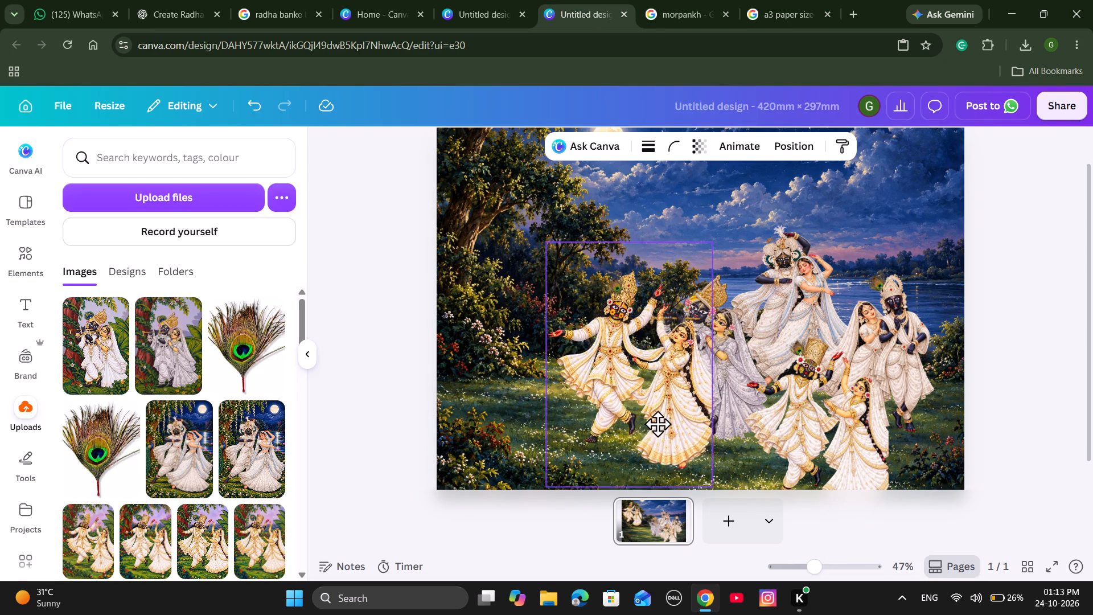
drag(658, 424, 653, 458)
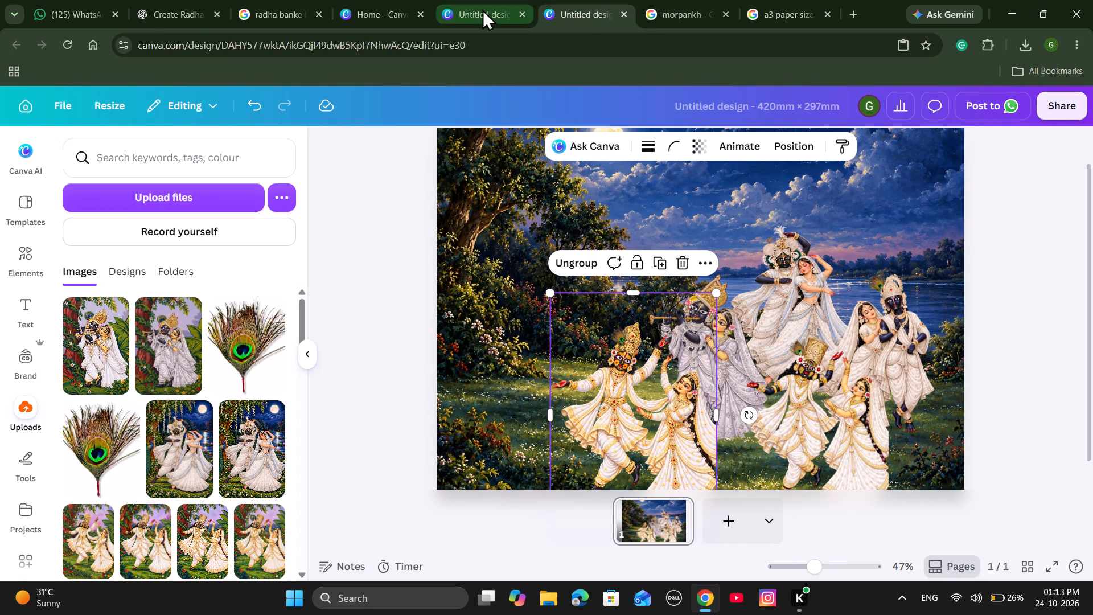
Copy the hand-holding couple at the left edge of the 1323 × 1189 px design into the riverside artwork, placing it at the left edge.
click(482, 9)
click(523, 372)
right_click(523, 372)
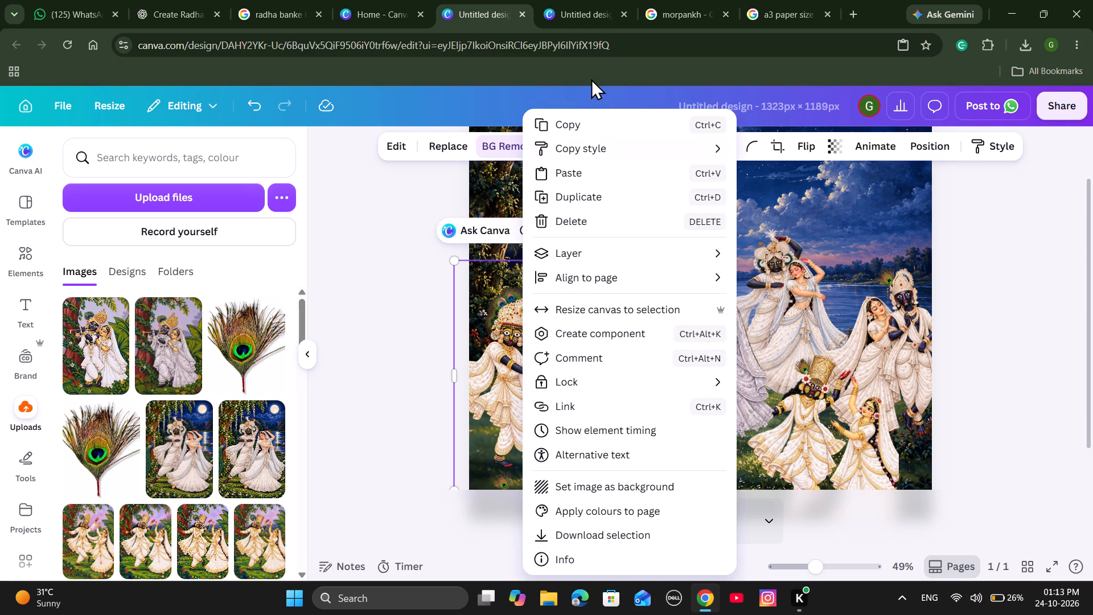
click(587, 118)
click(577, 1)
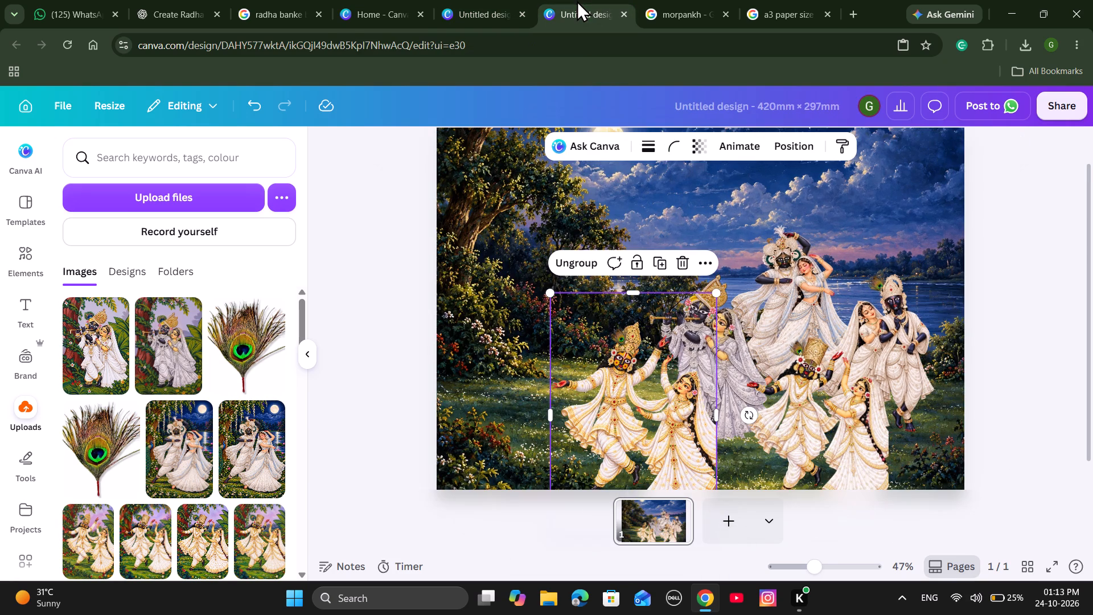
click(562, 187)
right_click(562, 187)
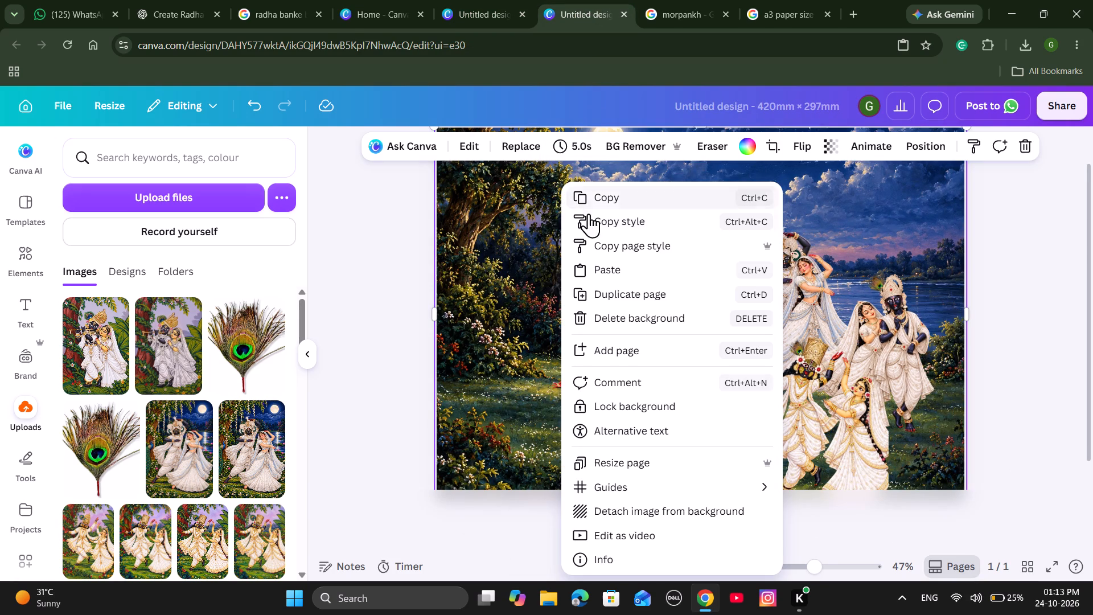
click(602, 268)
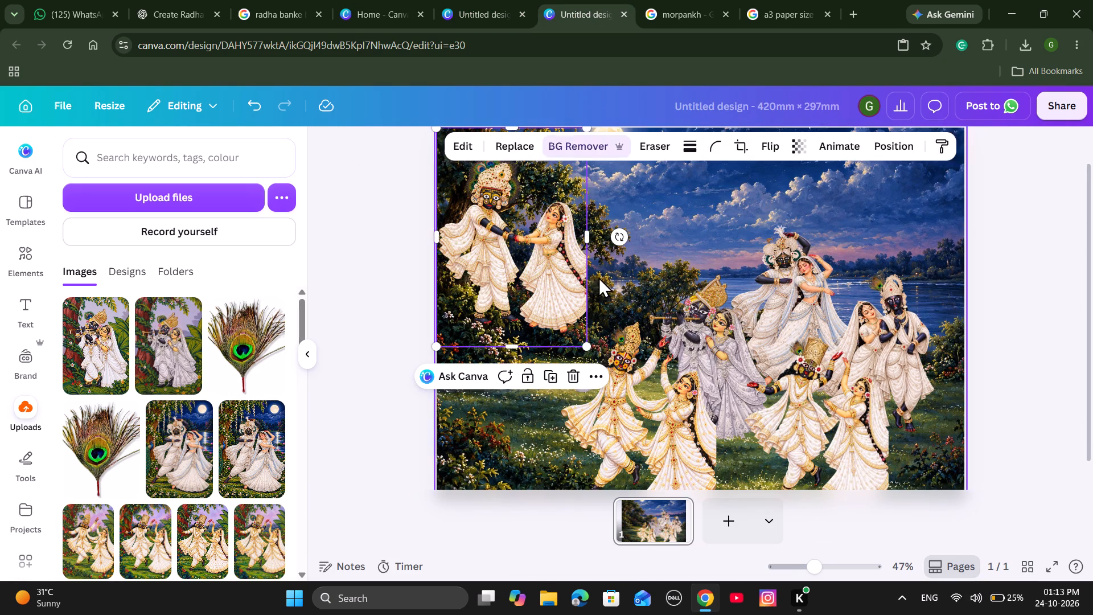
drag(480, 277, 484, 392)
Spread out the couples by moving the standing couple to the right edge, raising the rear couples and lowering the front ones.
drag(687, 457, 682, 459)
drag(844, 452, 843, 441)
drag(909, 351, 912, 351)
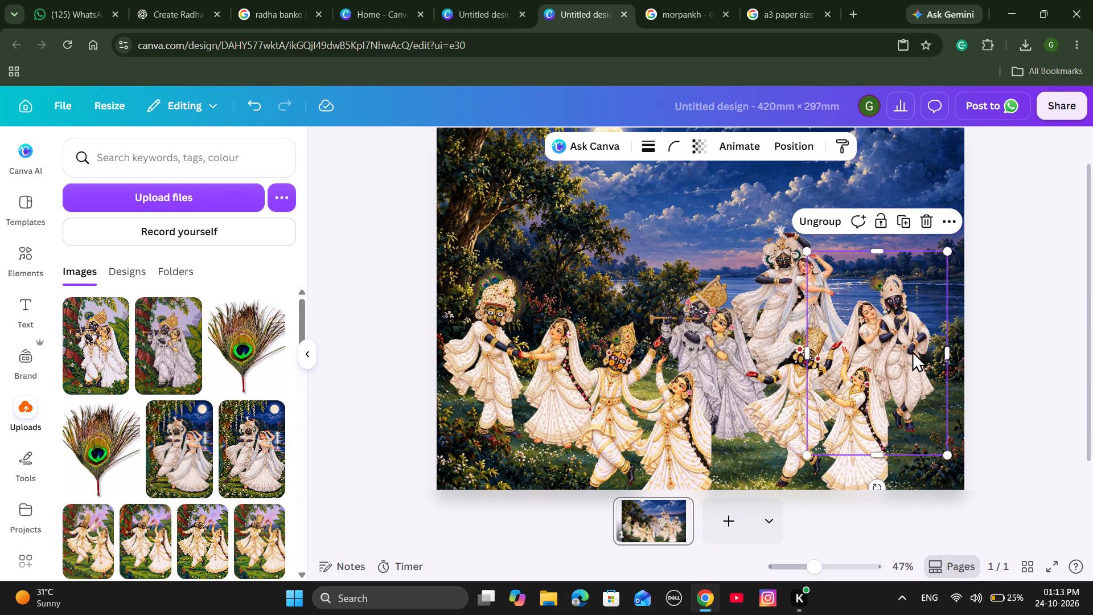
drag(912, 351, 945, 342)
scroll(945, 342, up, 1)
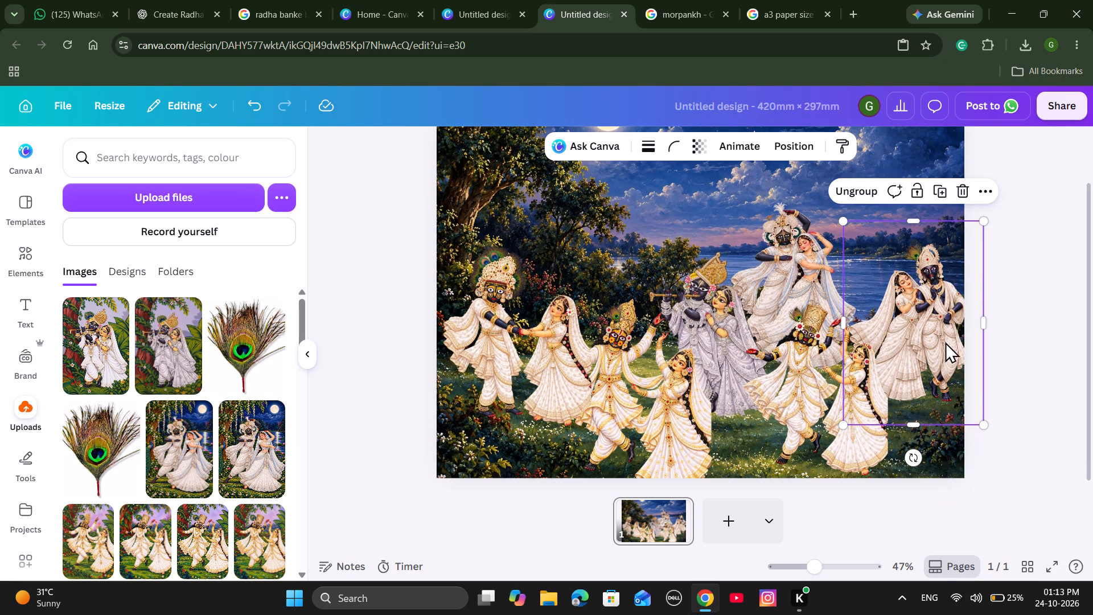
drag(726, 278, 733, 265)
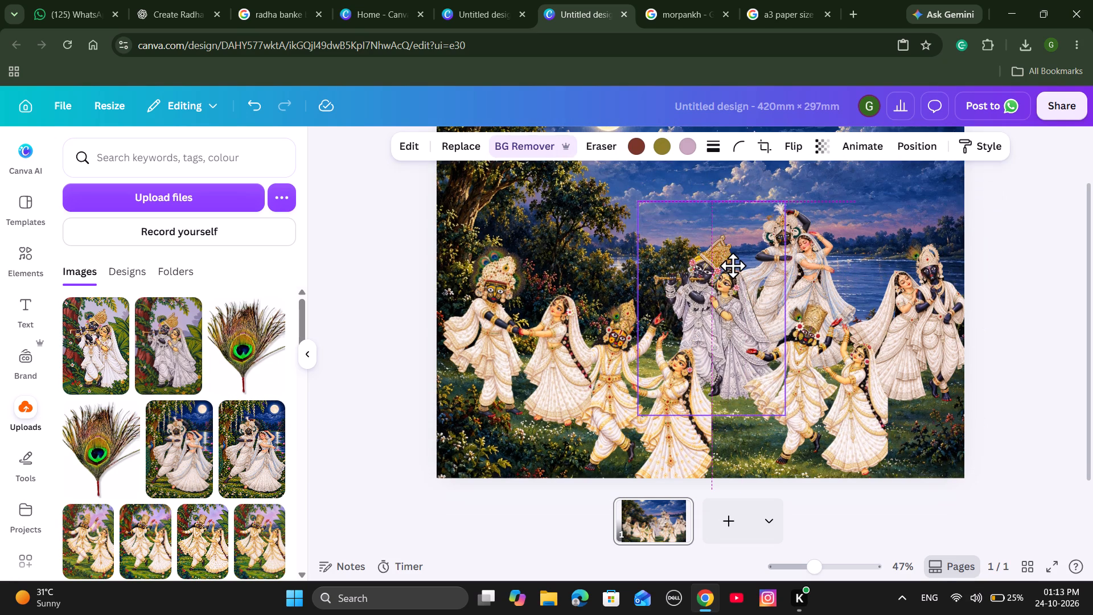
drag(733, 265, 733, 268)
drag(801, 249, 817, 244)
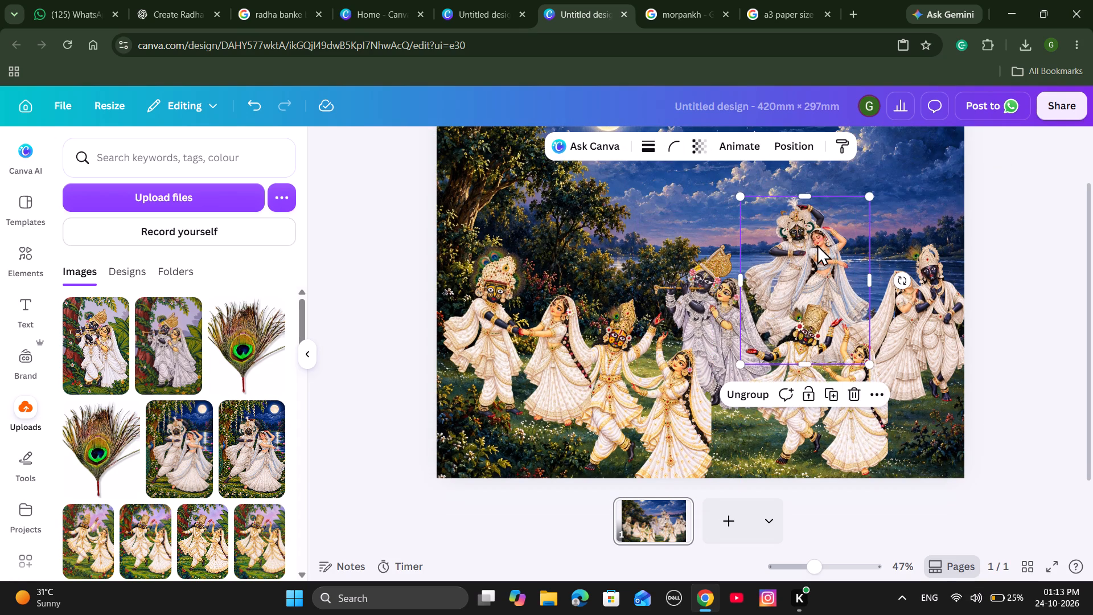
drag(816, 425, 831, 435)
drag(678, 434, 687, 448)
drag(532, 392, 521, 407)
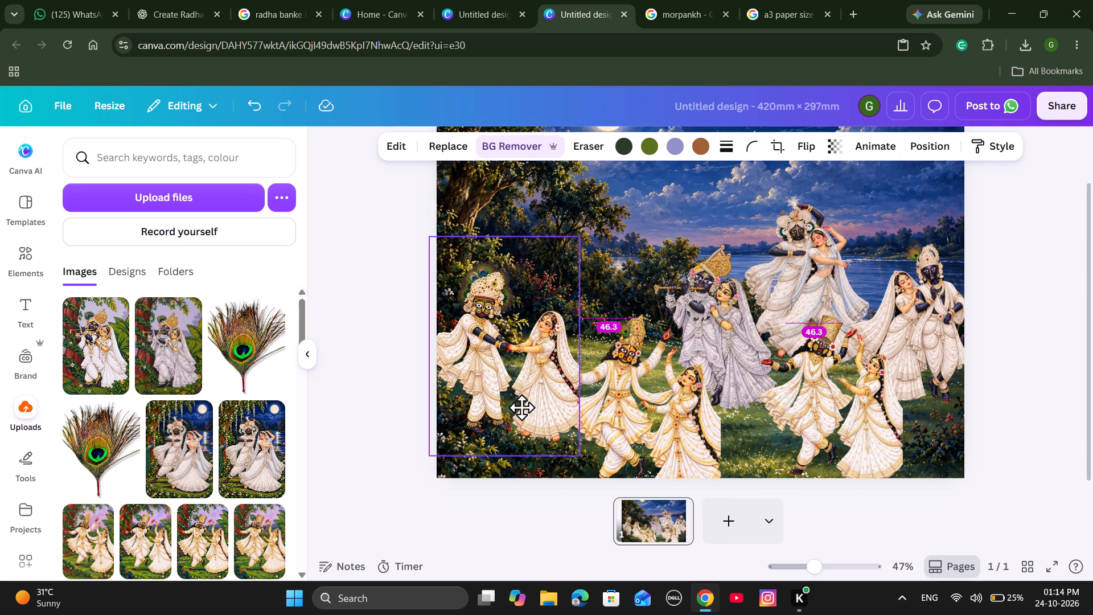
drag(521, 407, 522, 407)
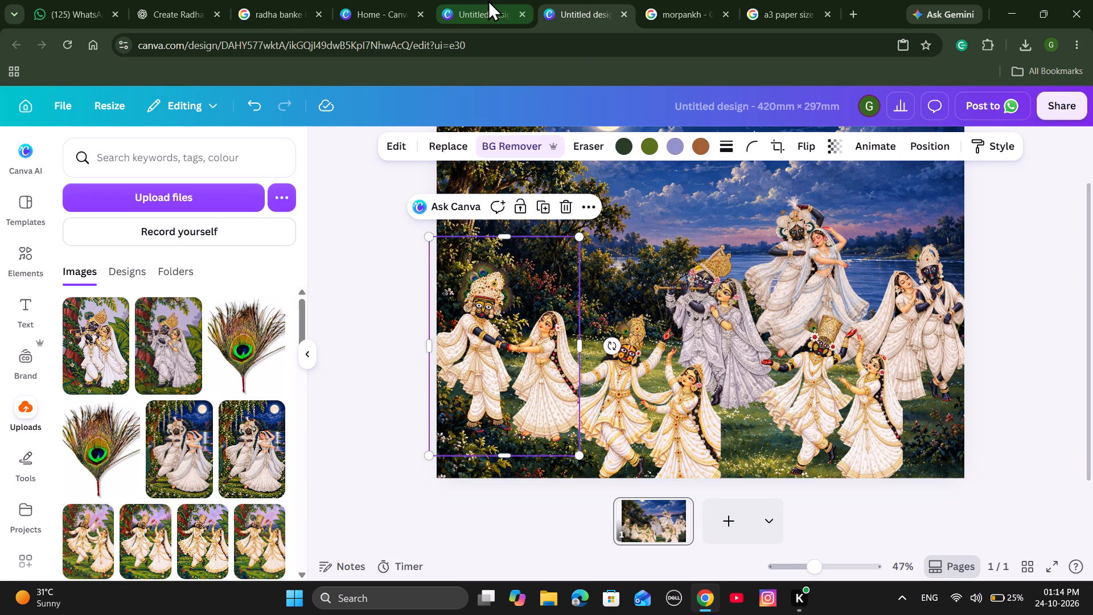
Copy the upper-left dancing couple from the 1323 × 1189 px design and paste it into the riverside design.
click(488, 0)
click(616, 251)
right_click(616, 251)
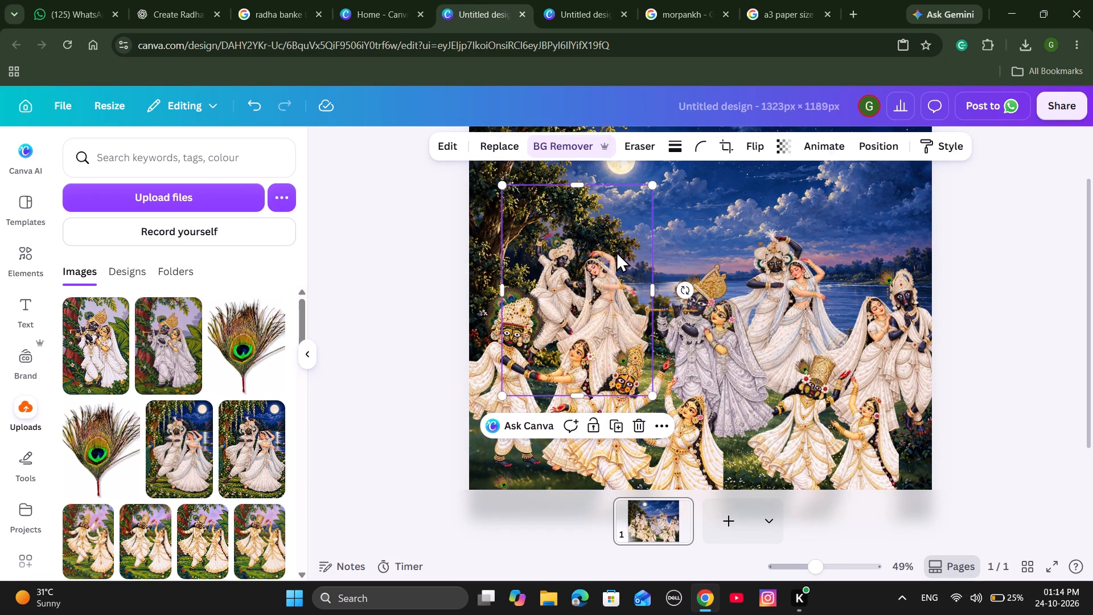
click(687, 129)
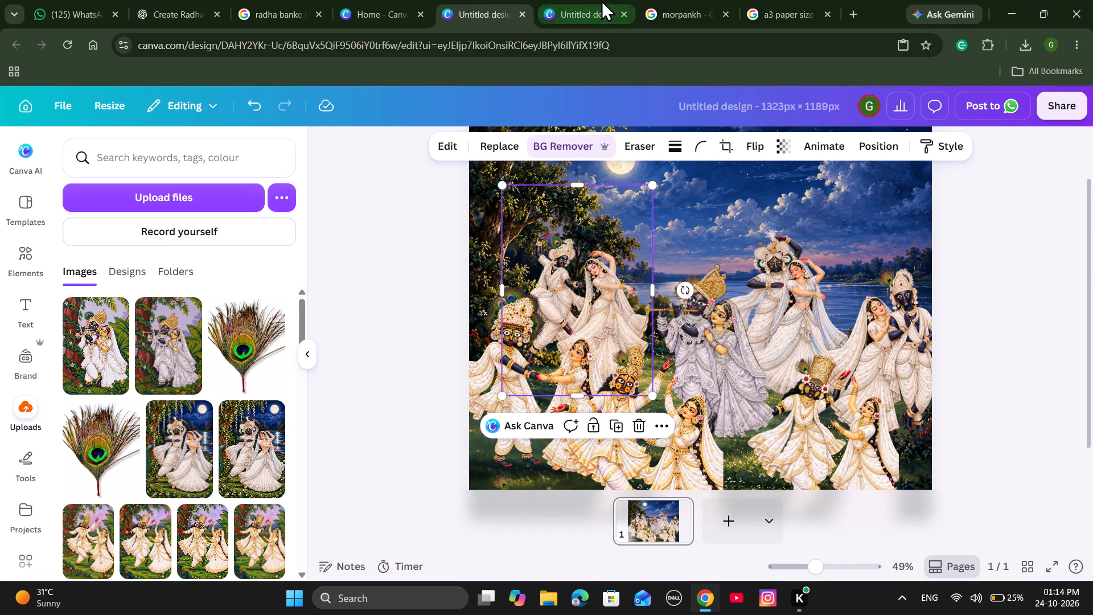
click(601, 0)
click(651, 233)
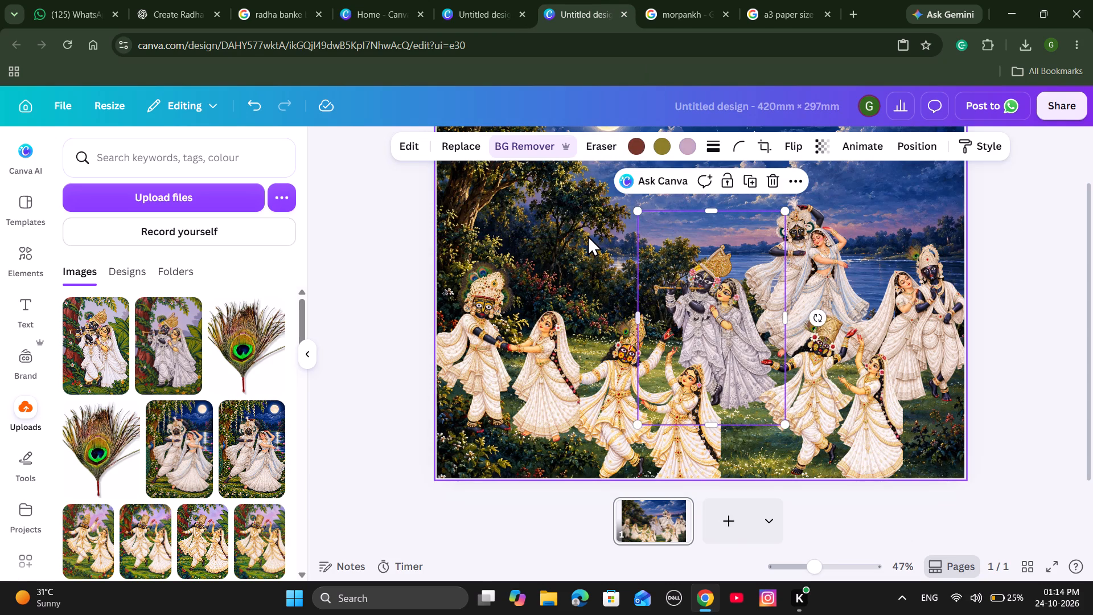
click(587, 235)
right_click(587, 235)
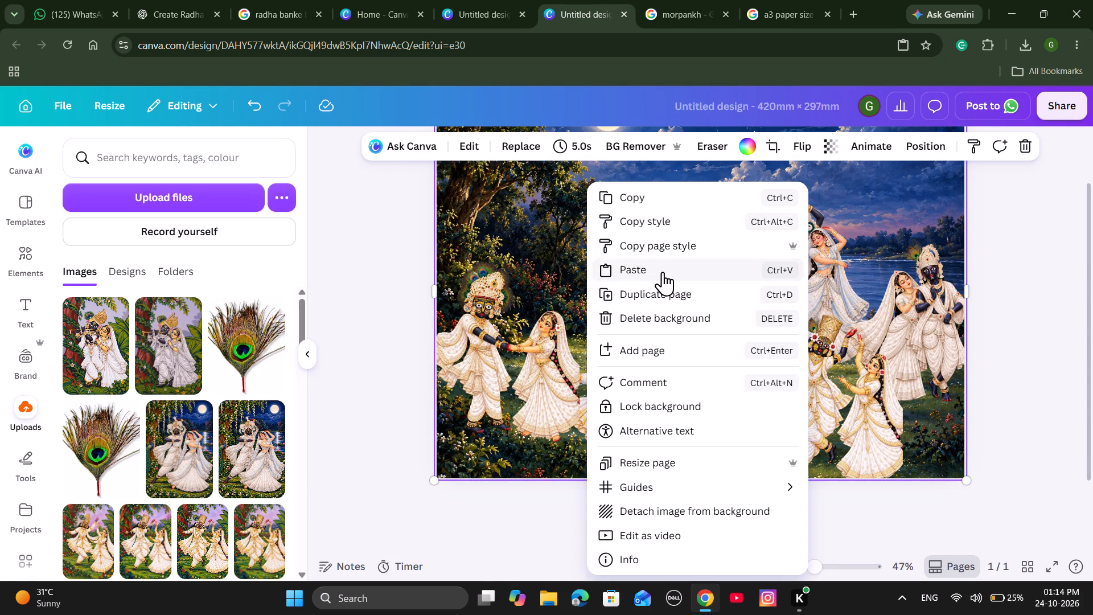
click(664, 270)
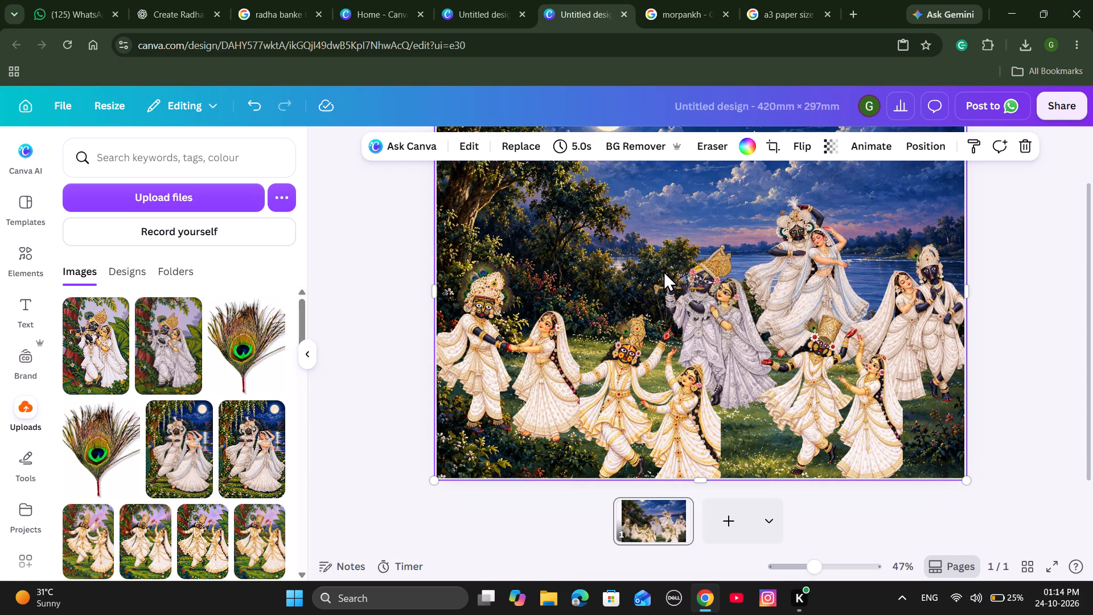
Place the pasted dancing couple above the hand-holding couple near the trees and send it backward one layer.
click(533, 257)
drag(533, 257, 585, 222)
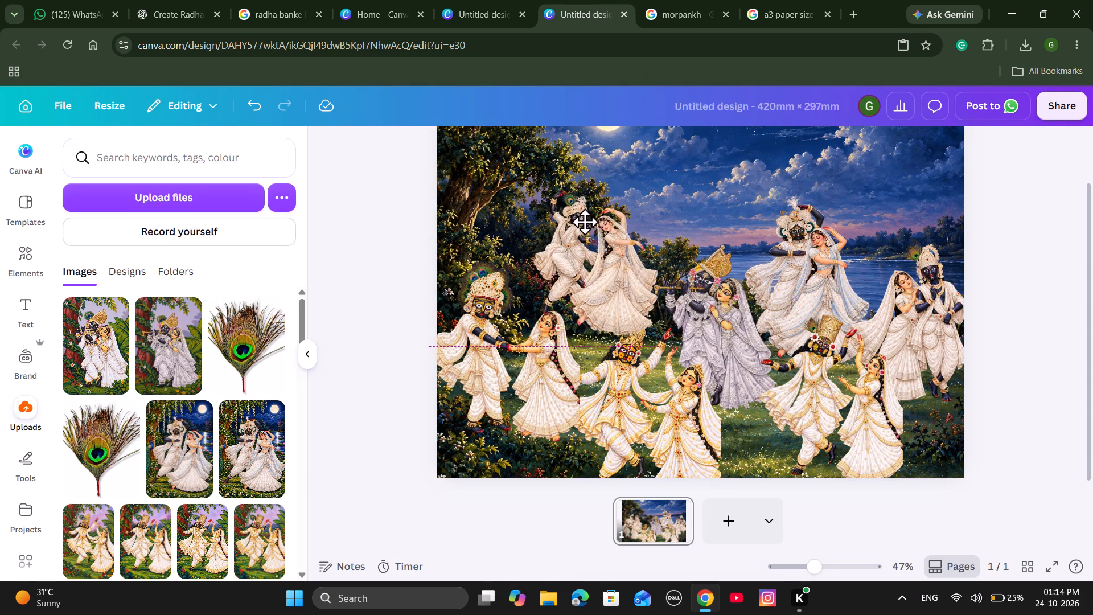
drag(585, 222, 578, 247)
right_click(578, 247)
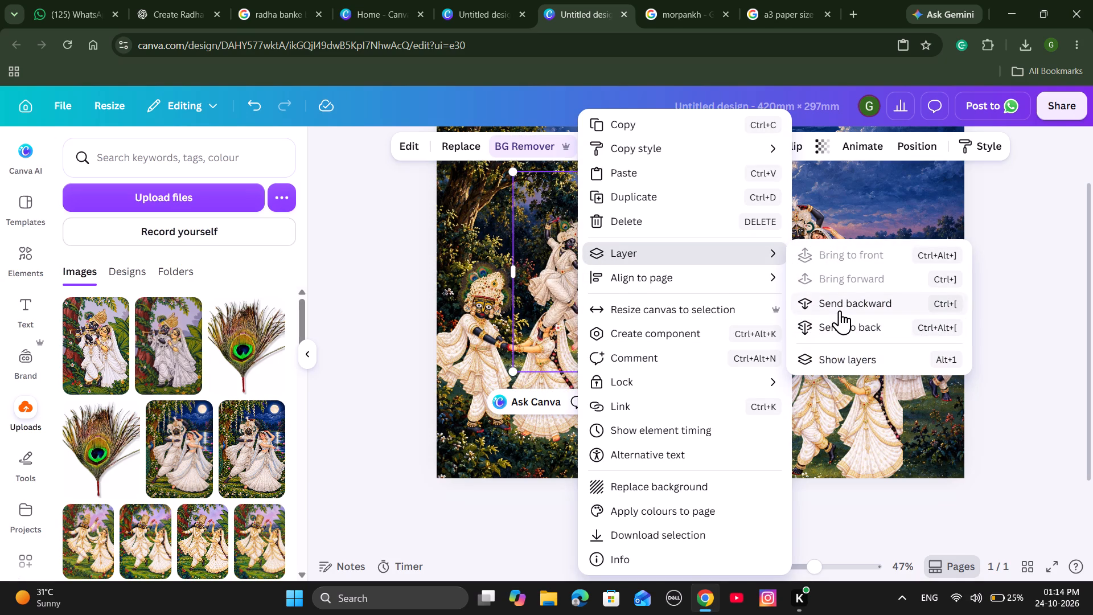
click(840, 310)
click(554, 251)
drag(554, 251, 533, 247)
click(828, 429)
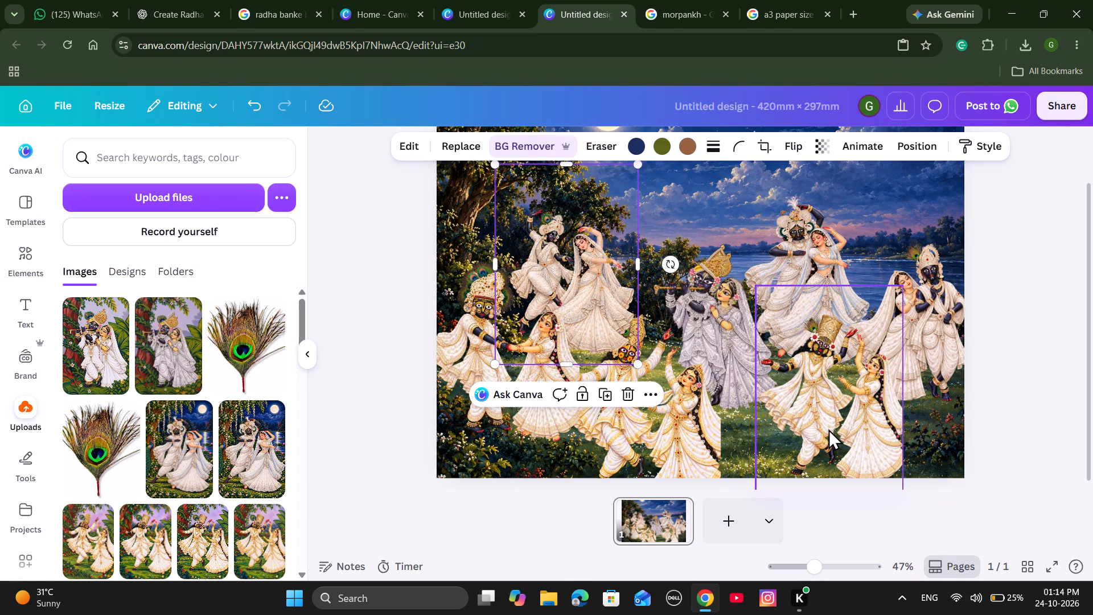
click(1059, 447)
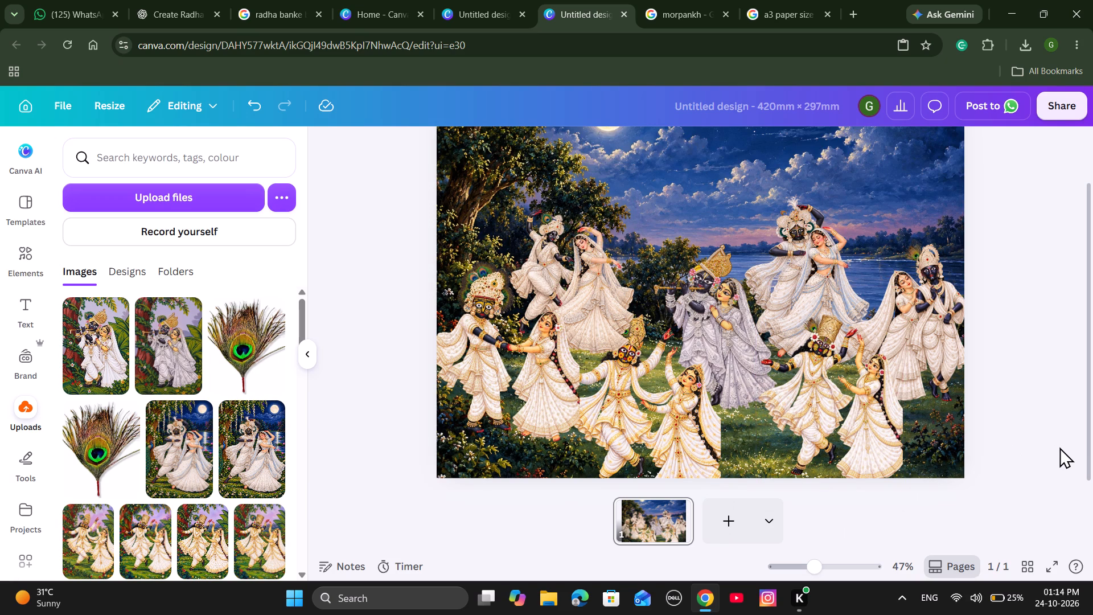
Rearrange the left-hand groups: raise the rear dancing couple, move the hand-holding couple right of centre, and shift the gold-trimmed couple higher in the meadow.
scroll(1059, 447, down, 2)
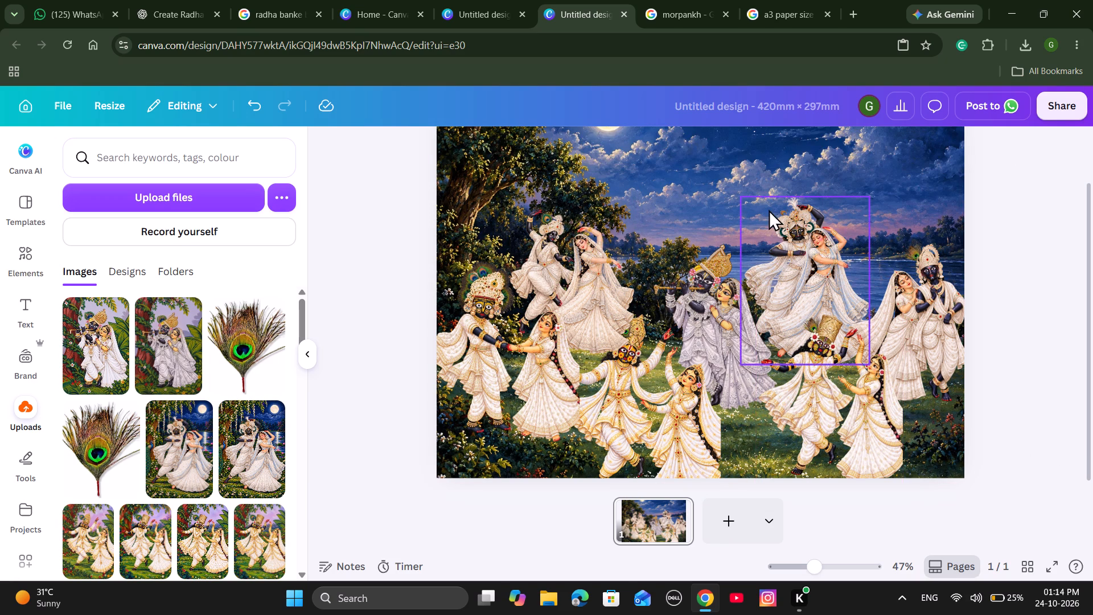
drag(617, 260, 632, 220)
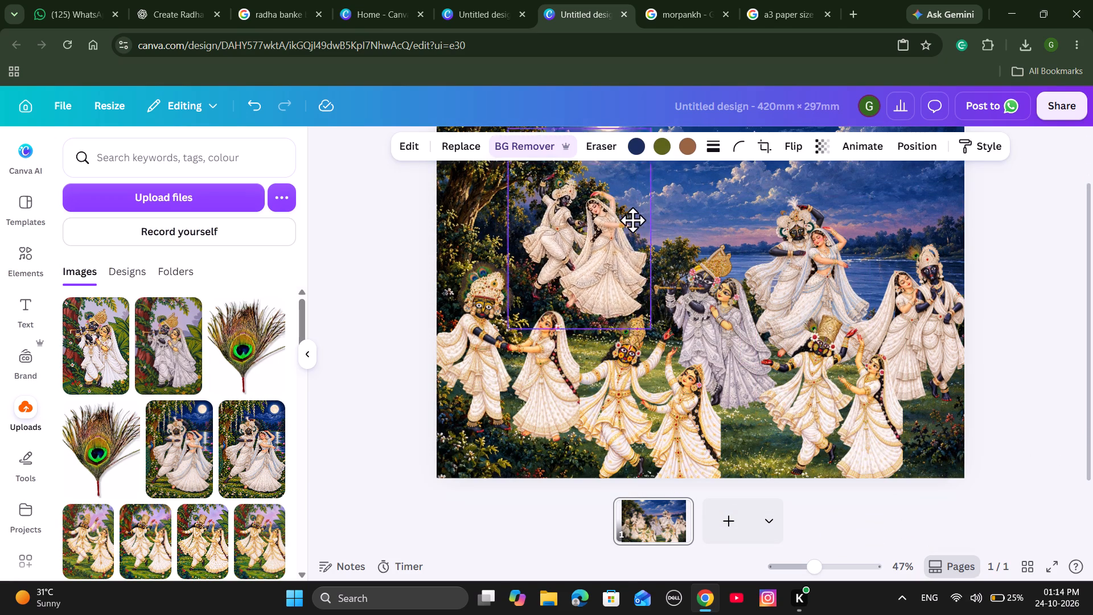
drag(632, 220, 671, 173)
drag(524, 323, 800, 252)
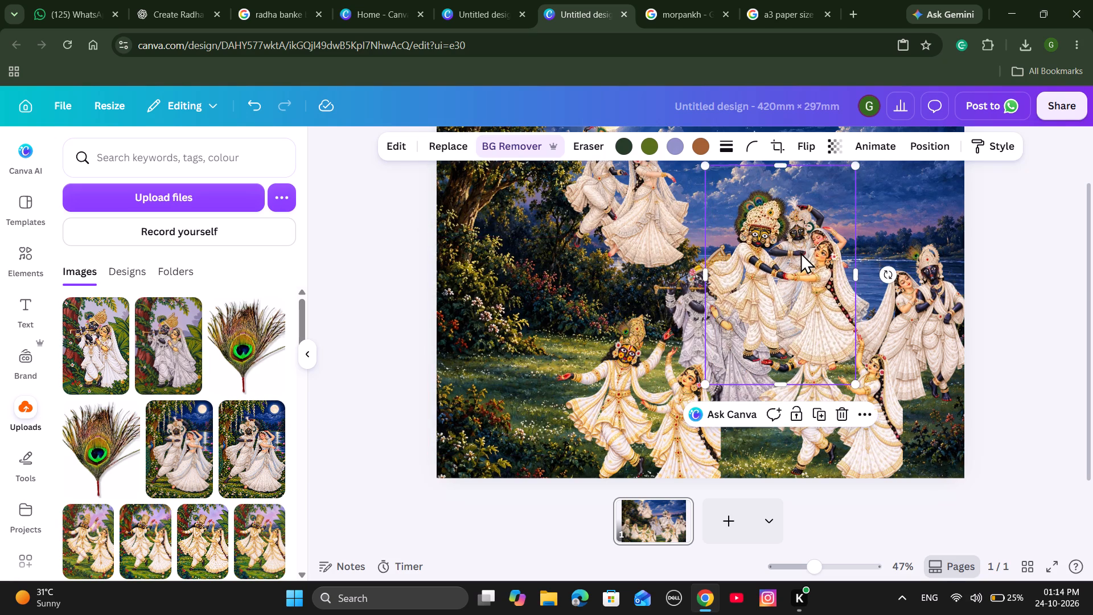
drag(661, 345, 605, 325)
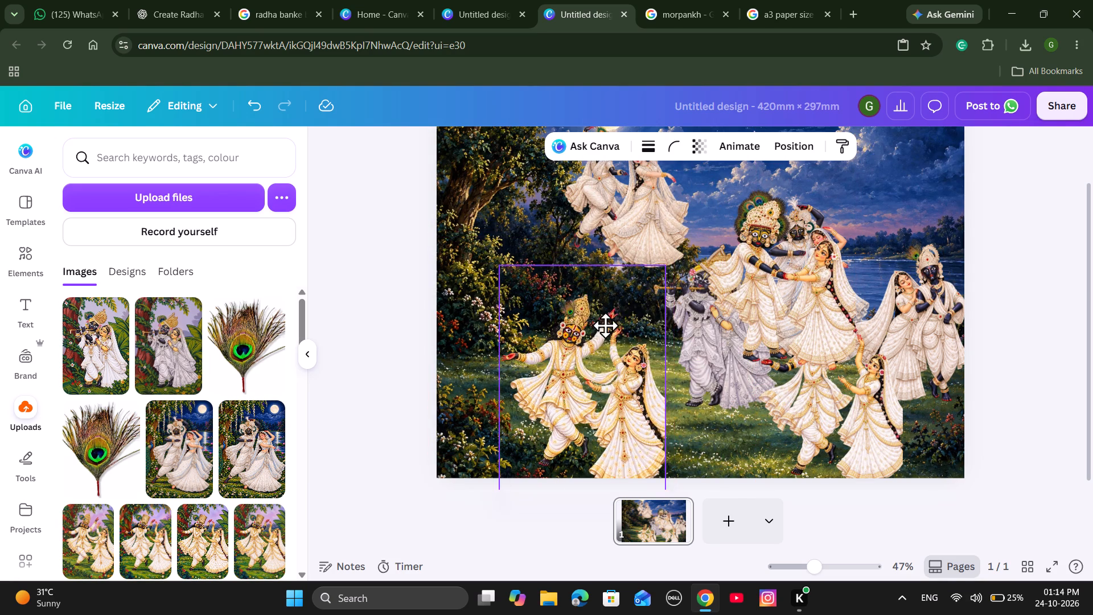
drag(605, 325, 663, 280)
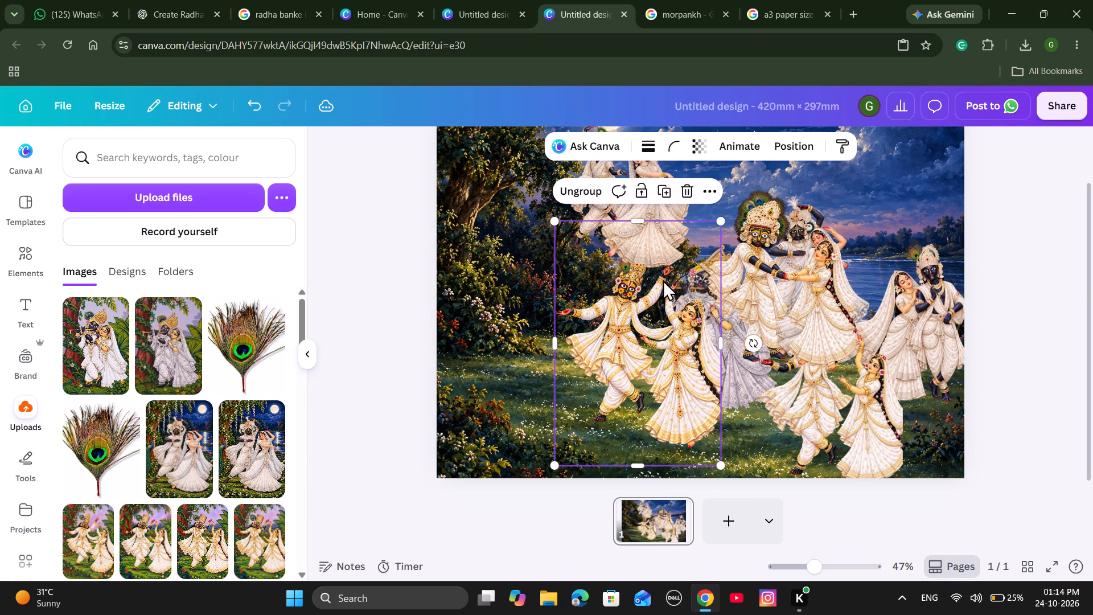